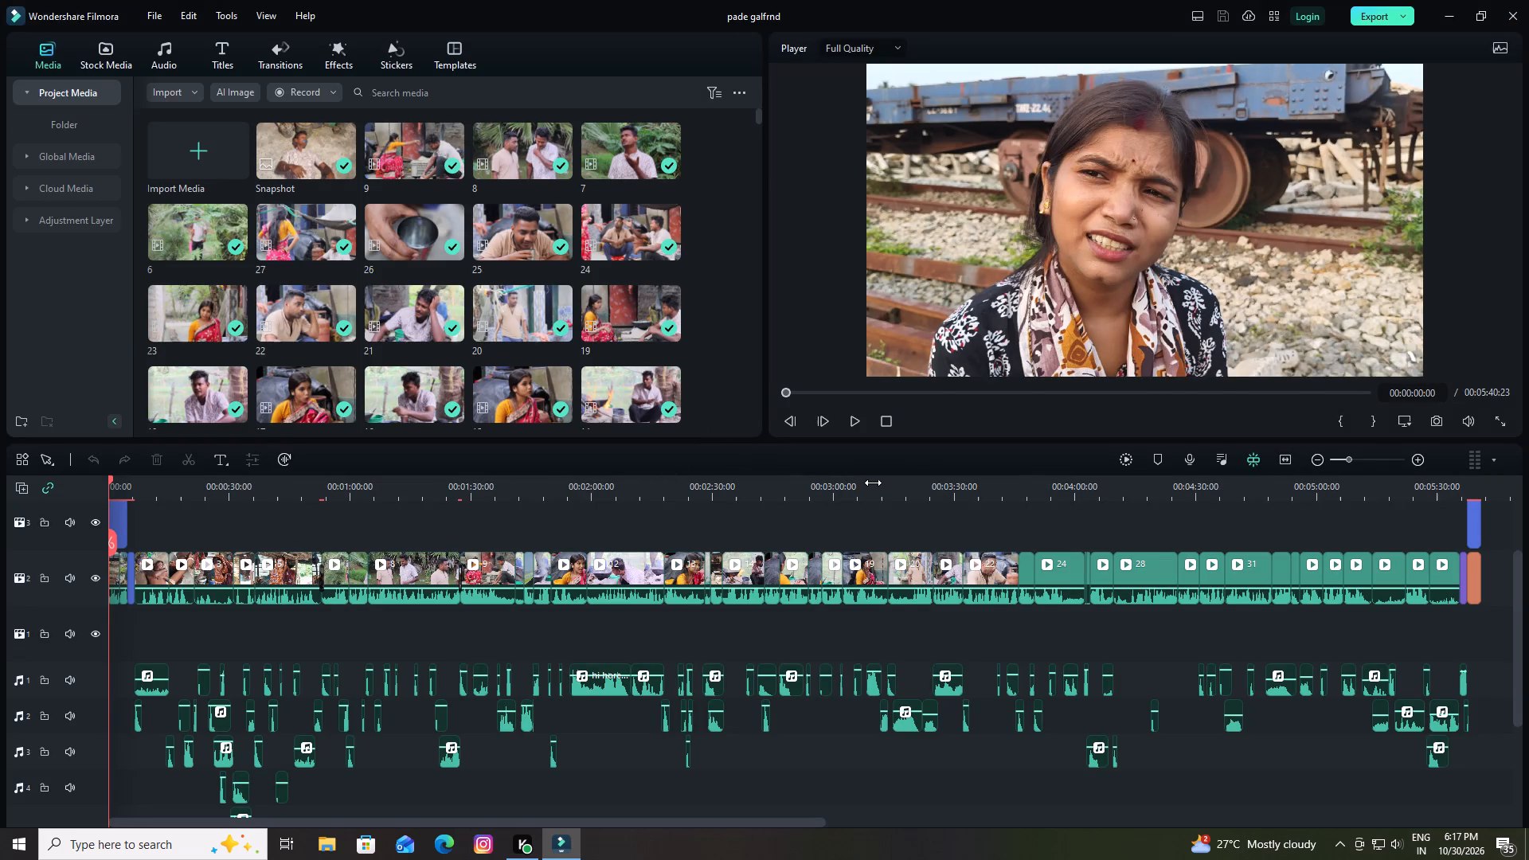
# Play the video's opening through the title card, checking the SHENAI sound clip beneath the title.
pyautogui.moveTo(991, 495); pyautogui.dragTo(925, 498)
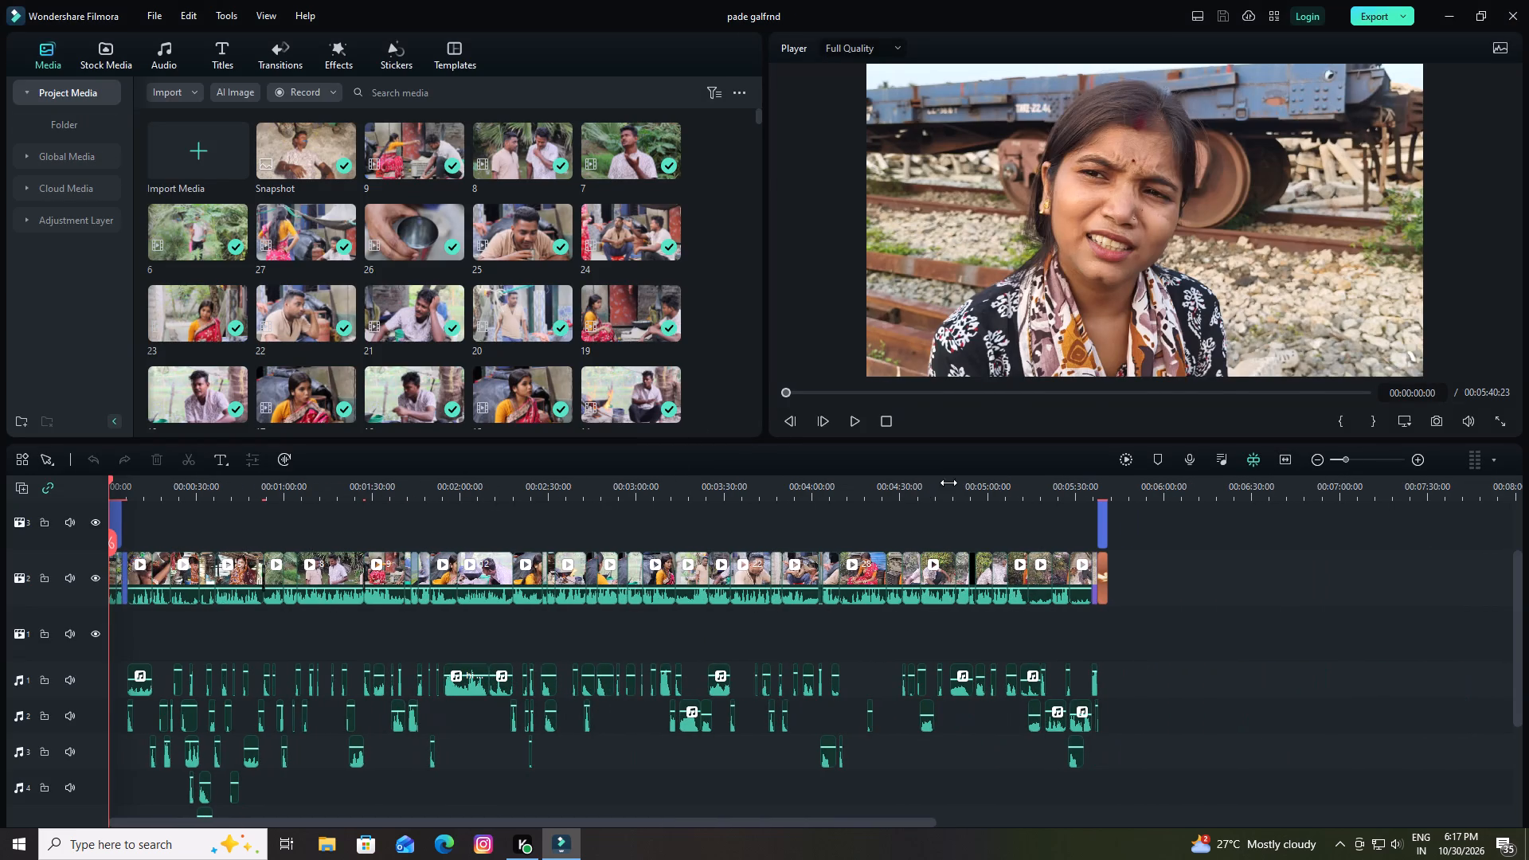
pyautogui.moveTo(109, 480); pyautogui.dragTo(90, 483)
pyautogui.moveTo(171, 490); pyautogui.dragTo(458, 477)
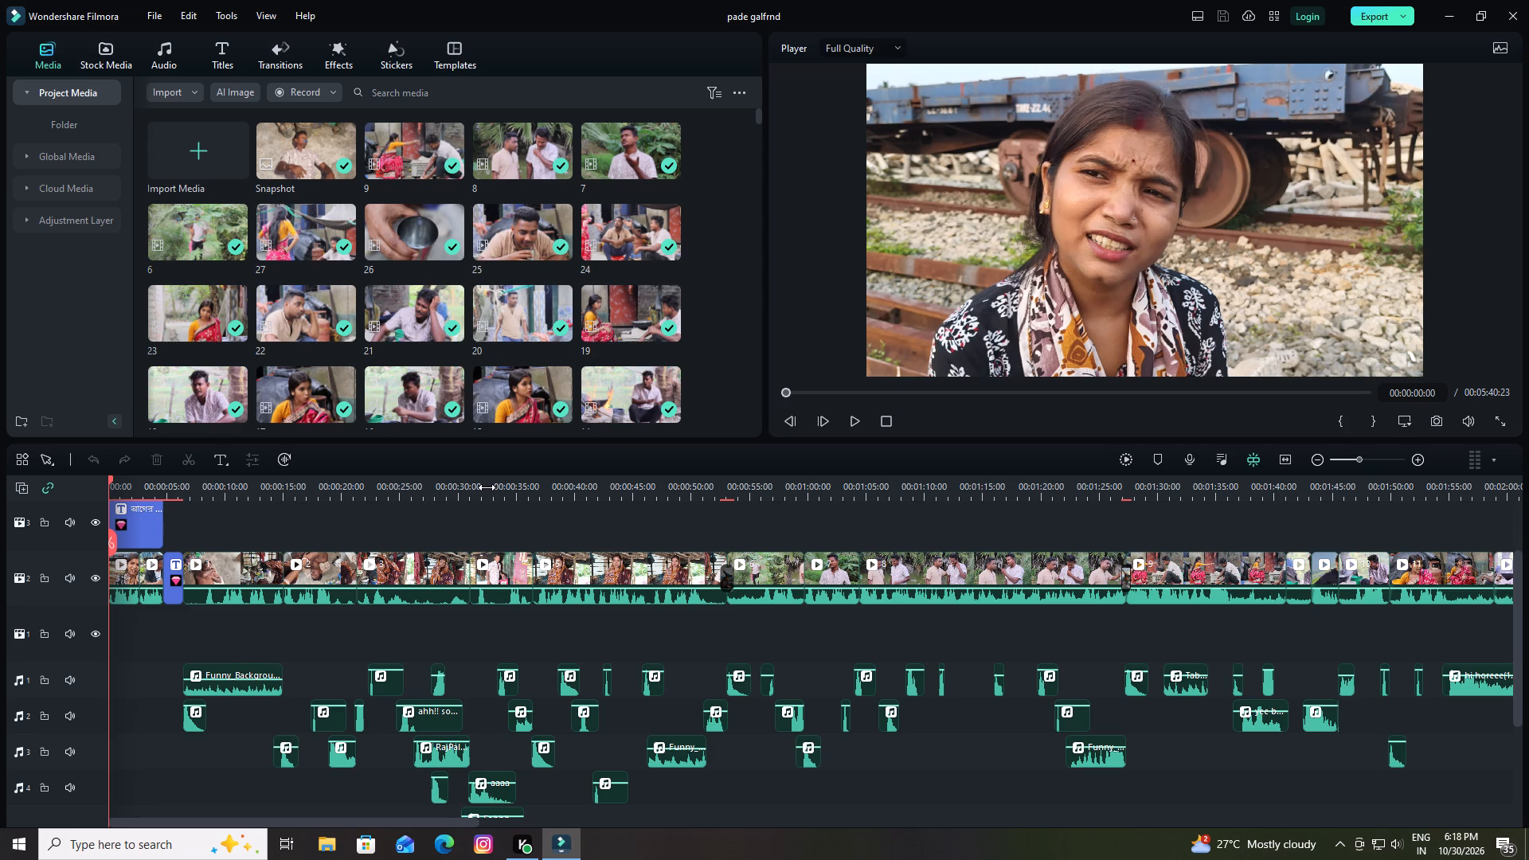
pyautogui.press('space')
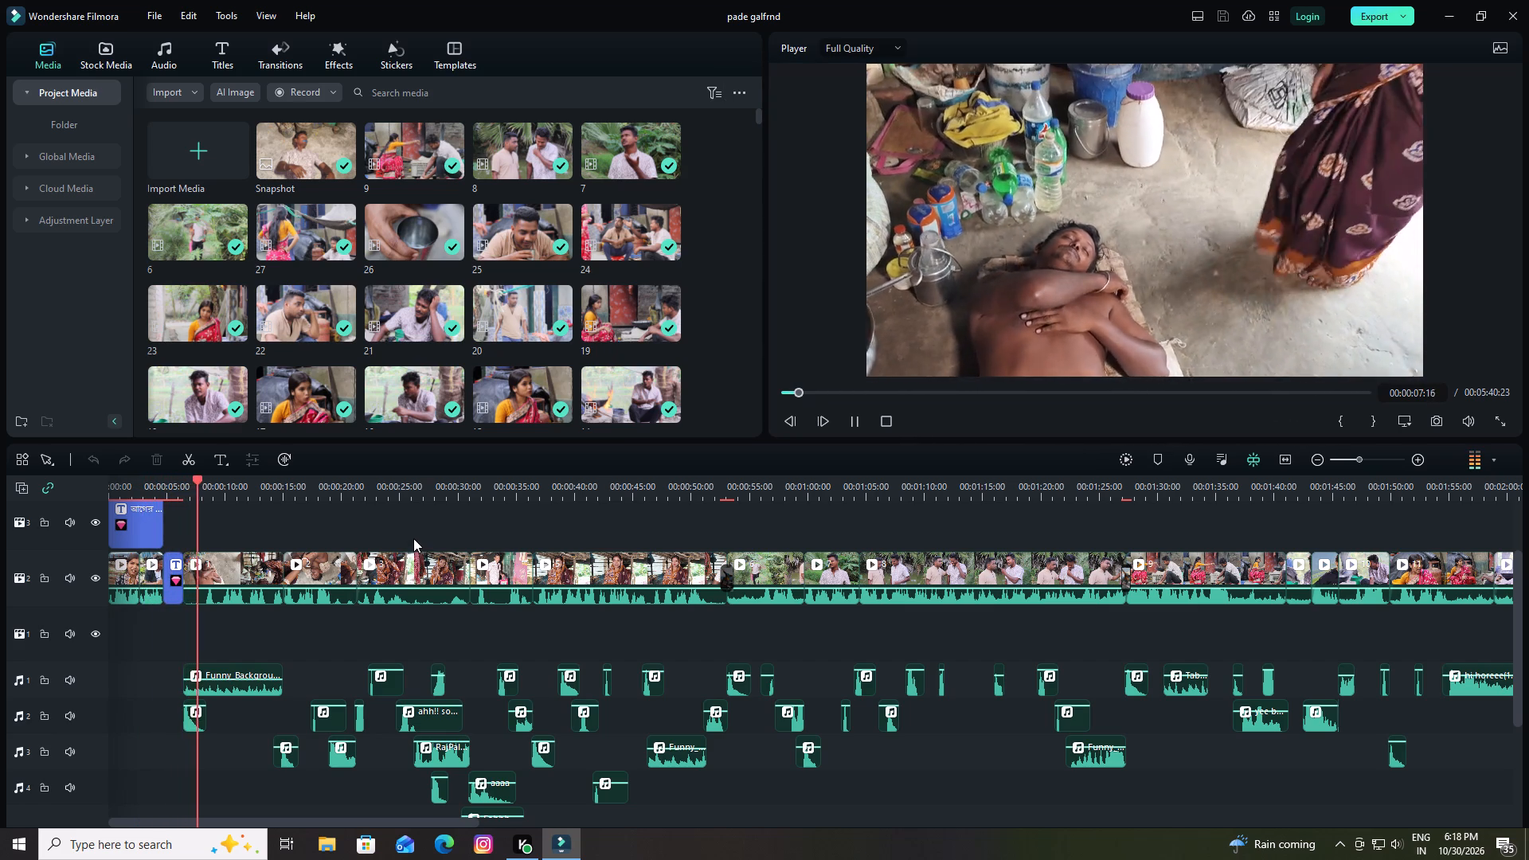
pyautogui.press('space')
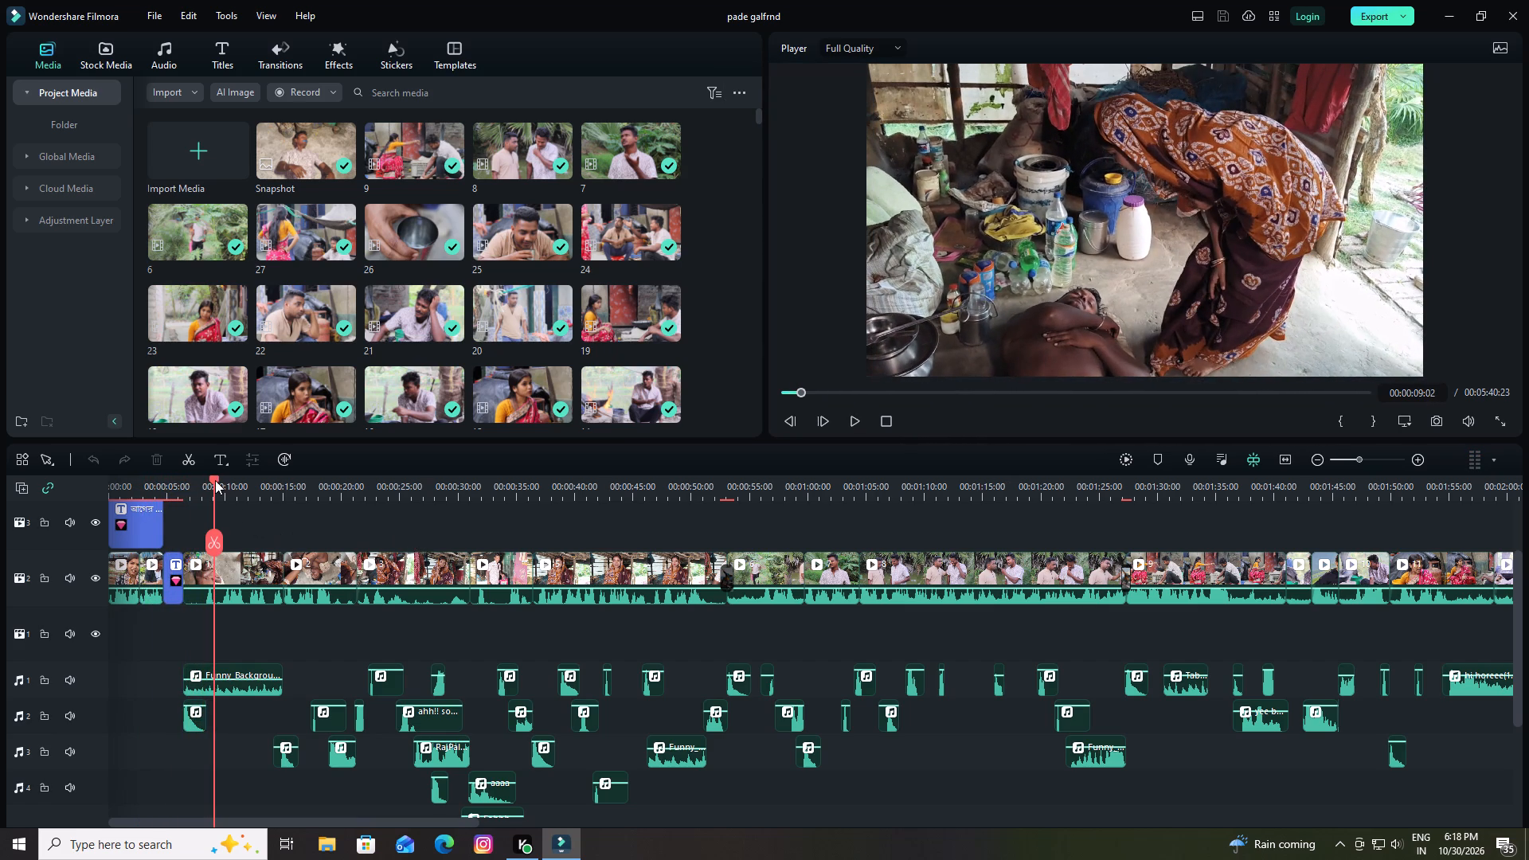
pyautogui.moveTo(214, 480); pyautogui.dragTo(165, 492)
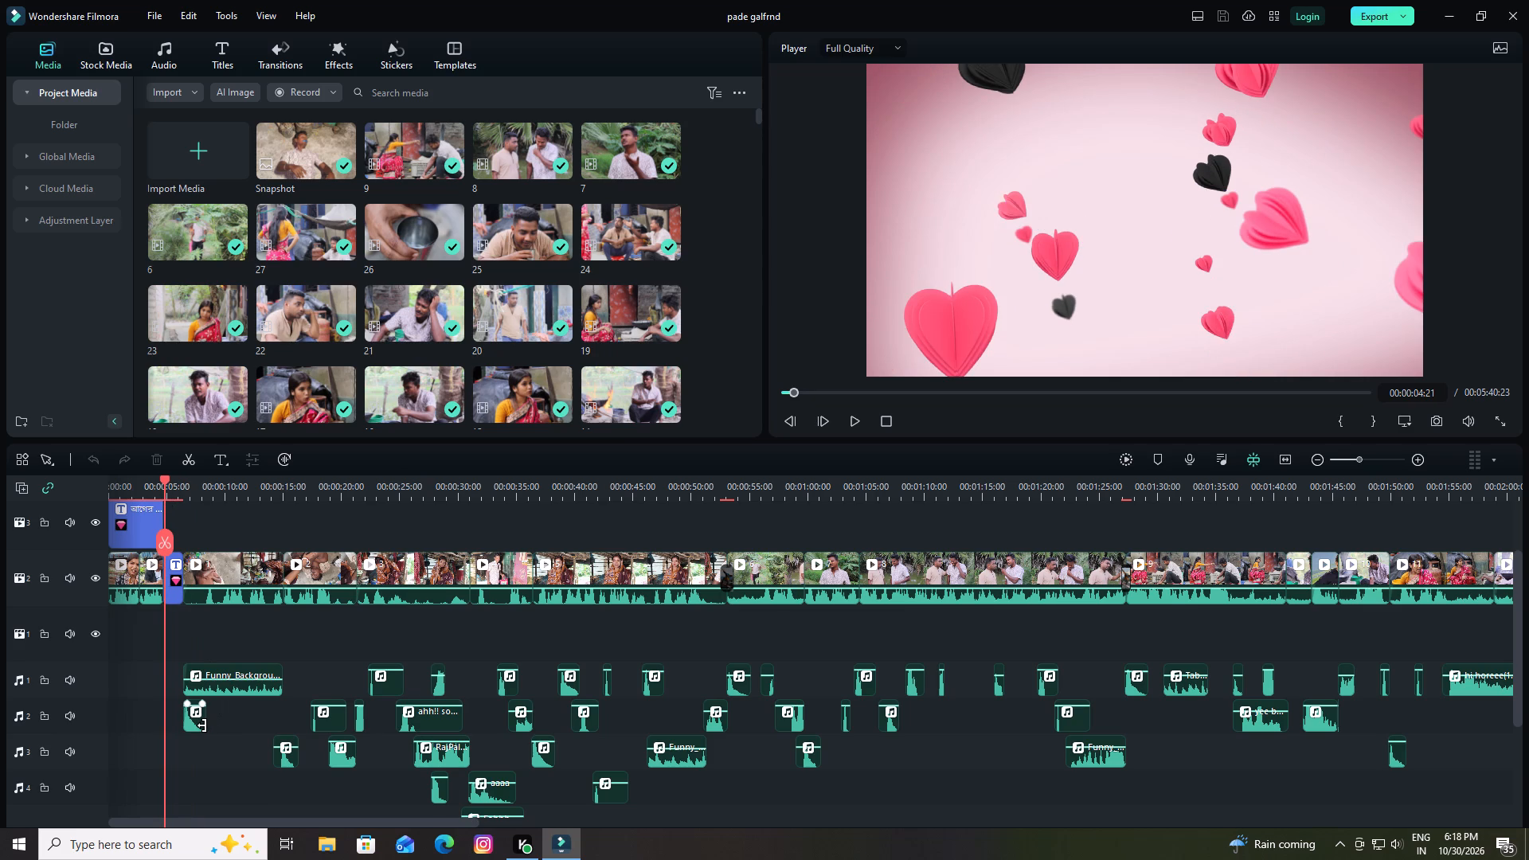
pyautogui.scroll(-2, 217, 720)
pyautogui.press('space')
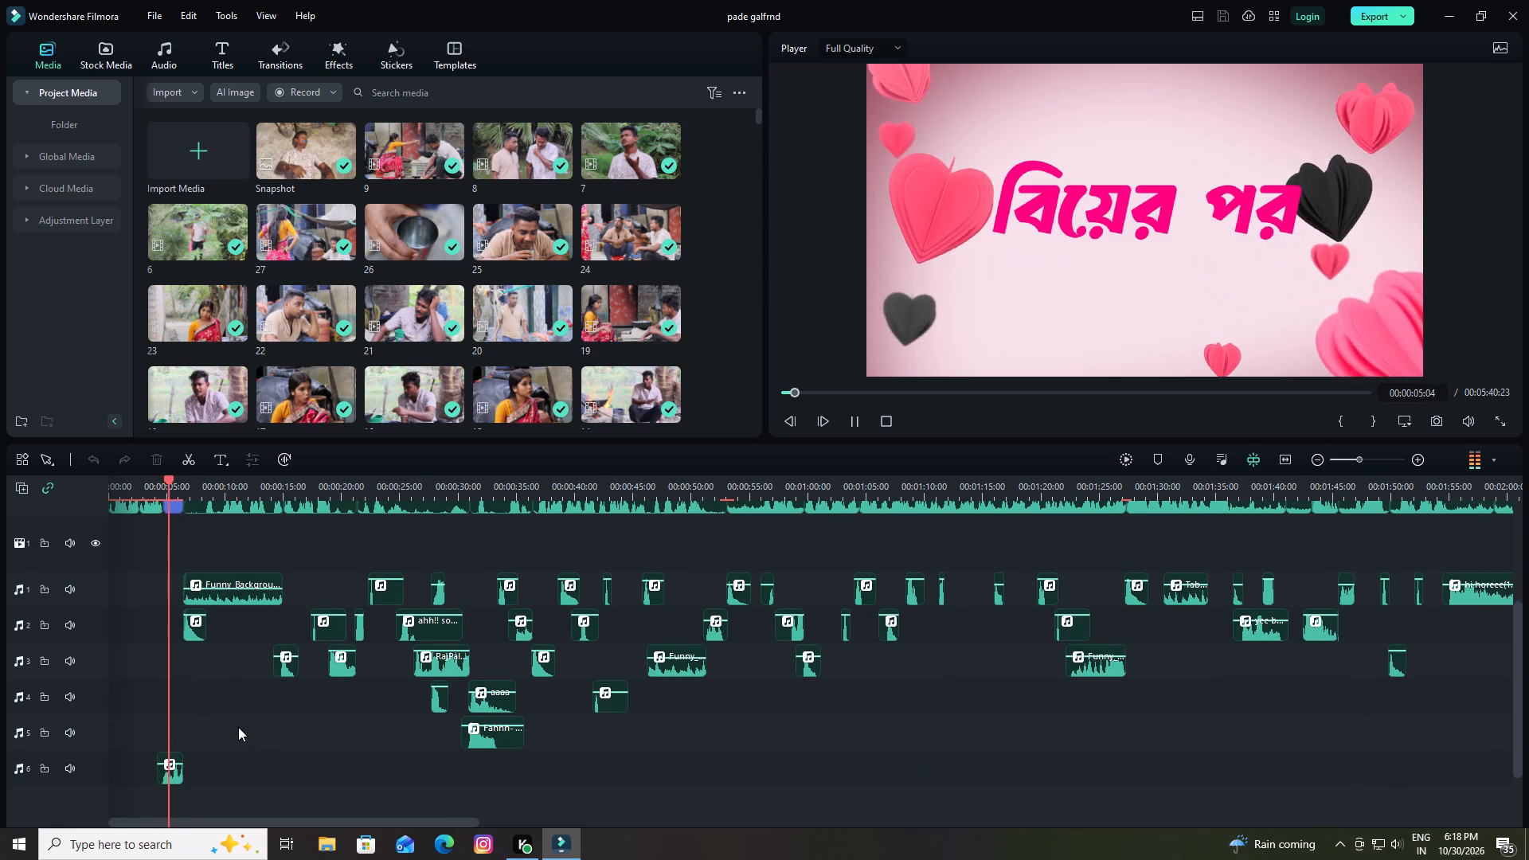
pyautogui.press('space')
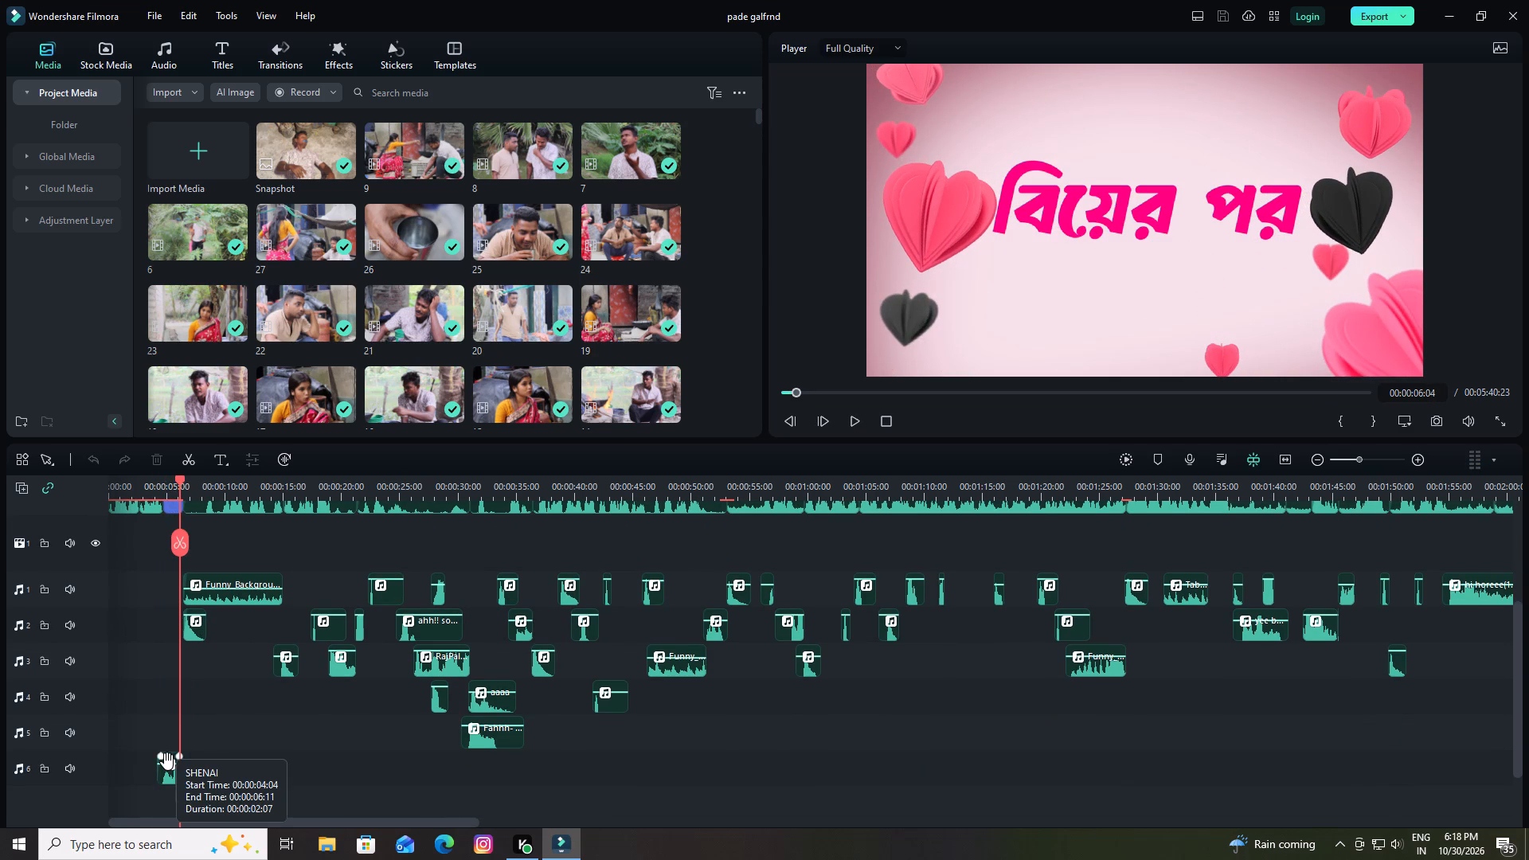
pyautogui.click(167, 762)
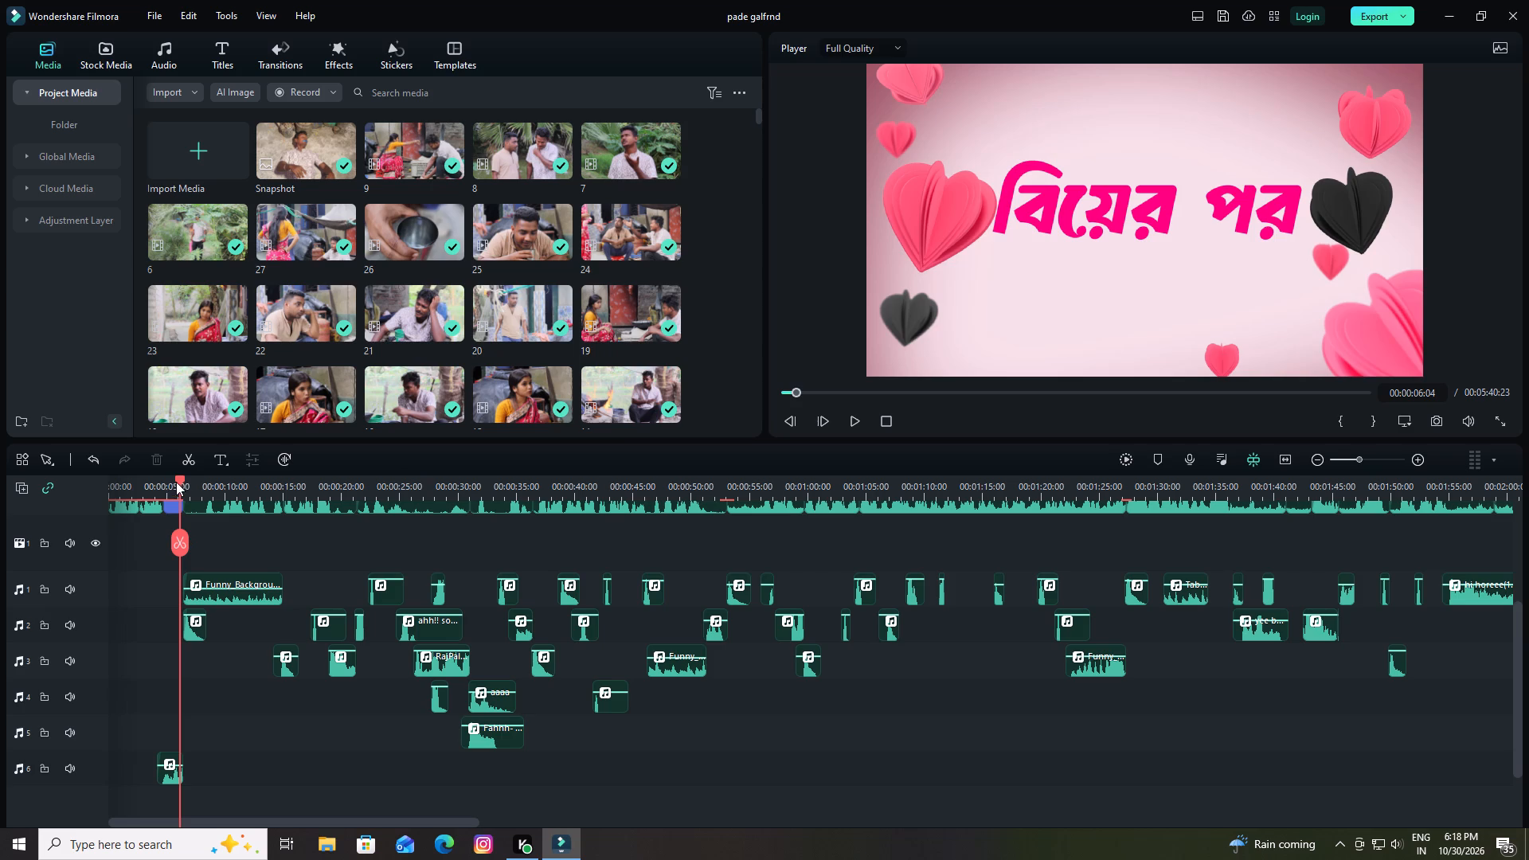
pyautogui.moveTo(177, 481); pyautogui.dragTo(166, 484)
pyautogui.press('space')
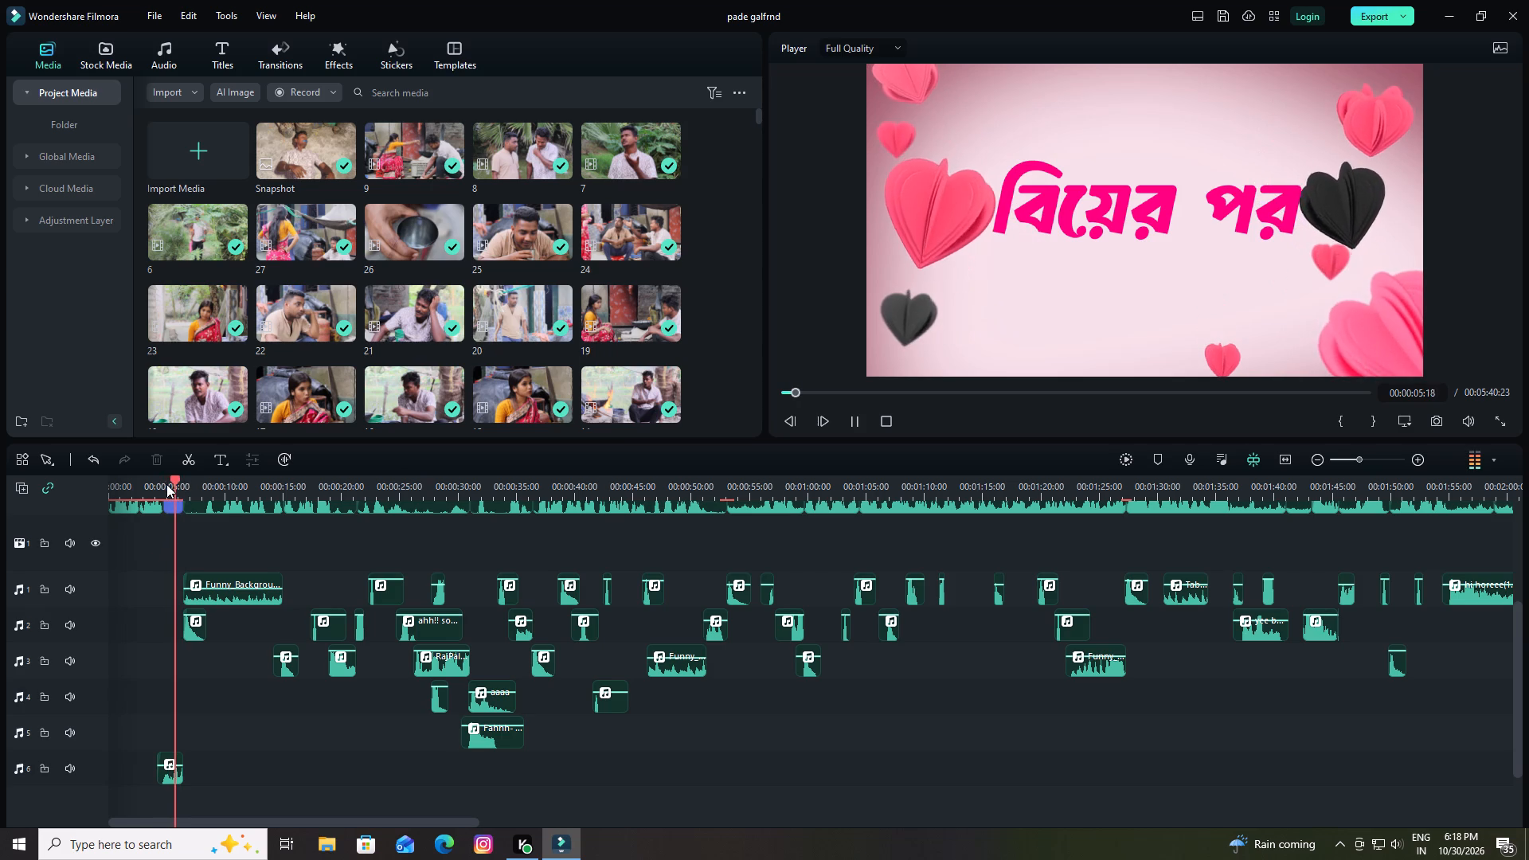
pyautogui.press('space')
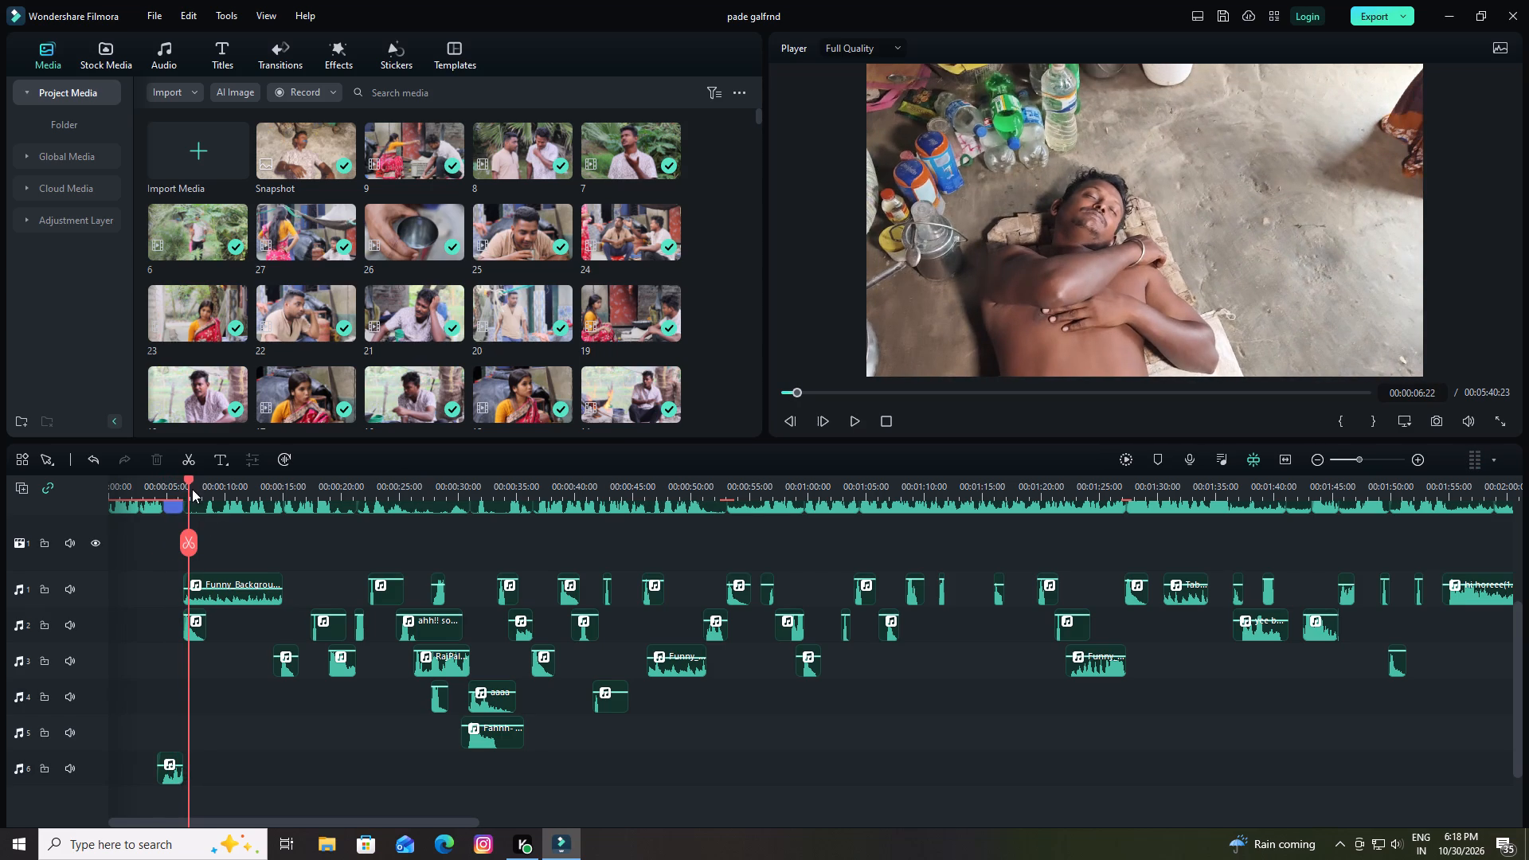
# Add a Dissolve transition at the cut between the Bengali title card and the first scene clip after it.
pyautogui.scroll(2, 218, 534)
pyautogui.moveTo(190, 479); pyautogui.dragTo(167, 487)
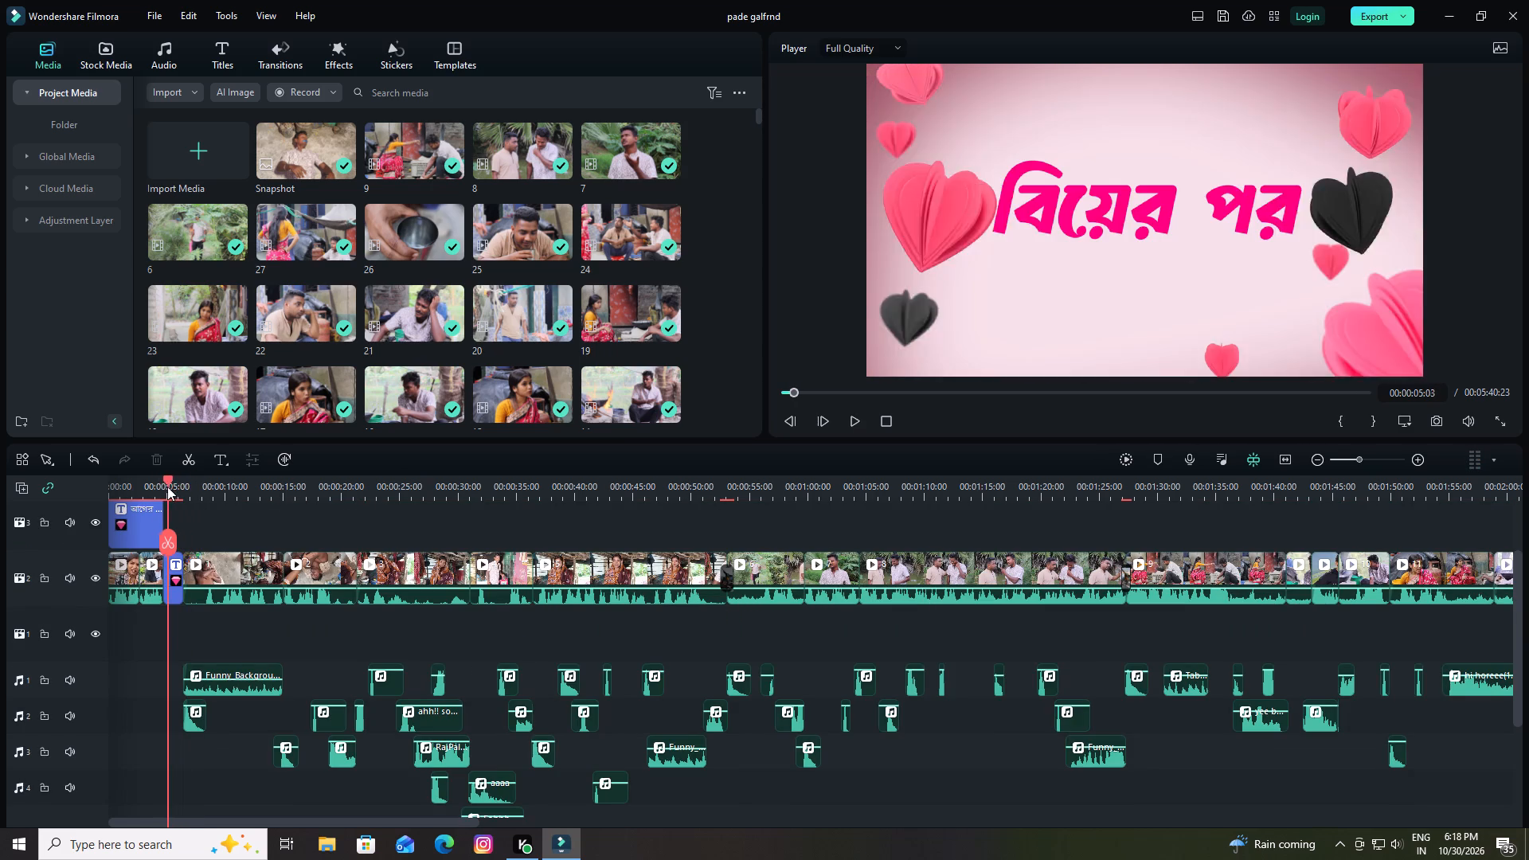
pyautogui.moveTo(167, 487); pyautogui.dragTo(166, 487)
pyautogui.click(269, 48)
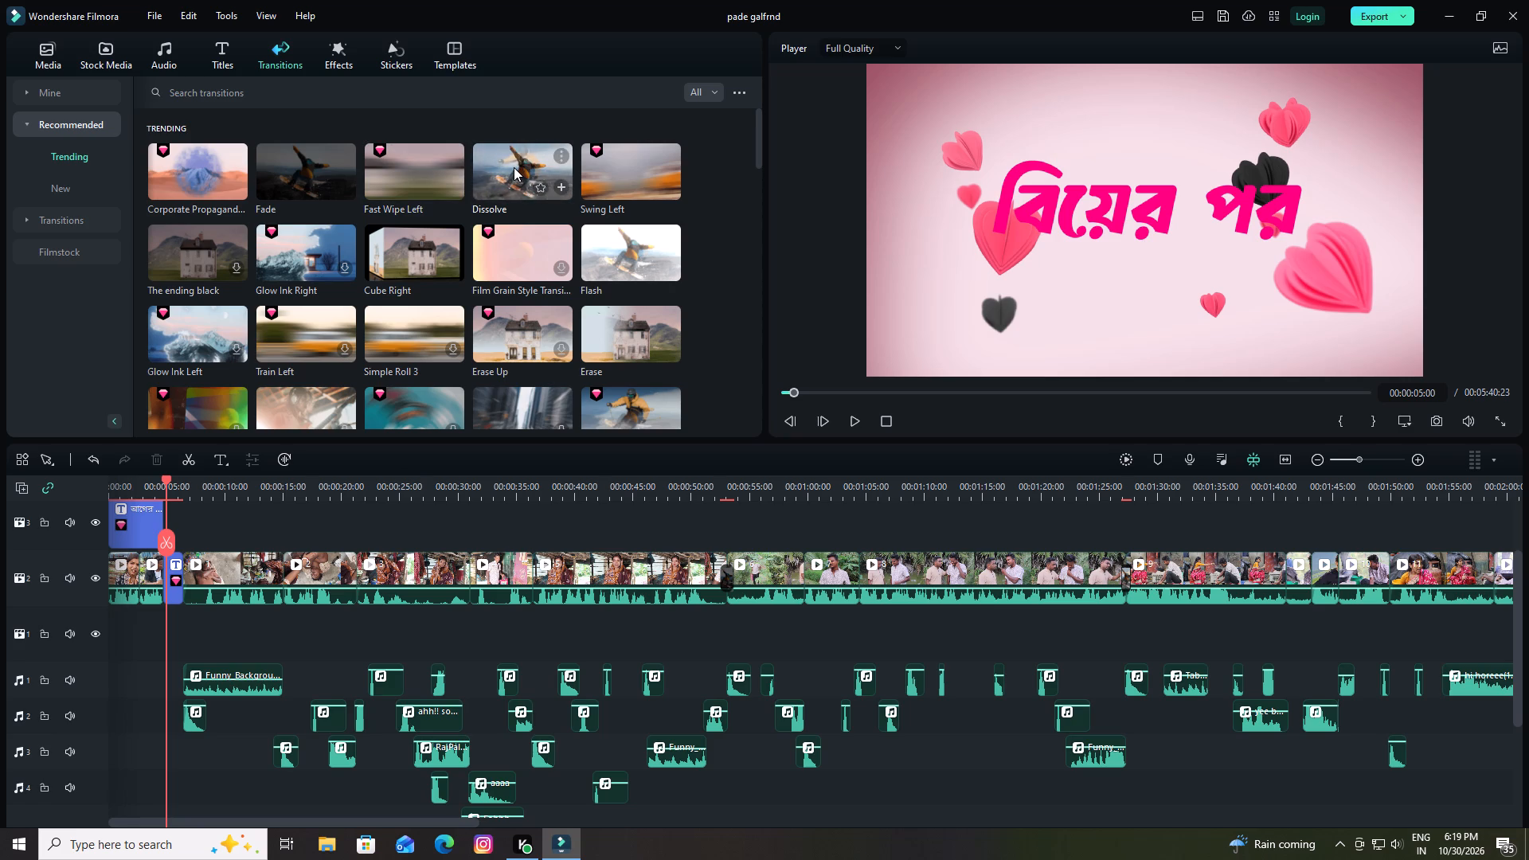
pyautogui.moveTo(514, 167); pyautogui.dragTo(246, 577)
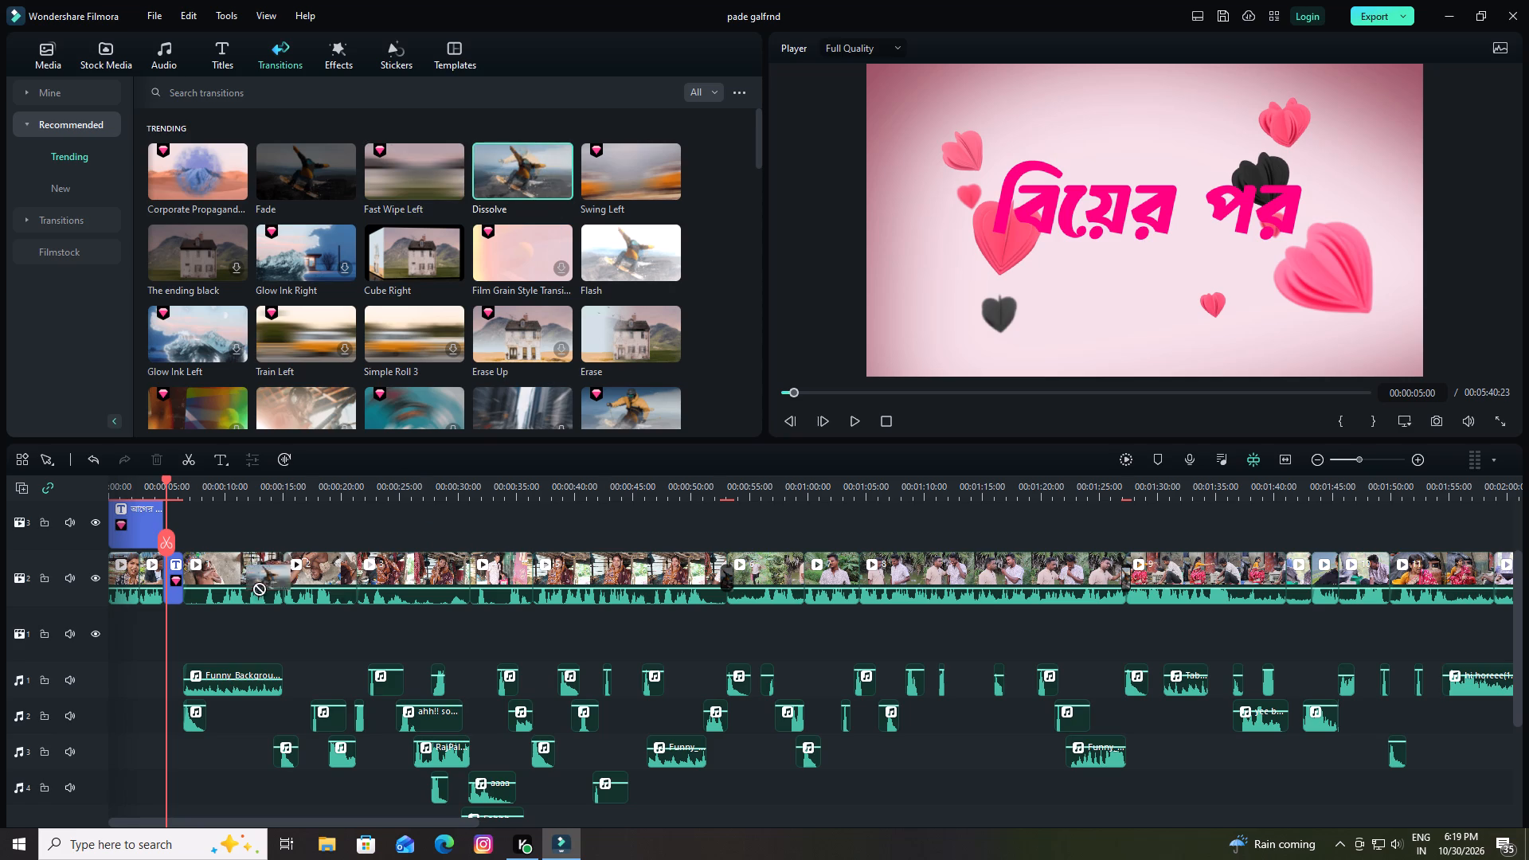
pyautogui.moveTo(246, 577); pyautogui.dragTo(190, 587)
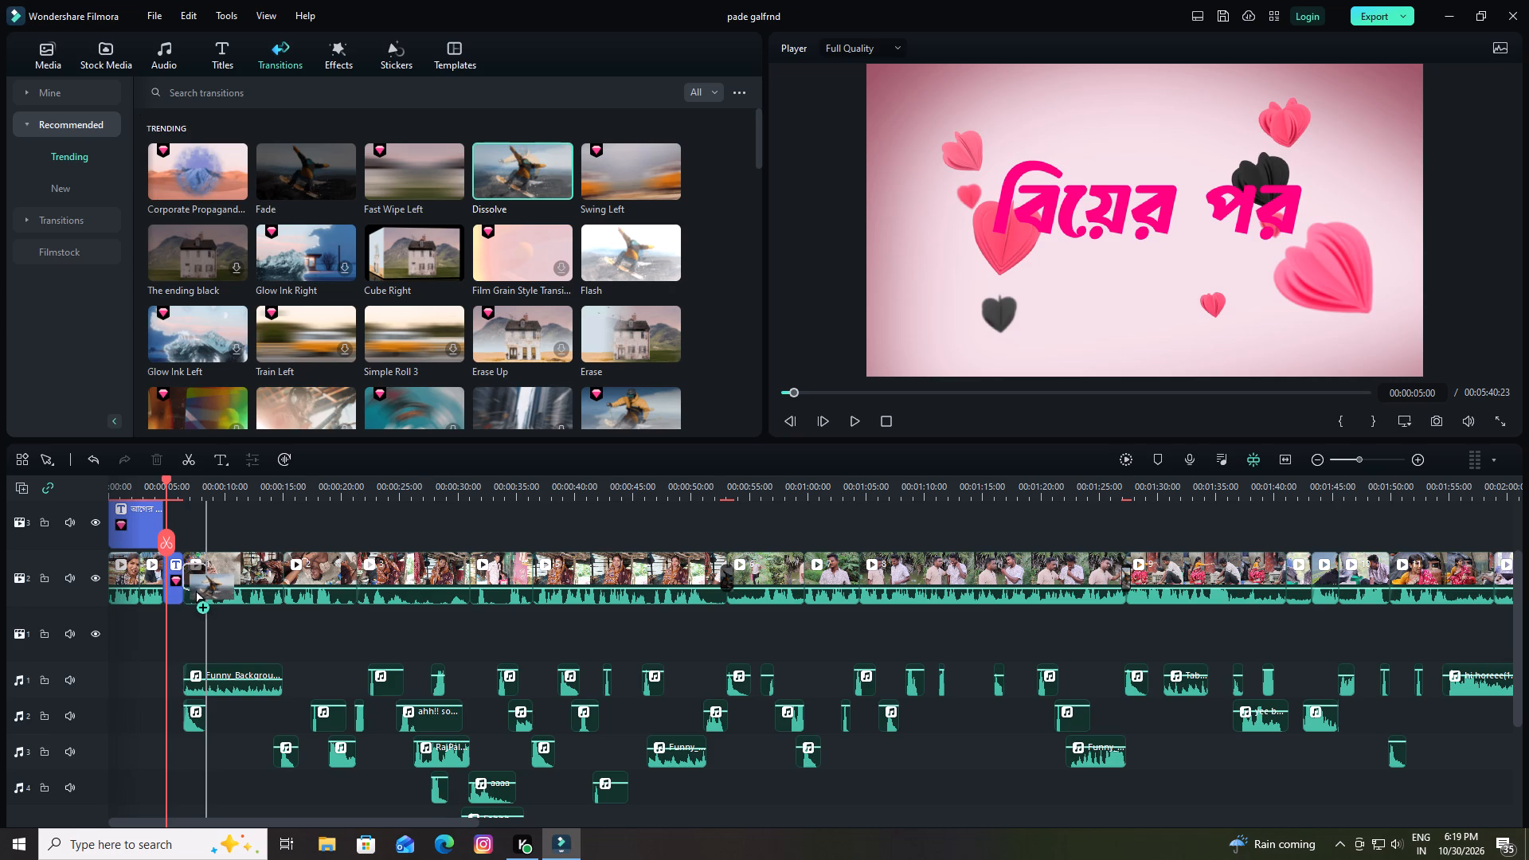
pyautogui.moveTo(190, 587); pyautogui.dragTo(182, 587)
# Shorten the Dissolve transition after the title card to about 1 second.
pyautogui.moveTo(216, 483); pyautogui.dragTo(284, 478)
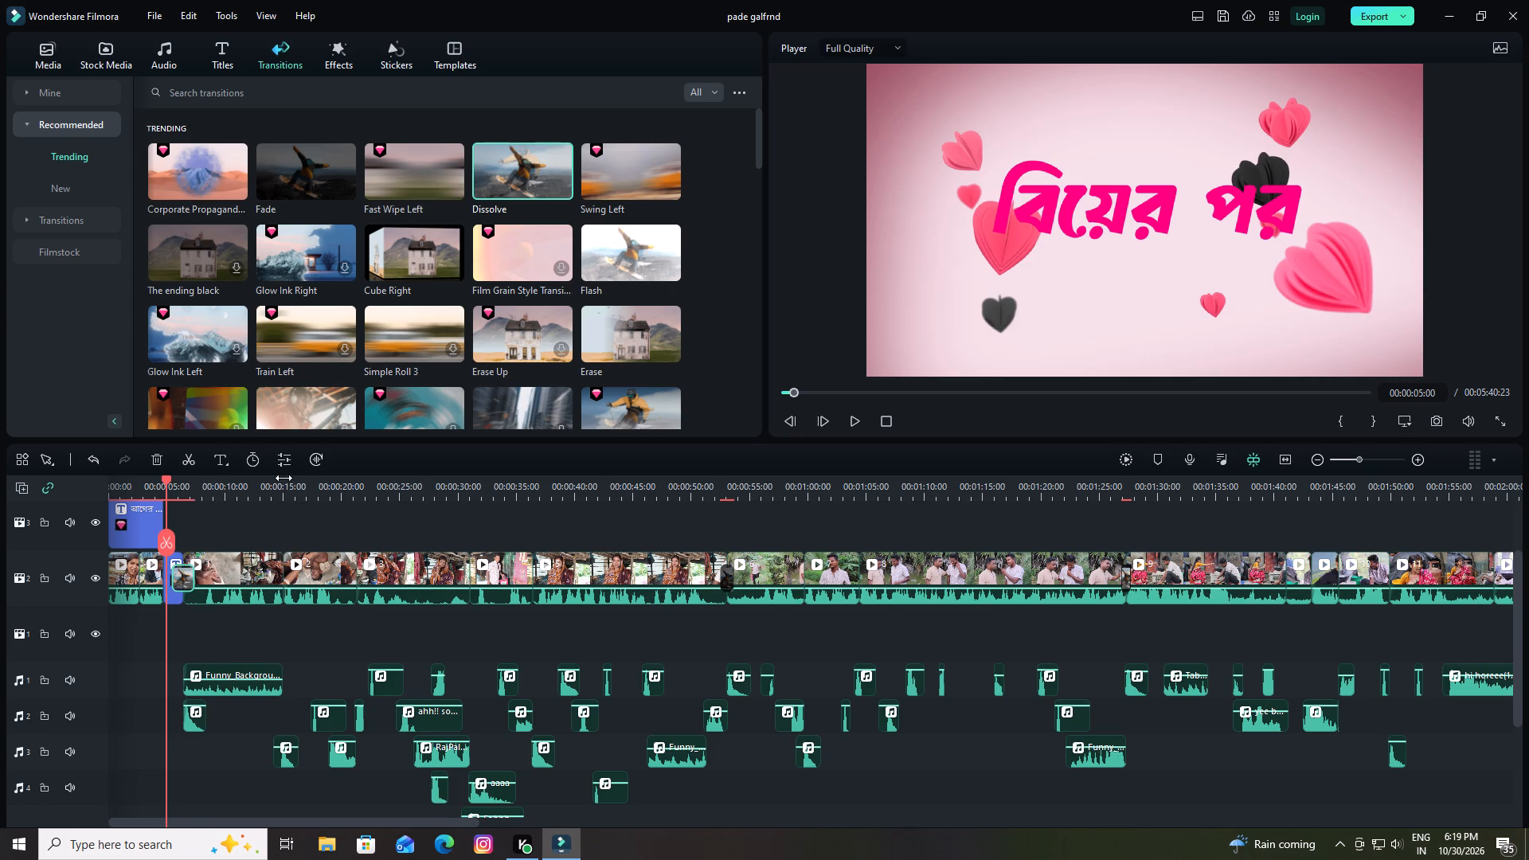
pyautogui.moveTo(284, 478); pyautogui.dragTo(407, 480)
pyautogui.moveTo(238, 582); pyautogui.dragTo(225, 584)
# Play back the Dissolve transition and watch the scenes that follow it, checking picture and sound effects.
pyautogui.press('space')
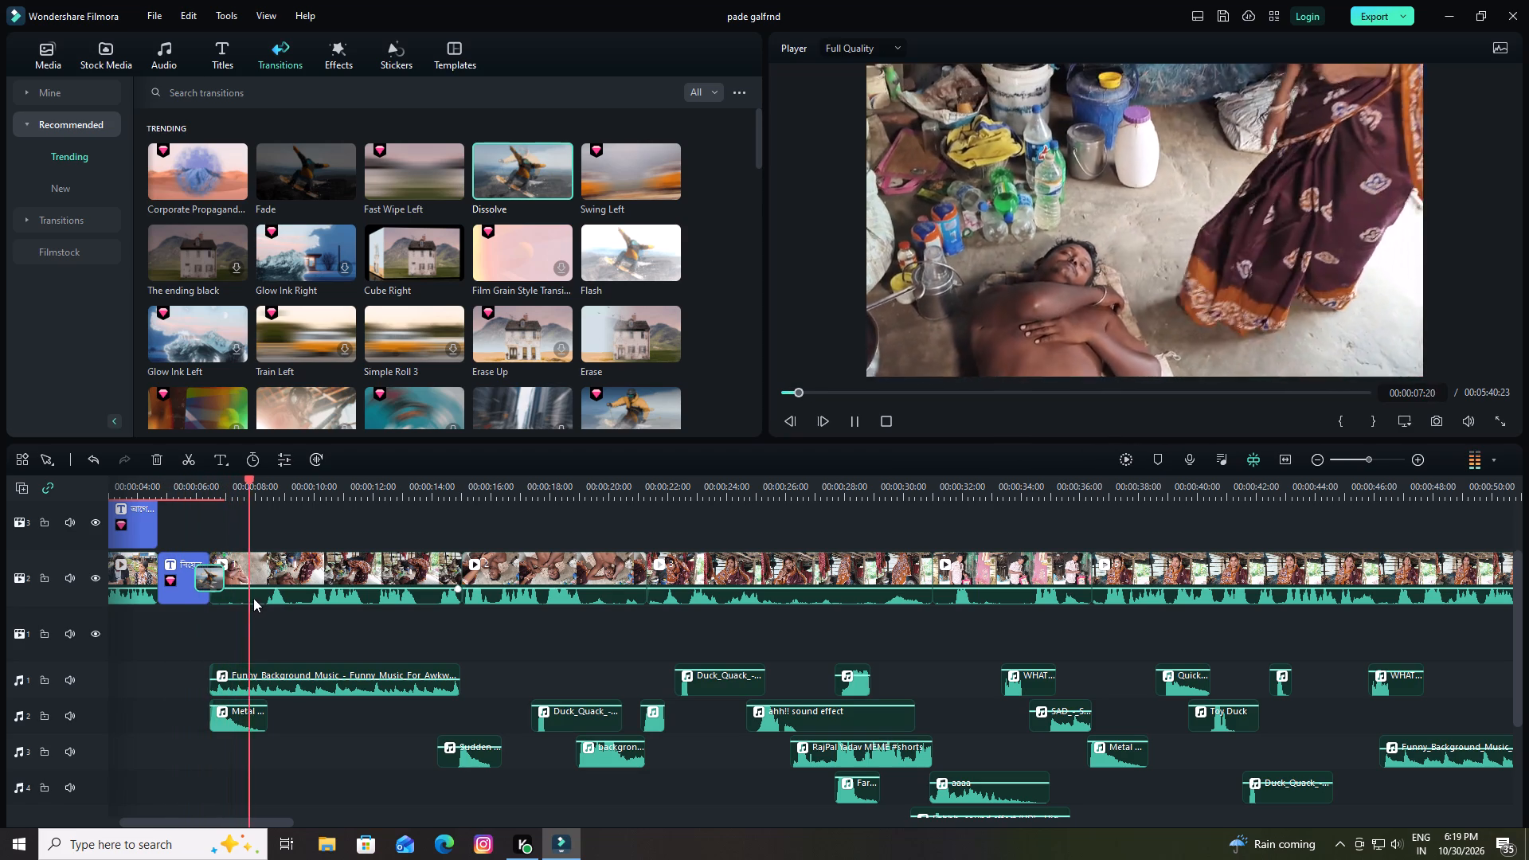
pyautogui.press('space')
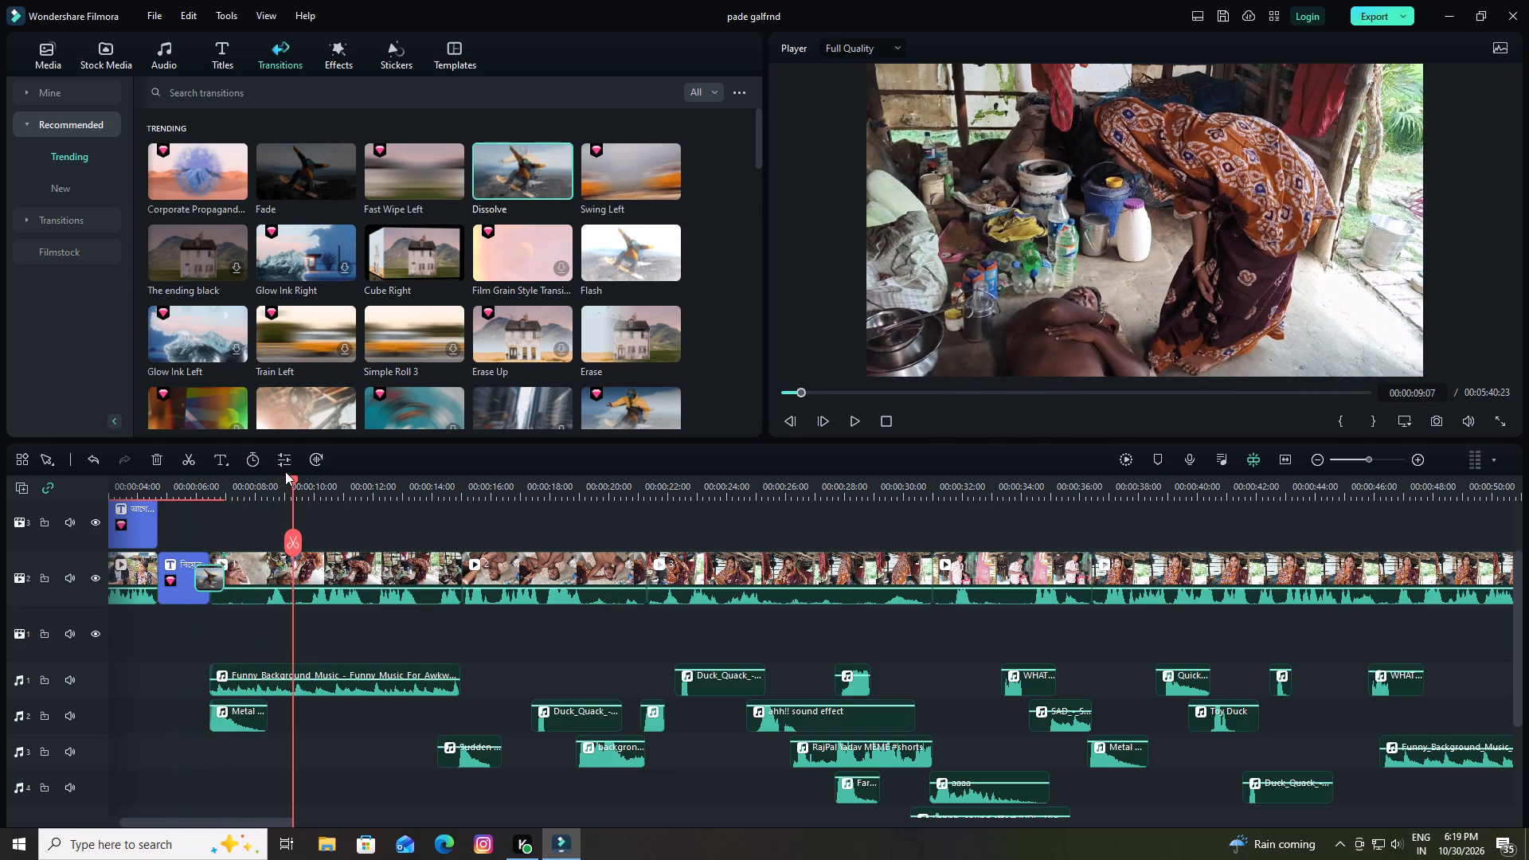
pyautogui.moveTo(295, 483); pyautogui.dragTo(204, 509)
pyautogui.press('space')
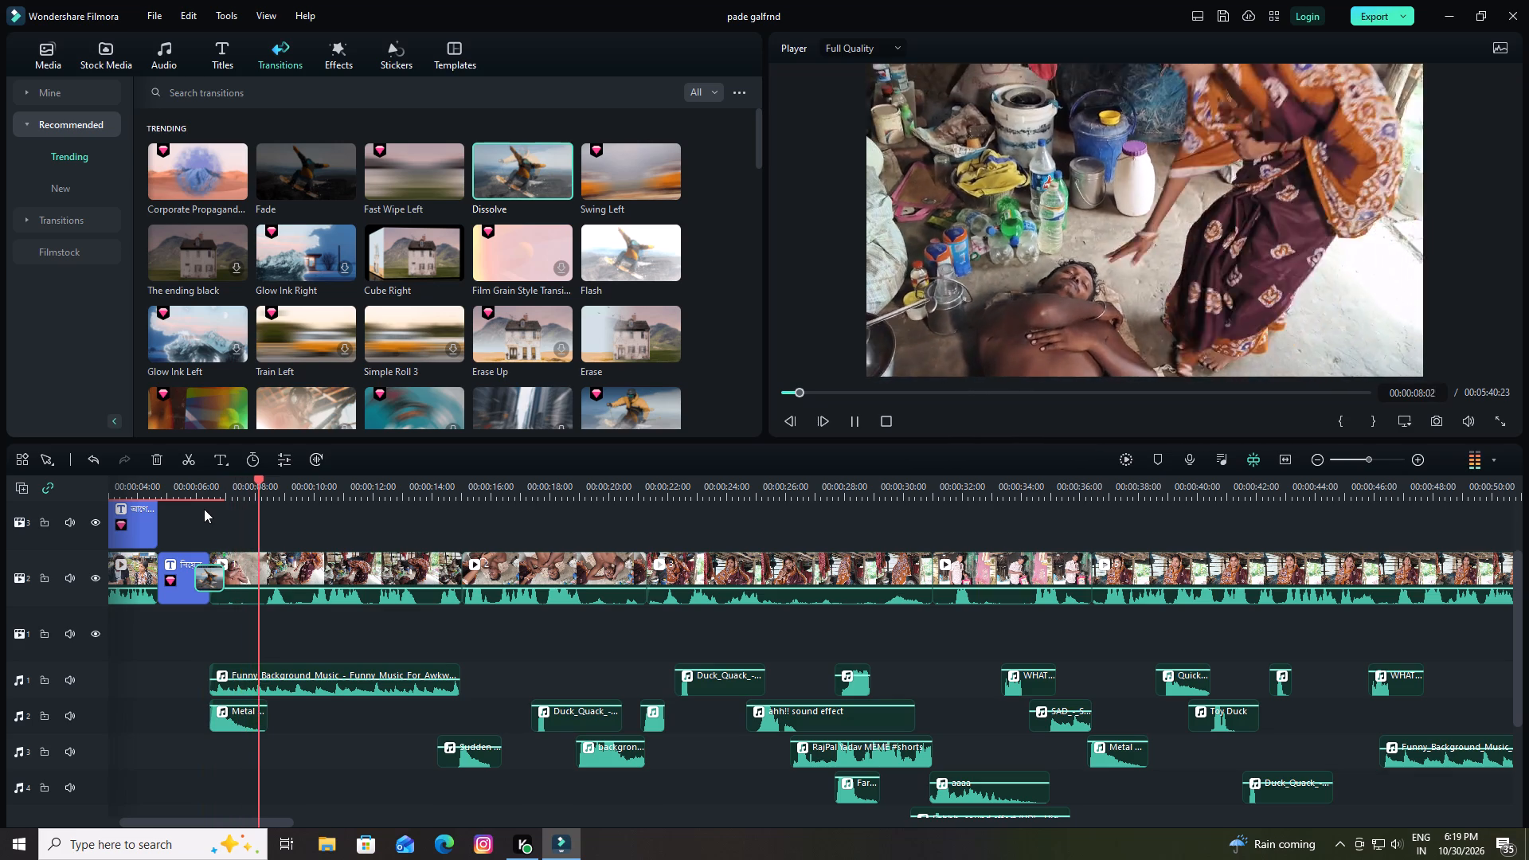
pyautogui.moveTo(491, 495); pyautogui.dragTo(457, 497)
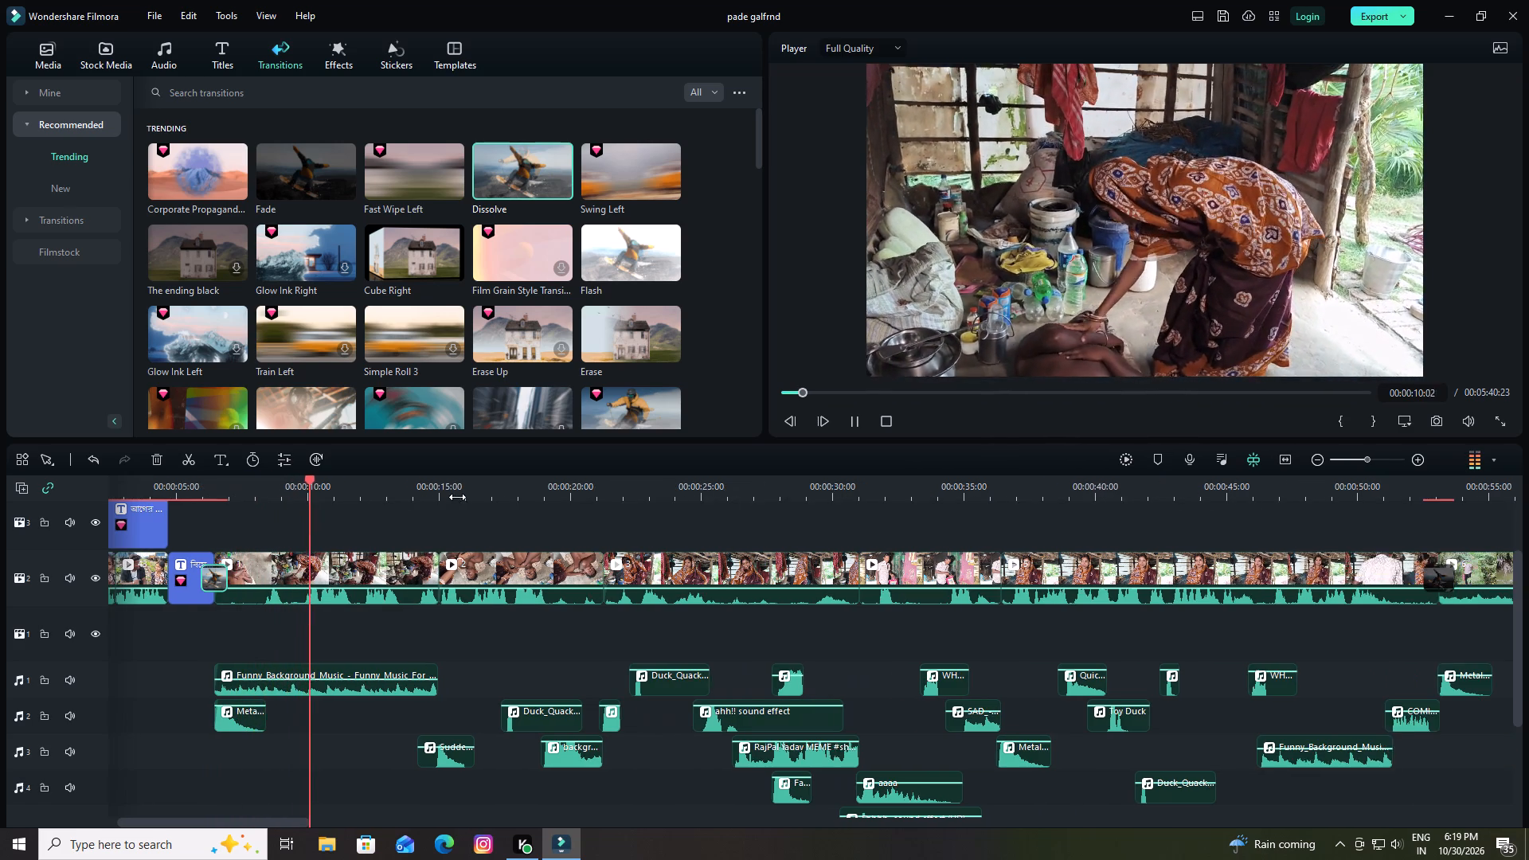
pyautogui.moveTo(457, 497); pyautogui.dragTo(431, 499)
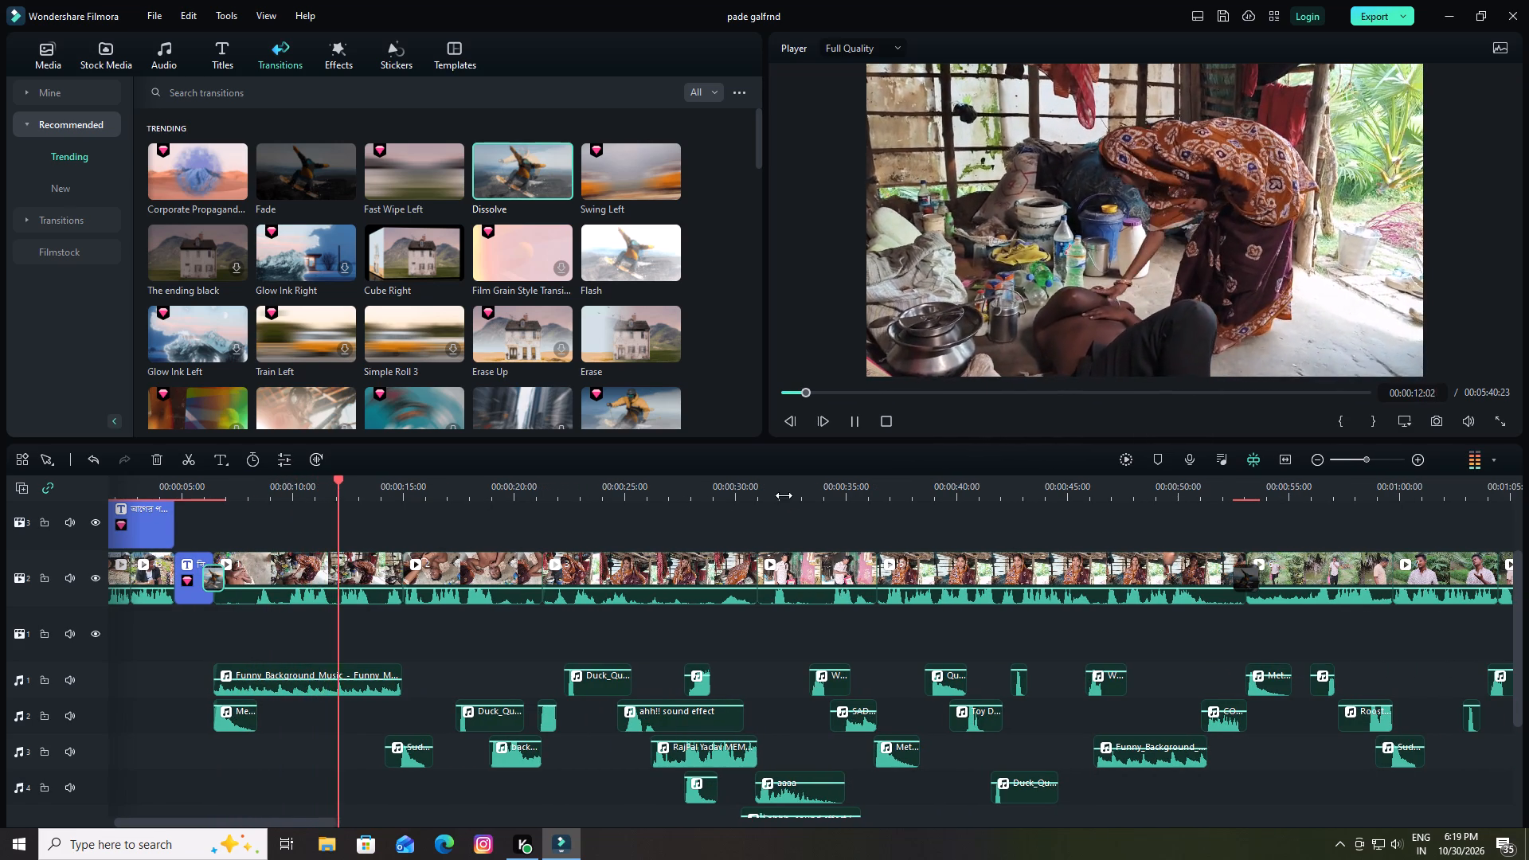
pyautogui.moveTo(783, 494); pyautogui.dragTo(649, 512)
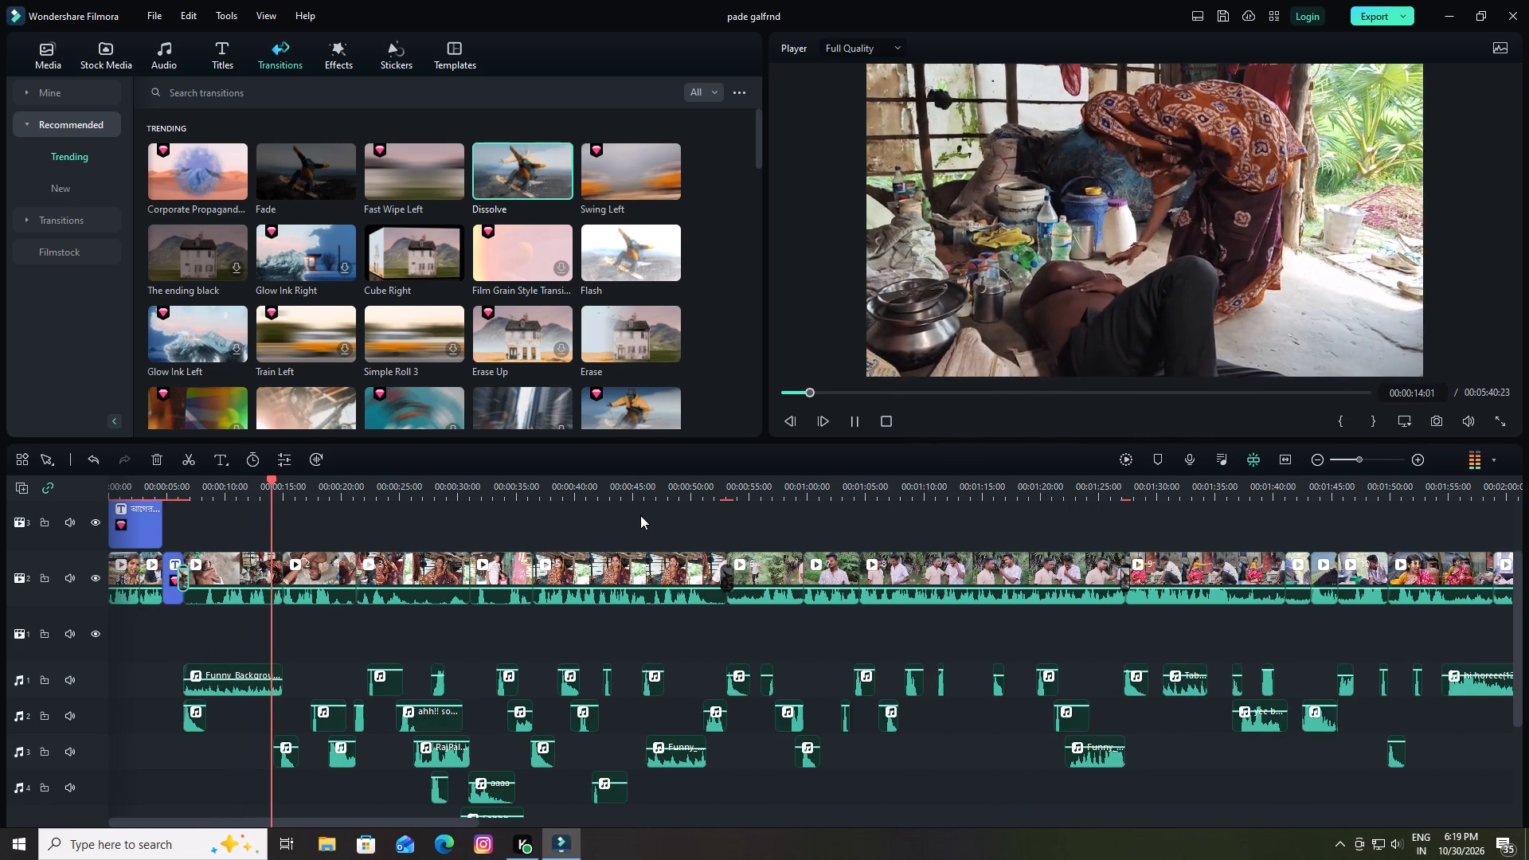
pyautogui.moveTo(913, 491); pyautogui.dragTo(864, 501)
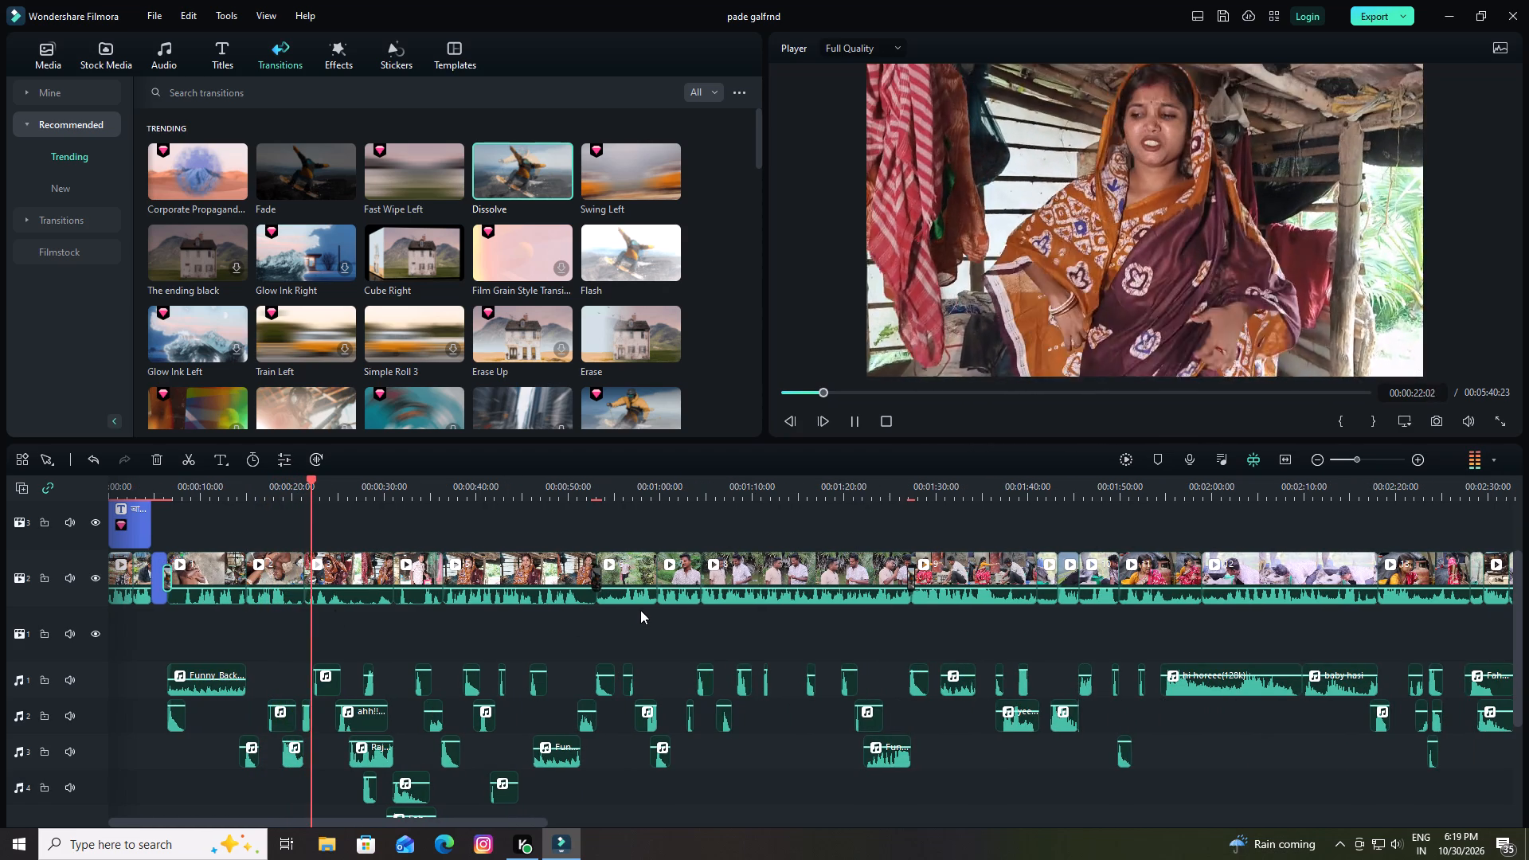
pyautogui.moveTo(815, 492); pyautogui.dragTo(749, 502)
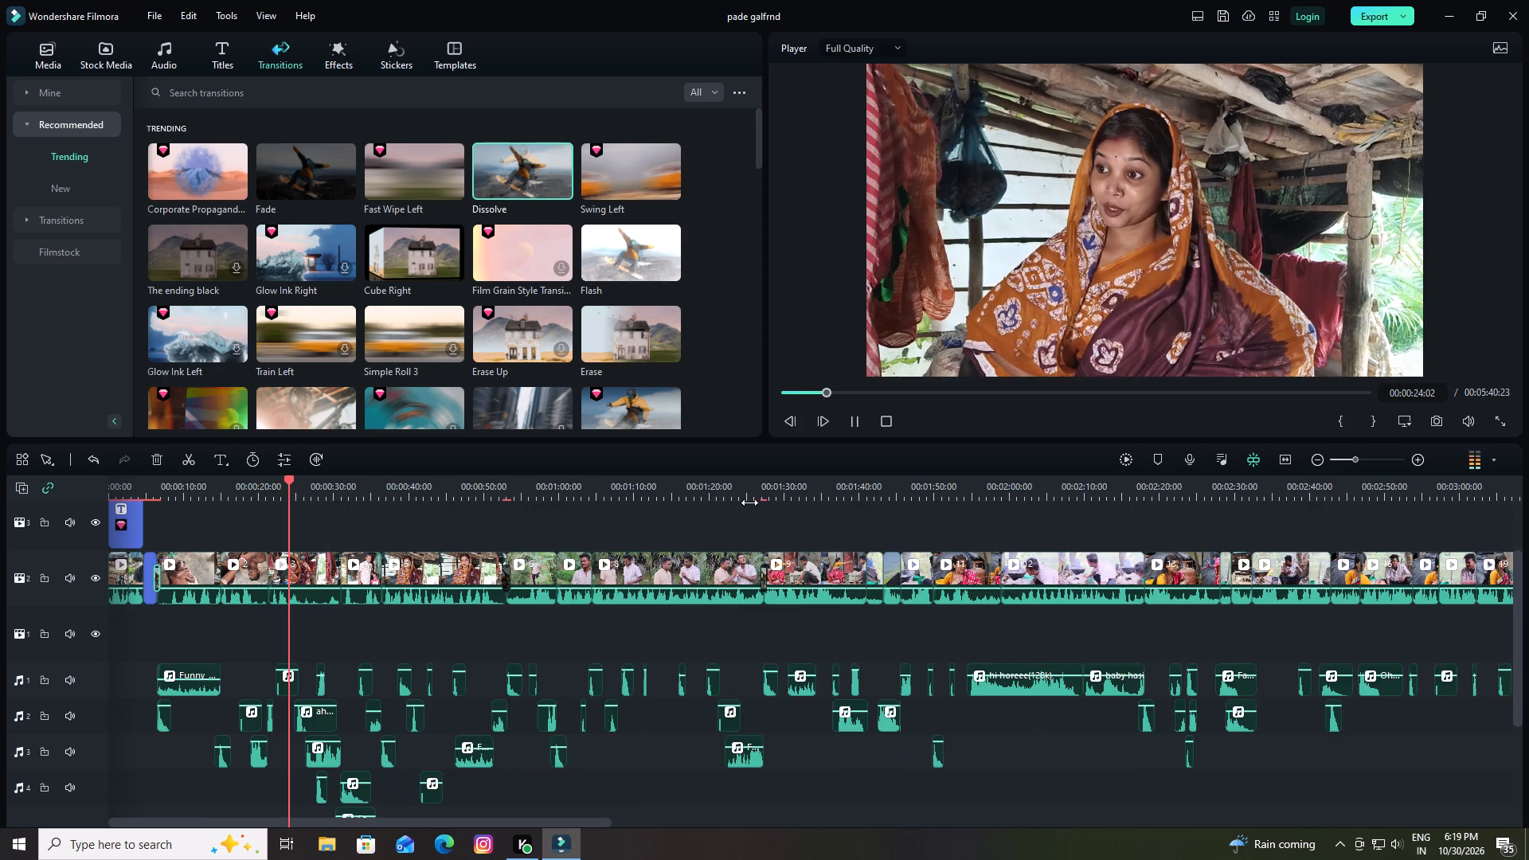
pyautogui.moveTo(749, 502); pyautogui.dragTo(561, 502)
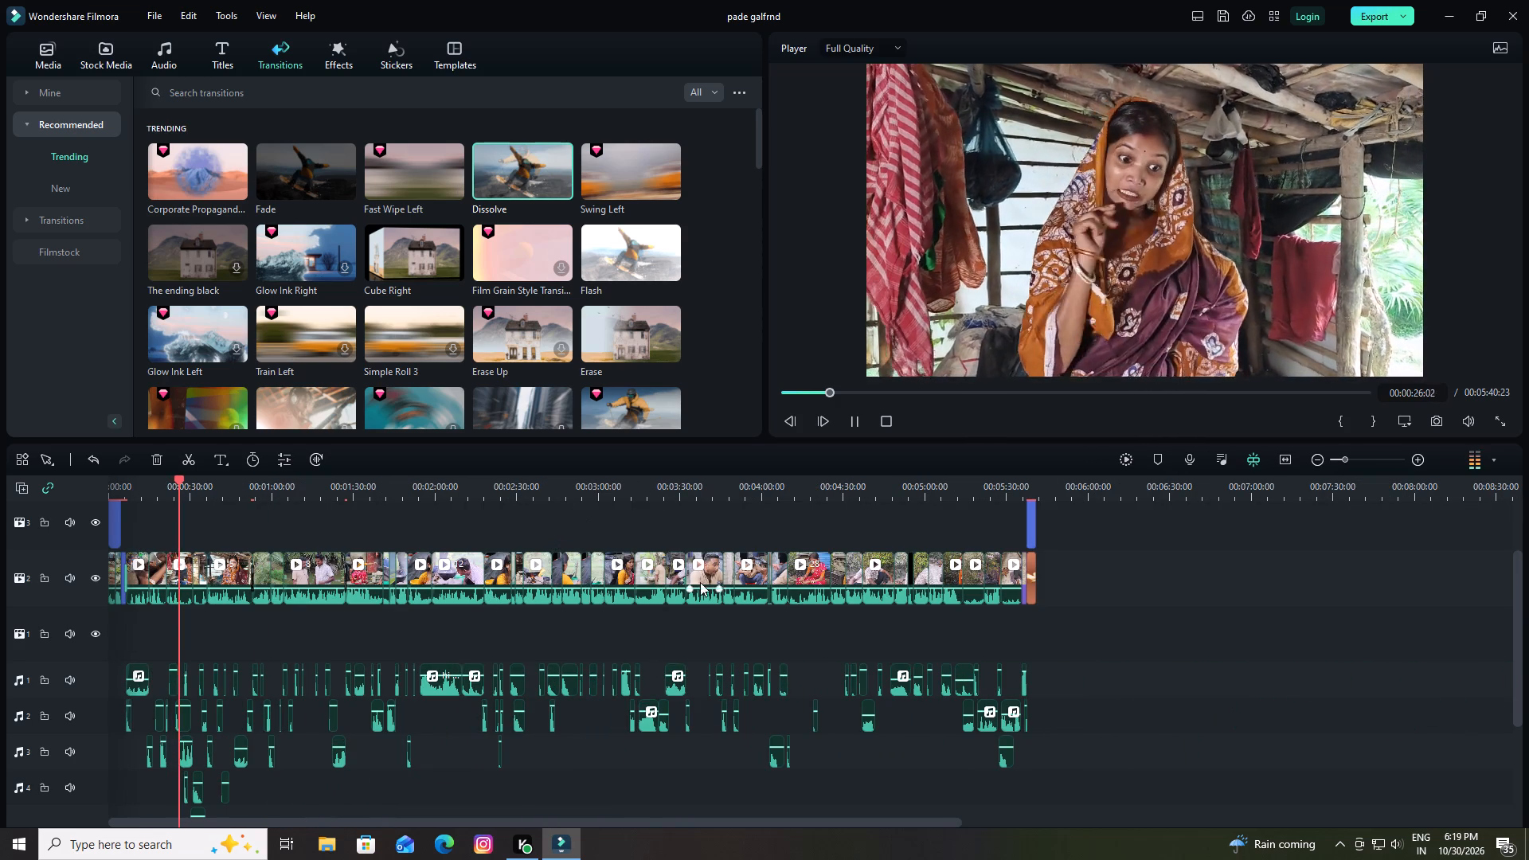
pyautogui.scroll(1, 763, 608)
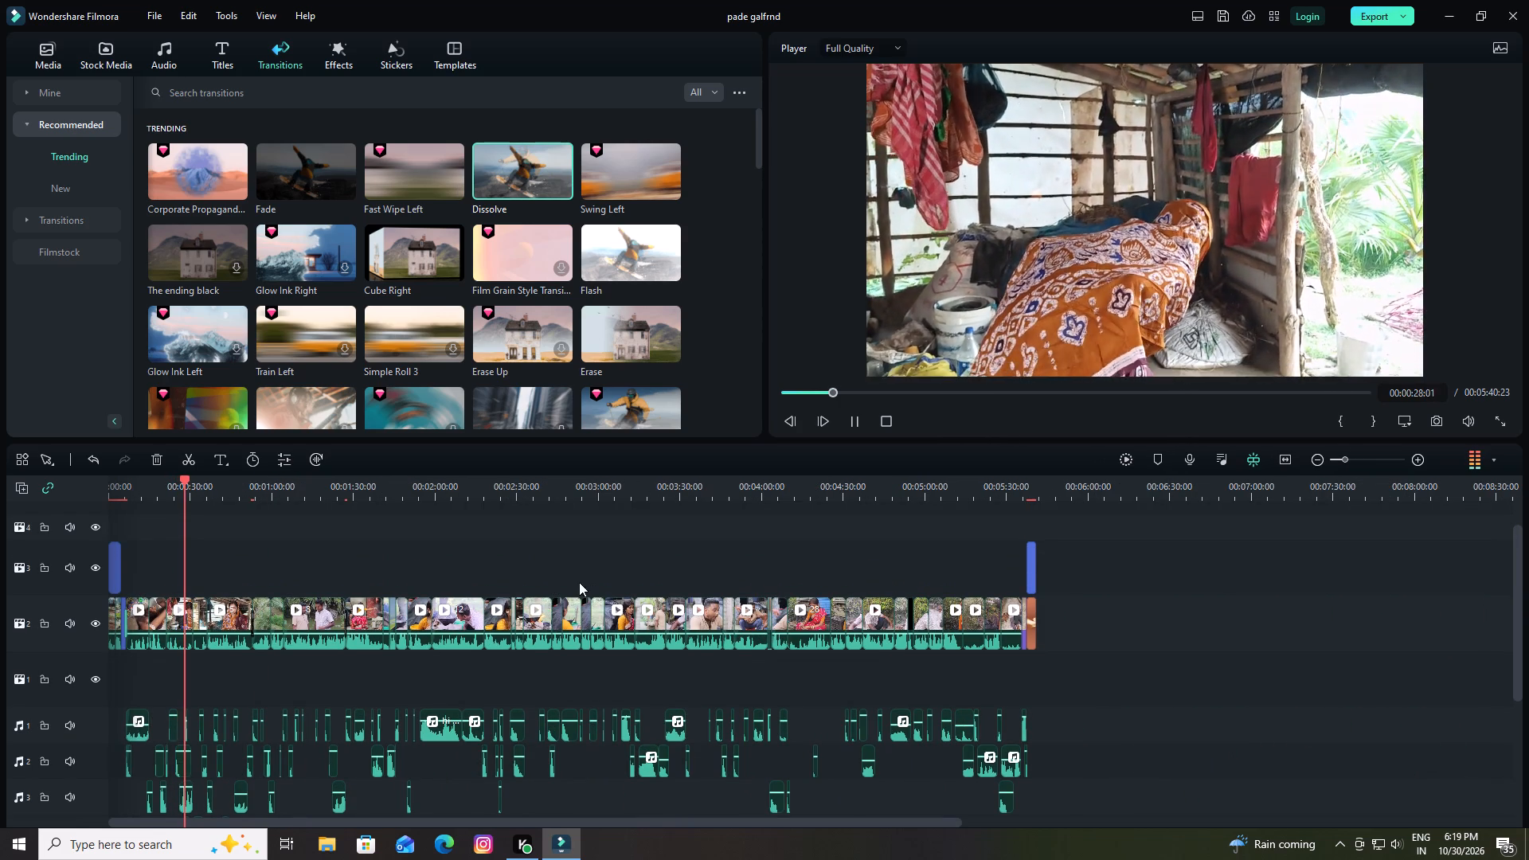
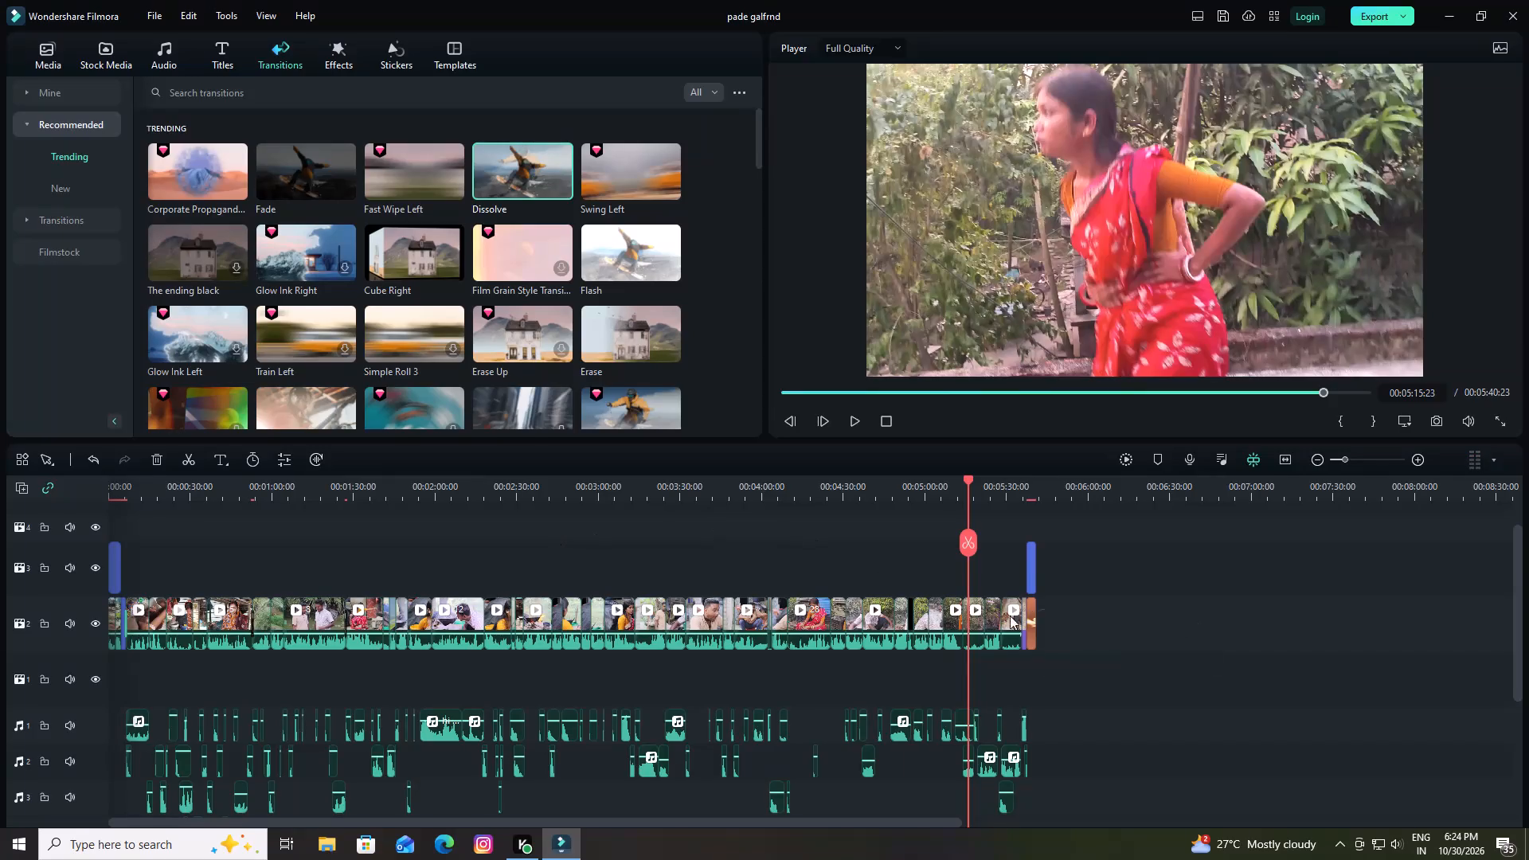
# Set the Brightness of the clip at 5:15, showing the woman in the red sari outdoors, to about -0.9.
pyautogui.doubleClick(976, 622)
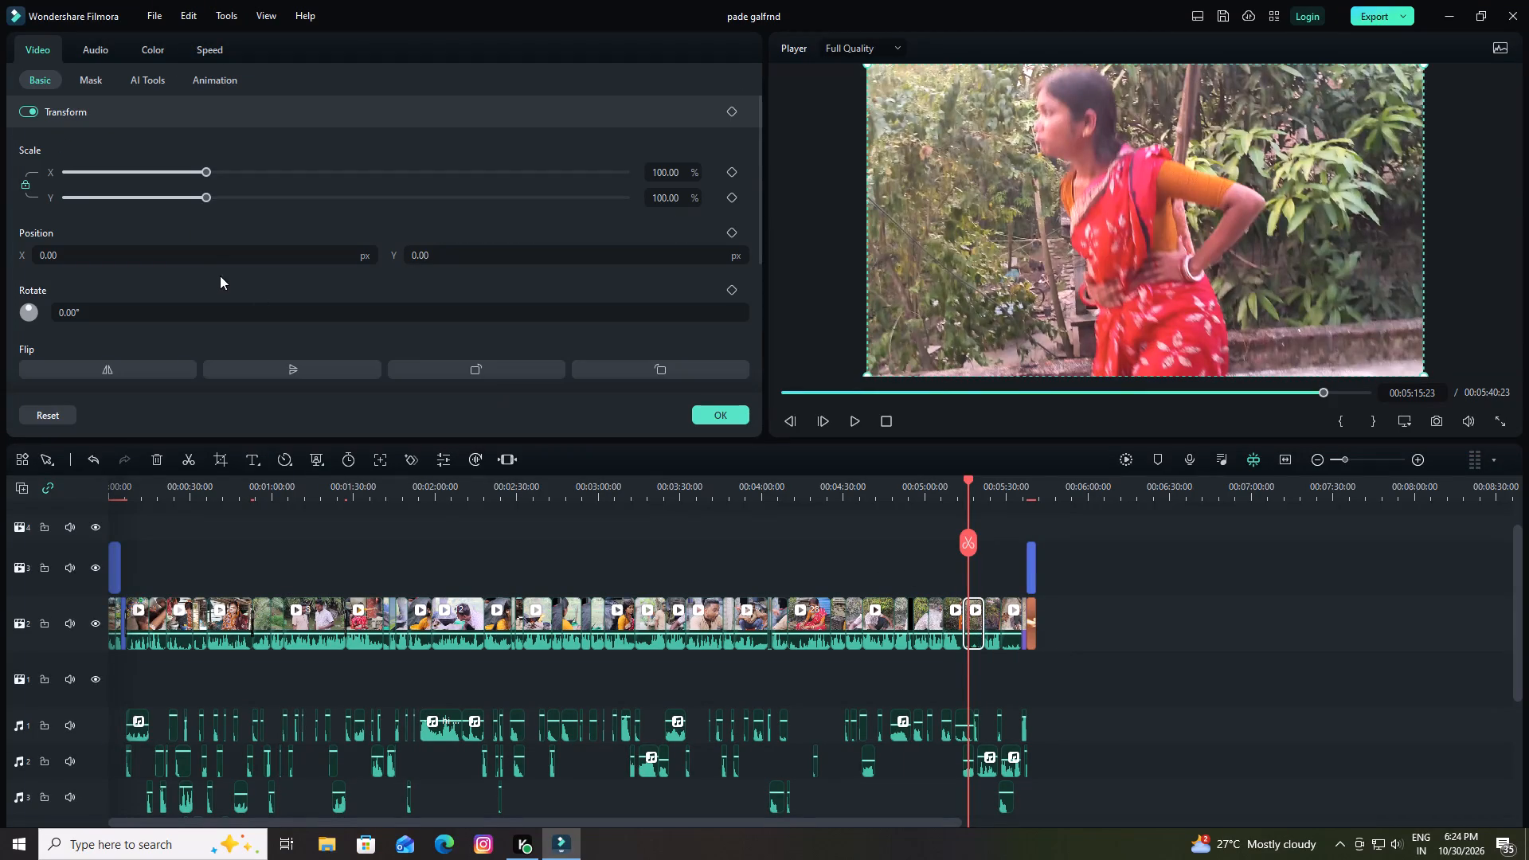
pyautogui.scroll(-5, 233, 244)
pyautogui.scroll(-4, 287, 286)
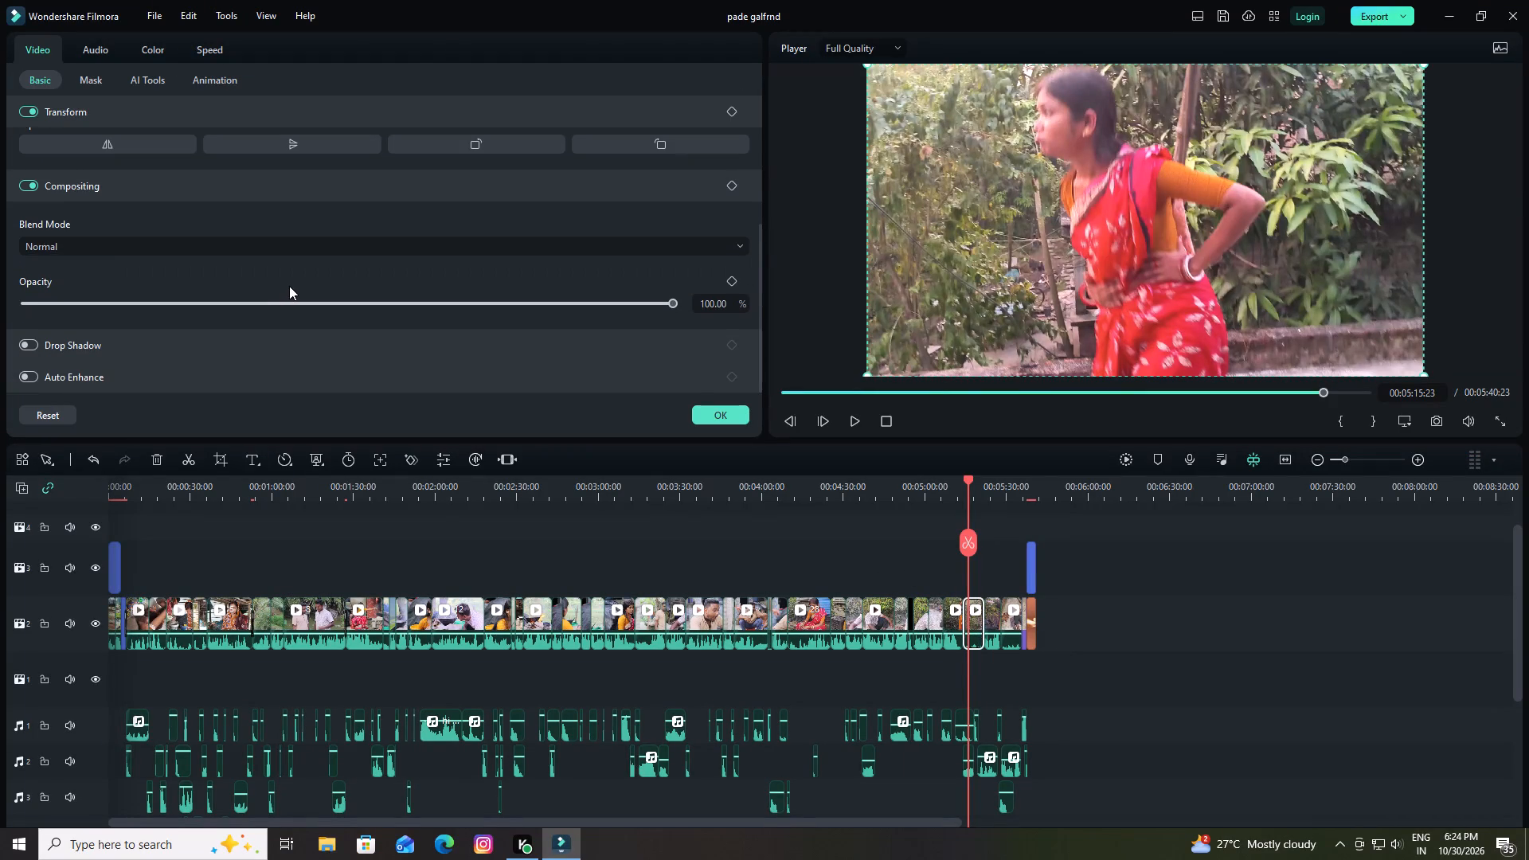
pyautogui.scroll(-3, 289, 286)
pyautogui.scroll(4, 287, 296)
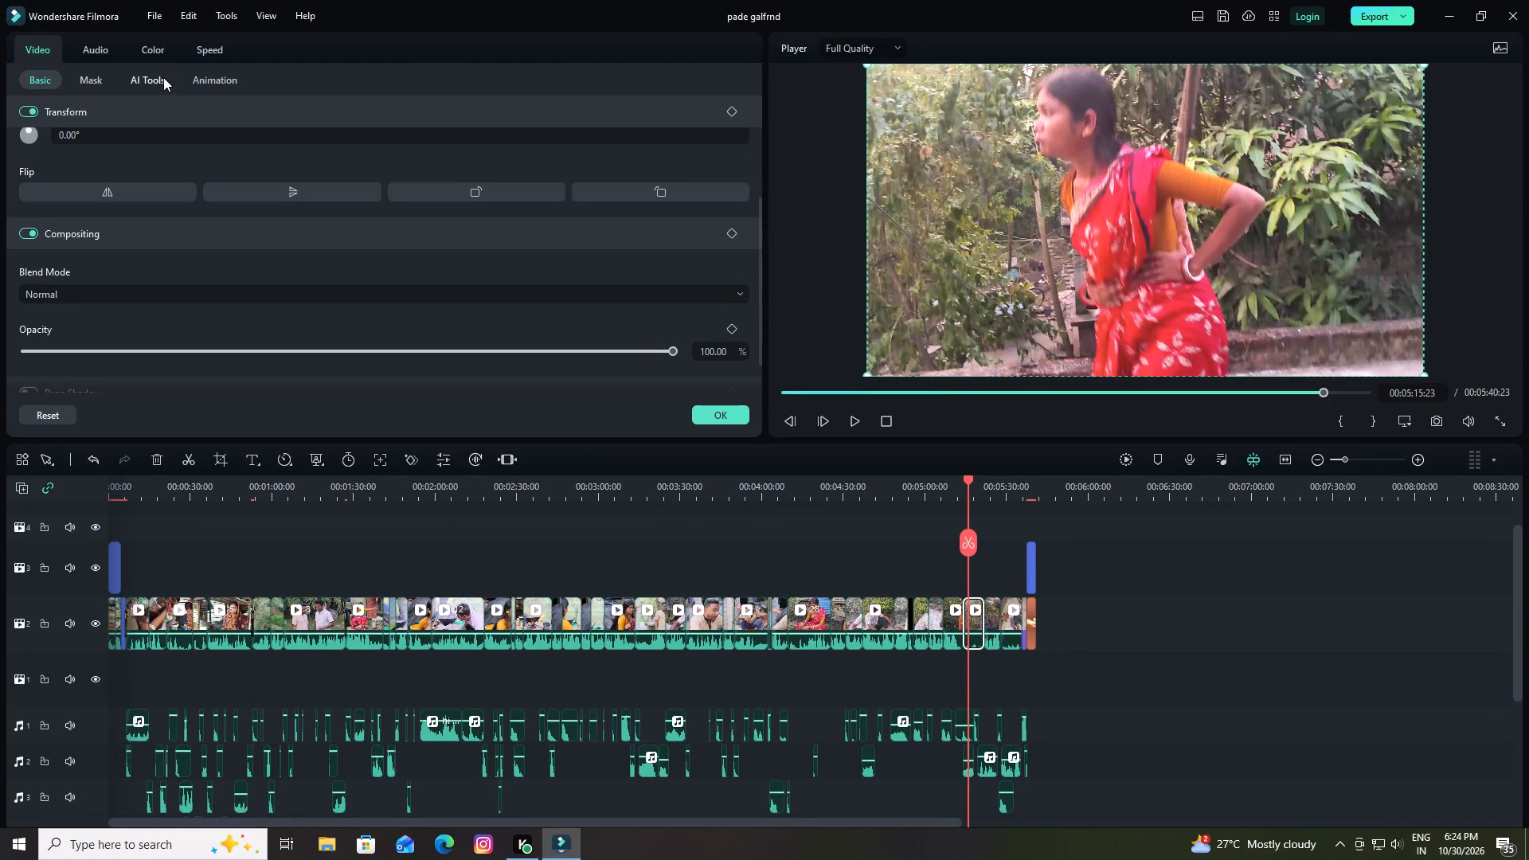
pyautogui.click(156, 47)
pyautogui.scroll(-9, 284, 183)
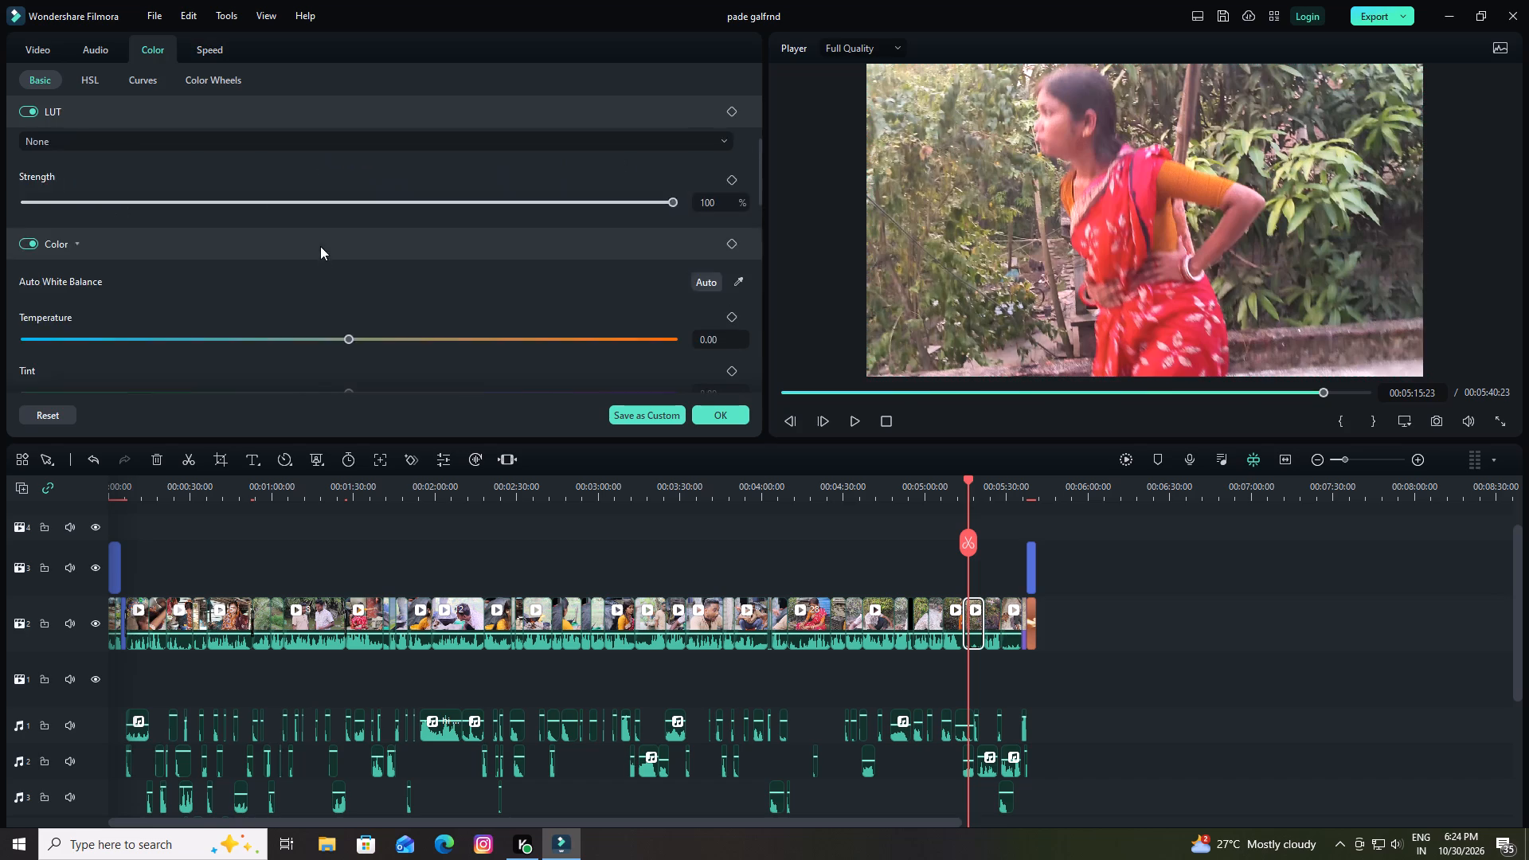
pyautogui.scroll(-10, 320, 246)
pyautogui.scroll(1, 329, 292)
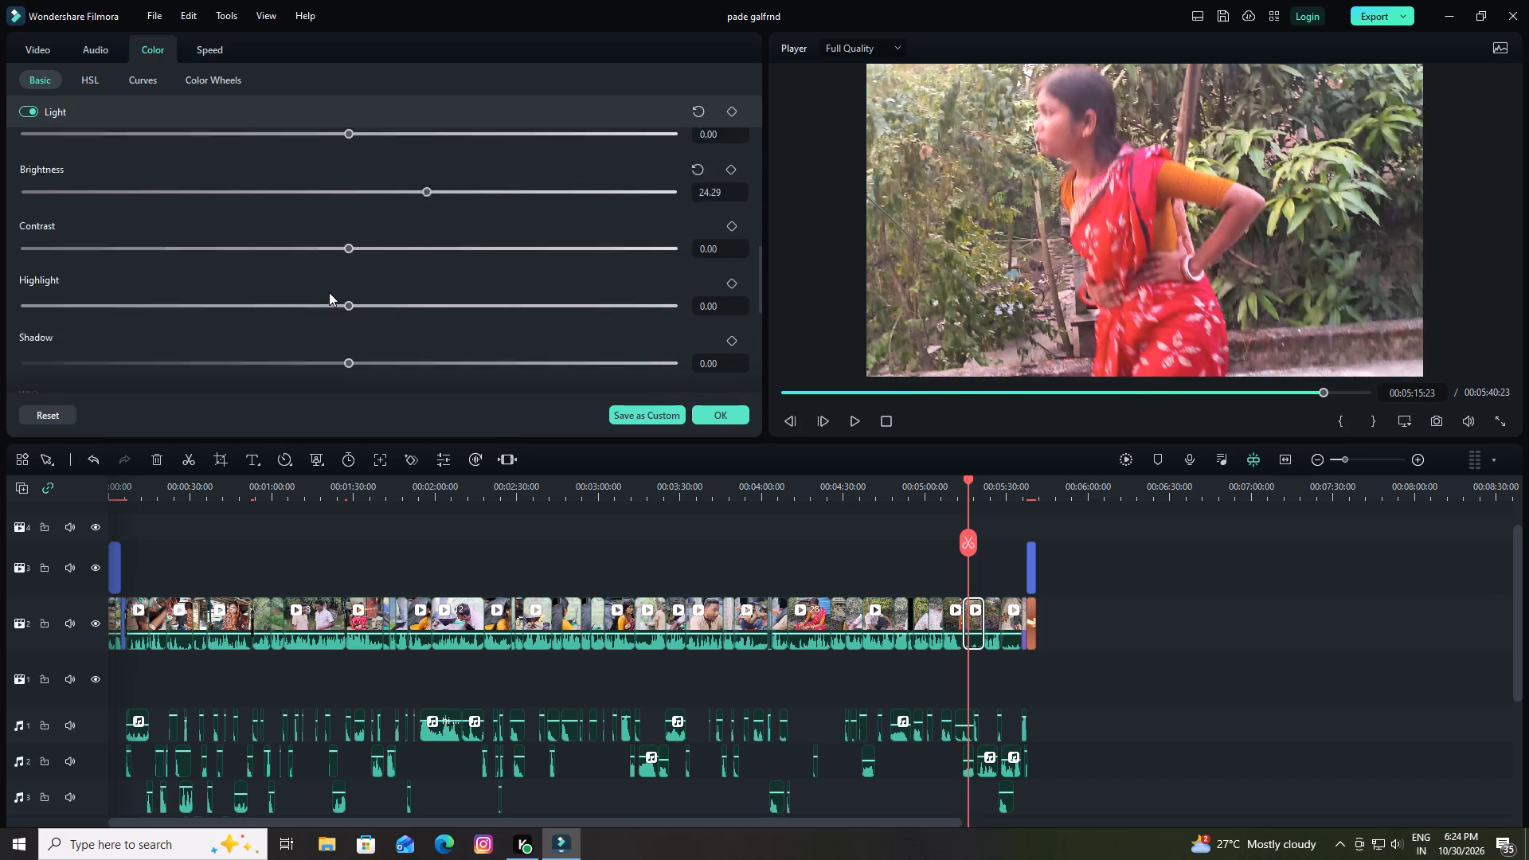
pyautogui.scroll(1, 329, 292)
pyautogui.moveTo(423, 240); pyautogui.dragTo(489, 250)
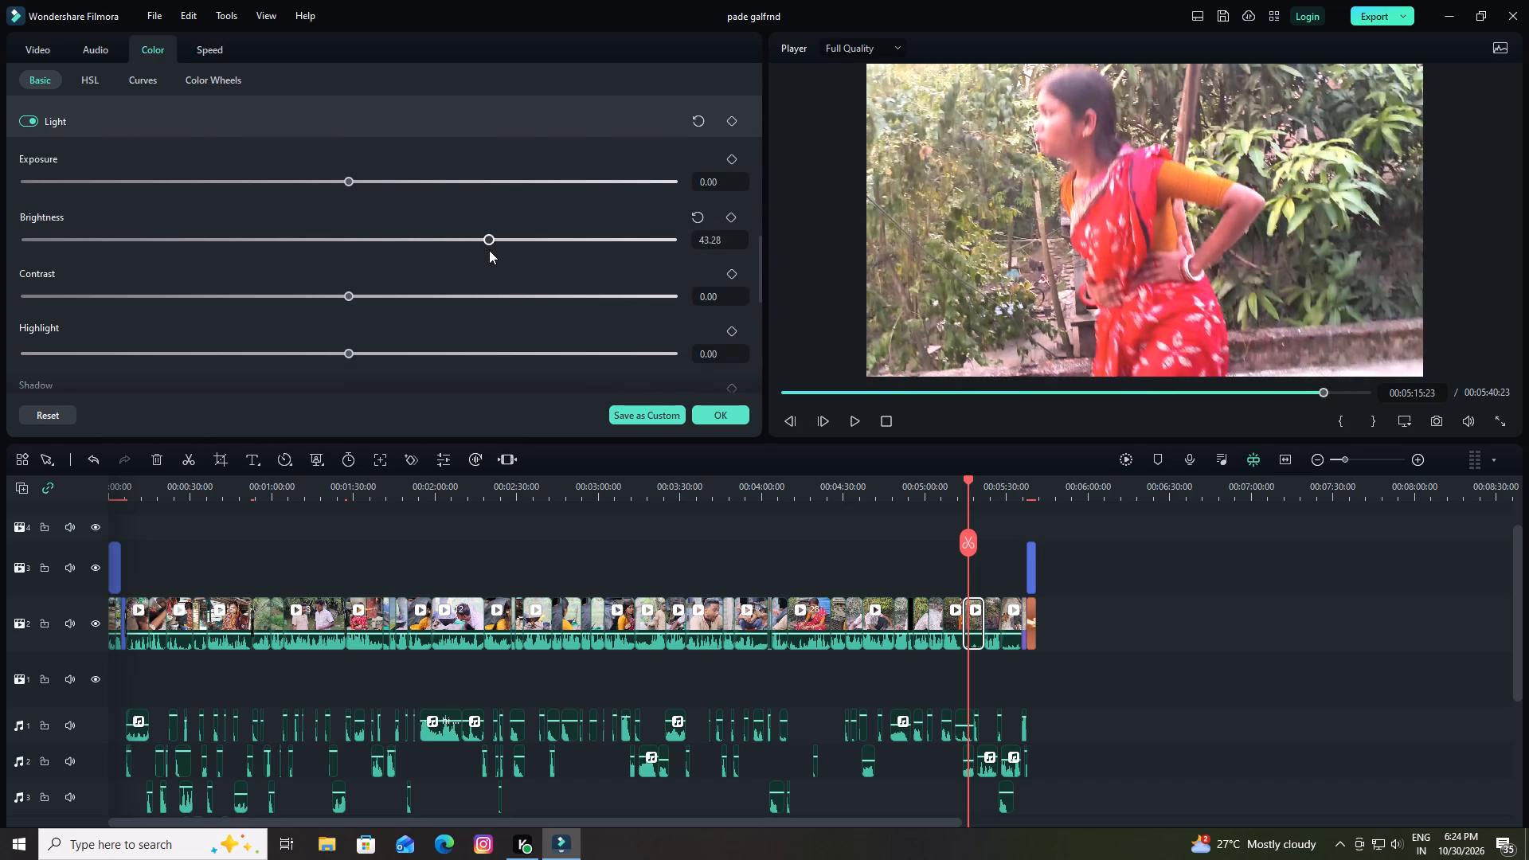
pyautogui.moveTo(489, 250); pyautogui.dragTo(322, 248)
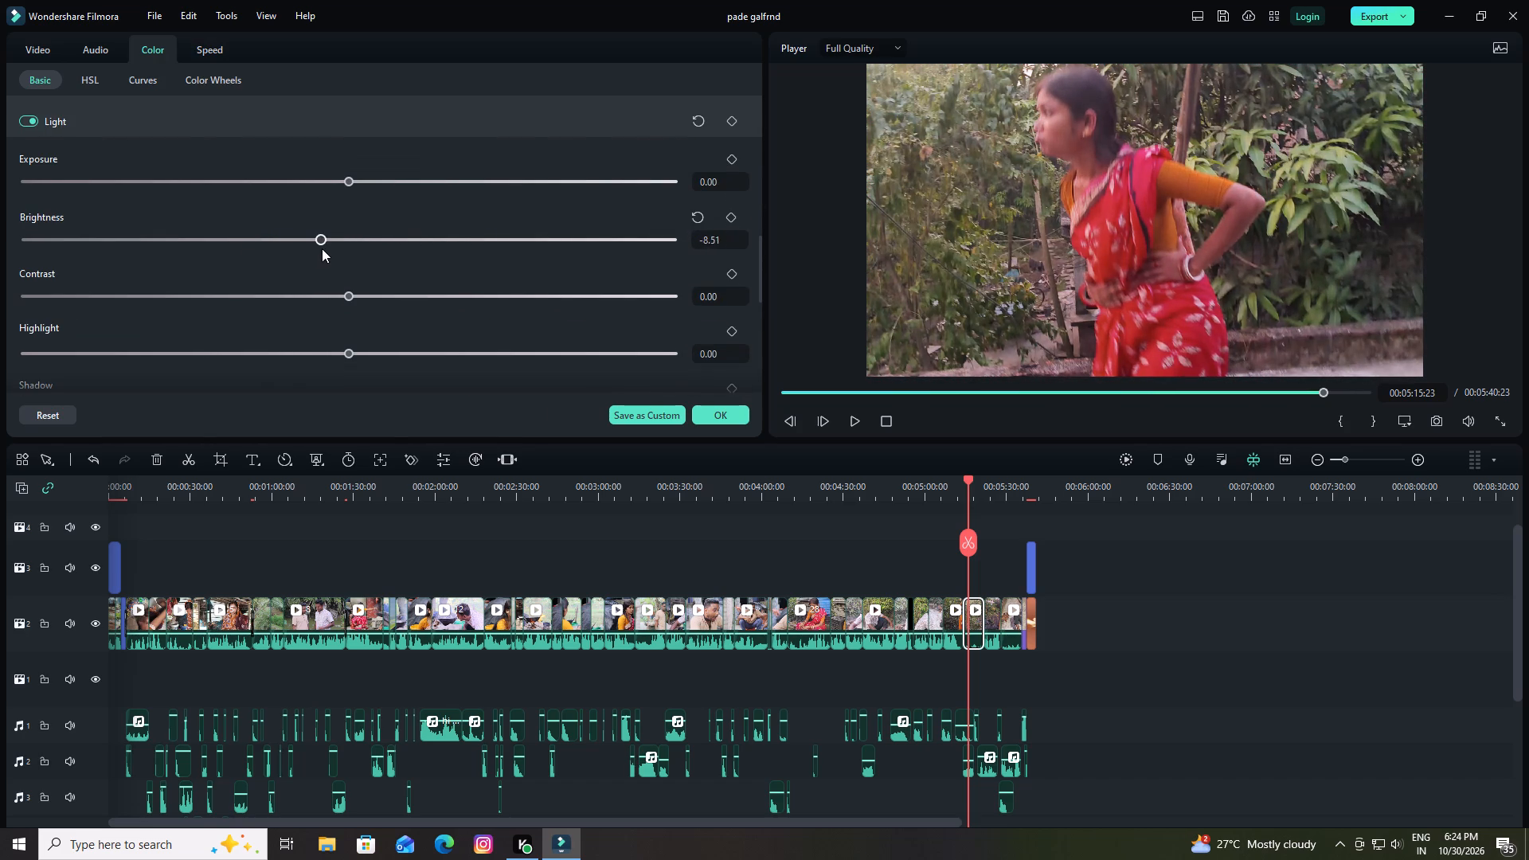
pyautogui.moveTo(322, 248); pyautogui.dragTo(346, 251)
# Set the clip's Contrast to about 70 and its Highlight to about 39.
pyautogui.moveTo(349, 295); pyautogui.dragTo(195, 300)
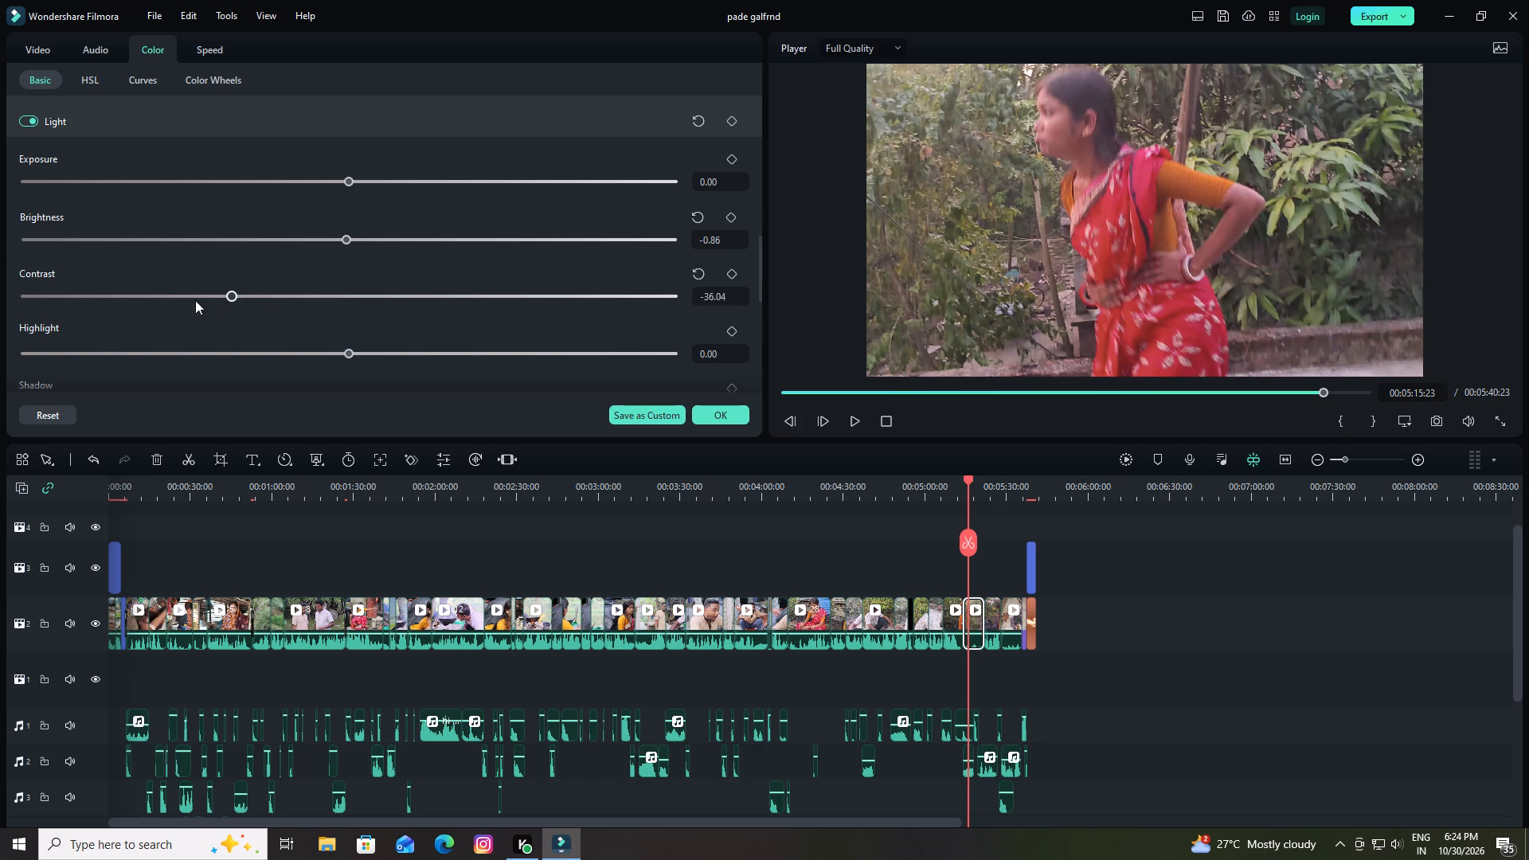
pyautogui.moveTo(195, 300); pyautogui.dragTo(616, 311)
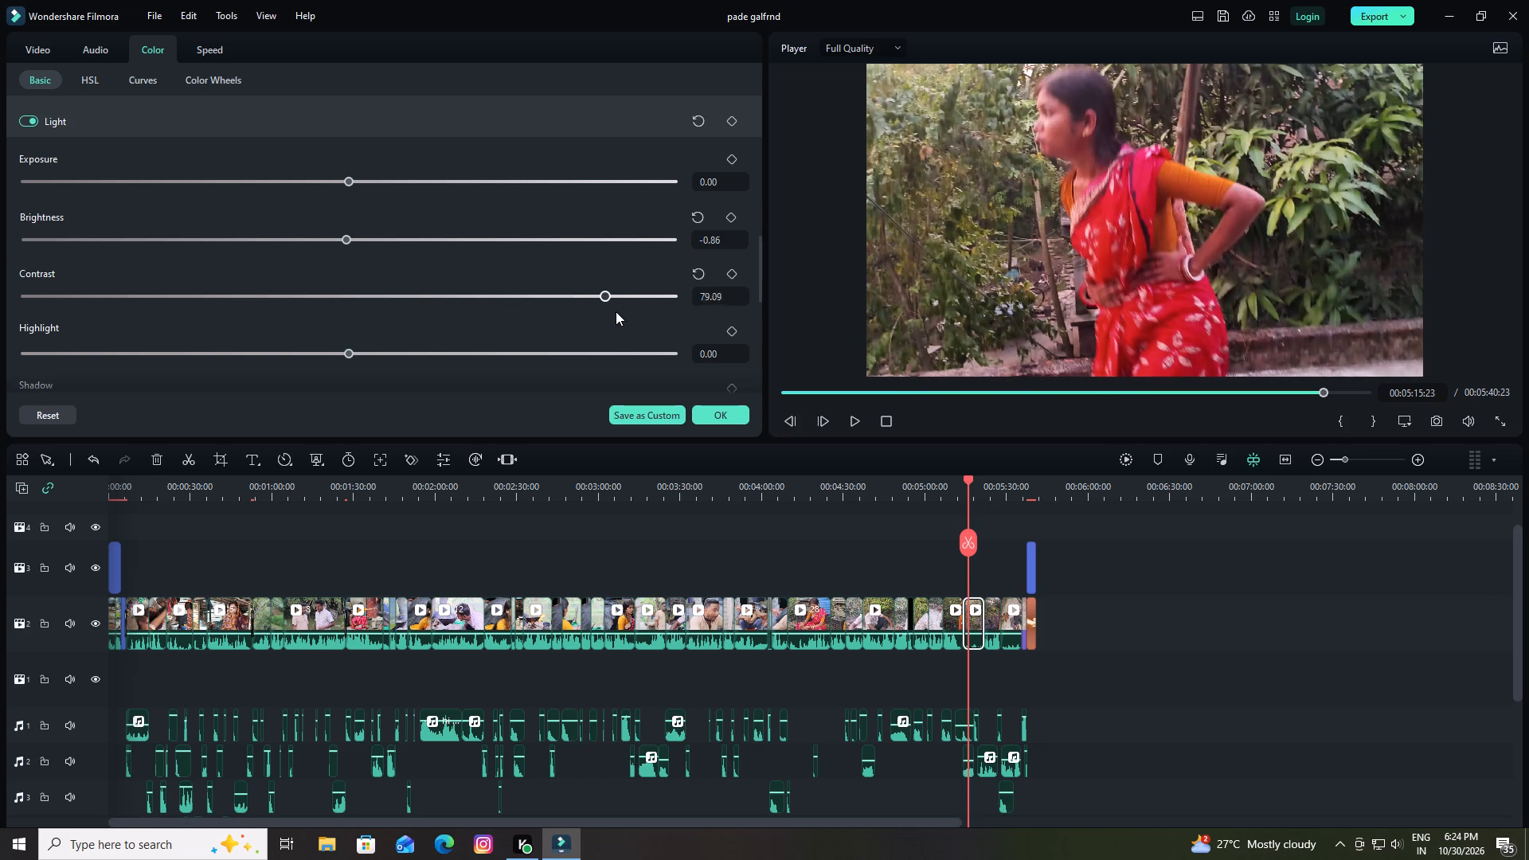
pyautogui.moveTo(616, 311); pyautogui.dragTo(575, 311)
pyautogui.moveTo(348, 353); pyautogui.dragTo(604, 357)
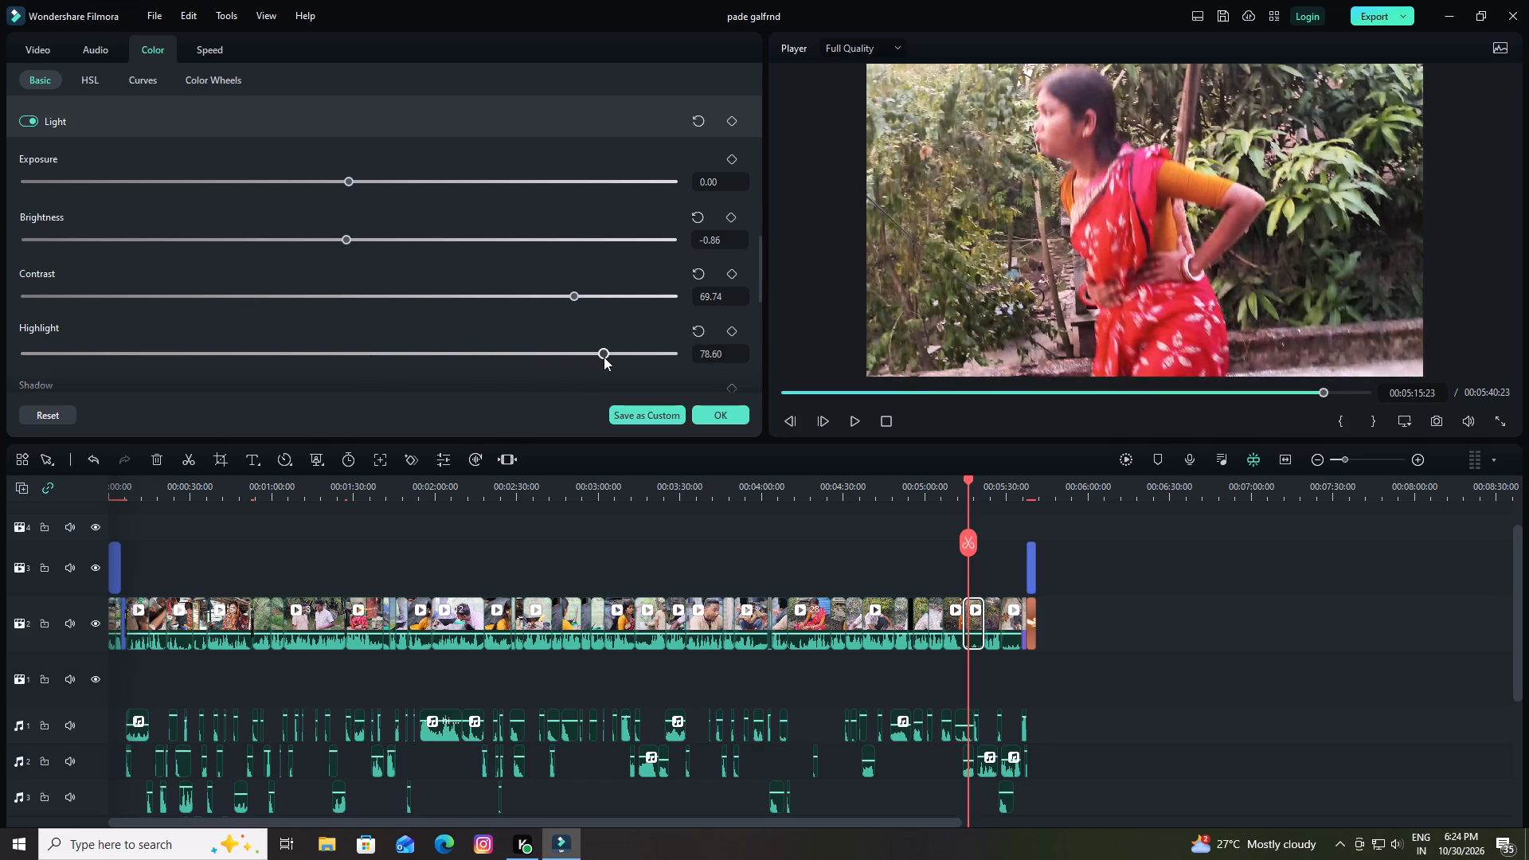
pyautogui.moveTo(604, 357); pyautogui.dragTo(362, 351)
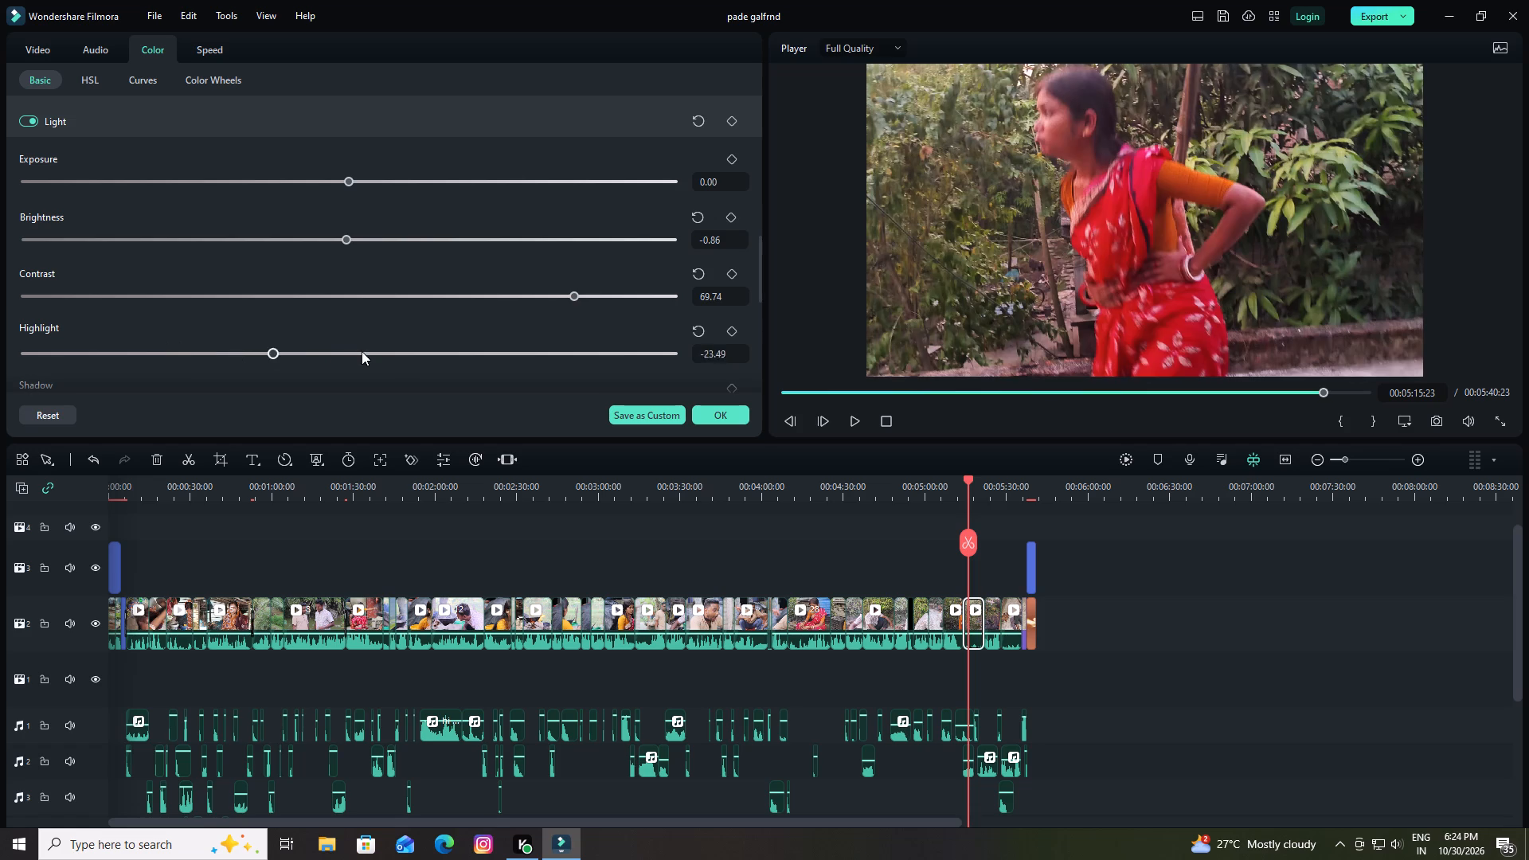
pyautogui.moveTo(362, 351); pyautogui.dragTo(476, 358)
# Set the clip's White level to about 7.5 and Black to about -18.6, and apply the colour correction.
pyautogui.scroll(-3, 476, 358)
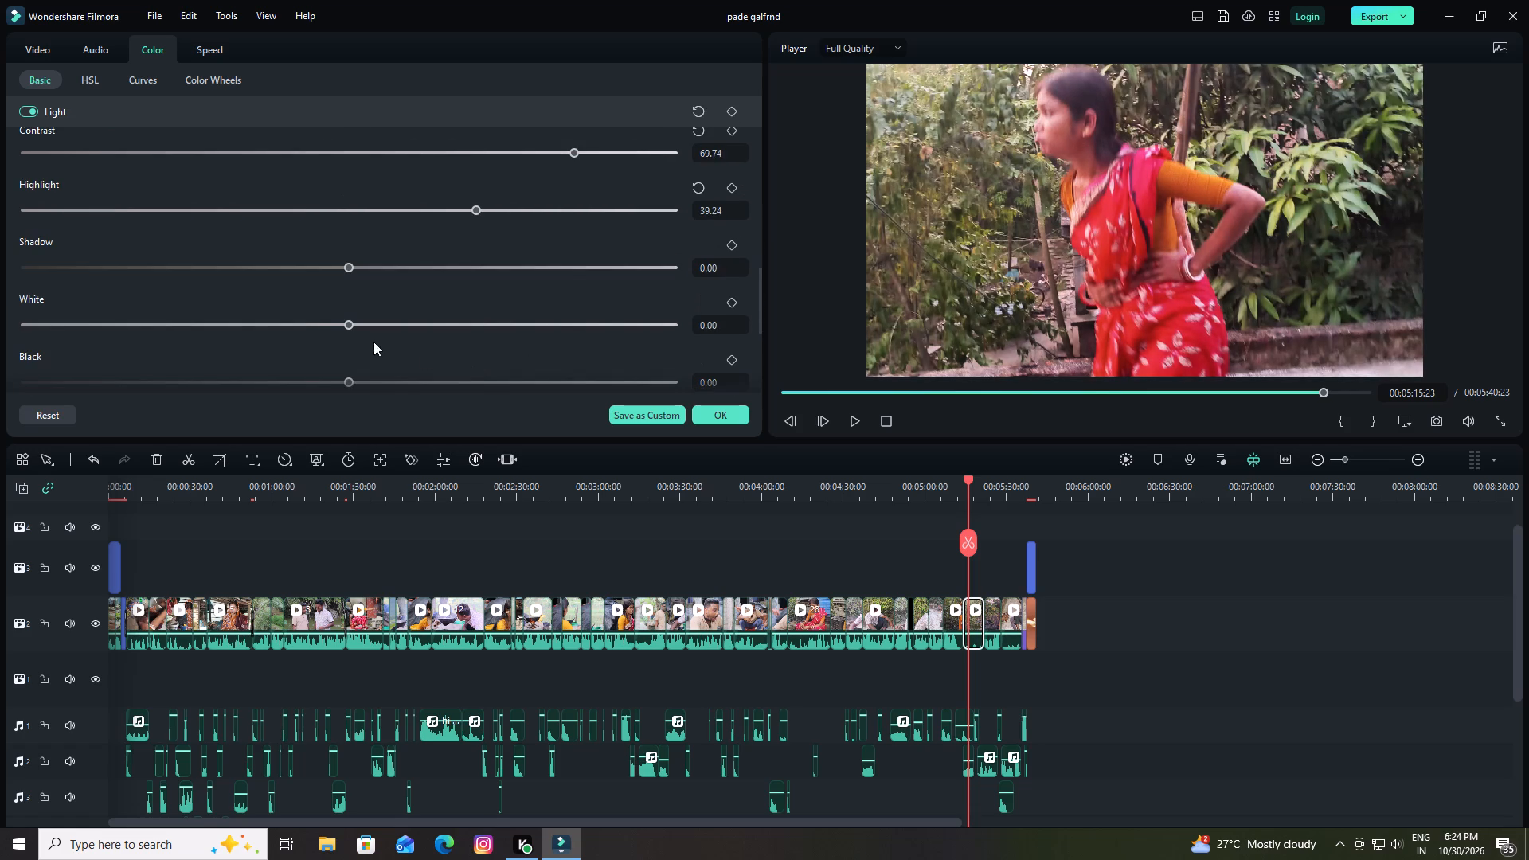
pyautogui.moveTo(346, 327); pyautogui.dragTo(497, 351)
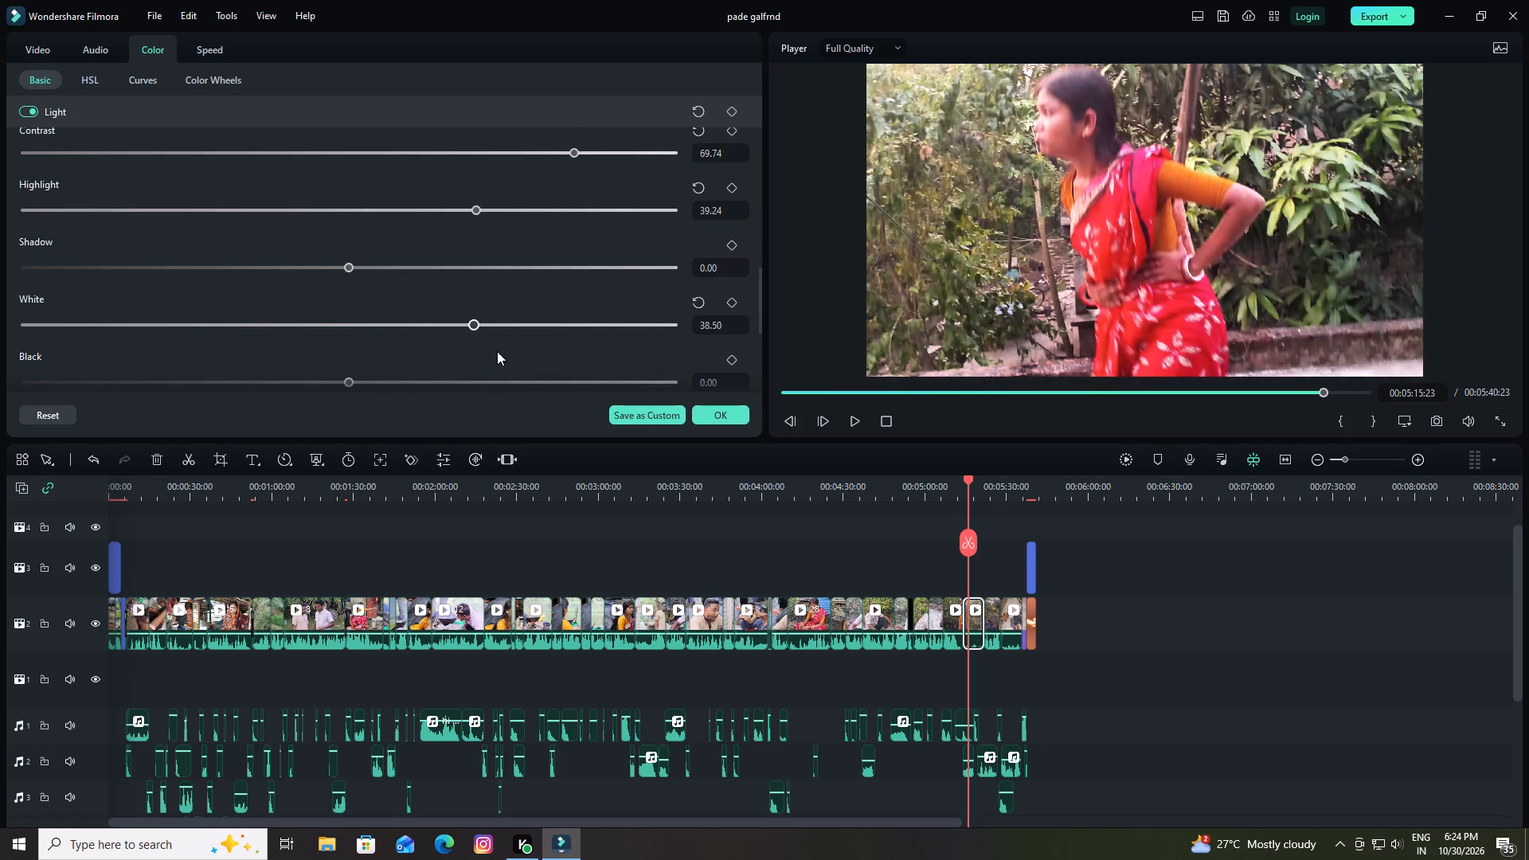
pyautogui.moveTo(497, 351); pyautogui.dragTo(373, 356)
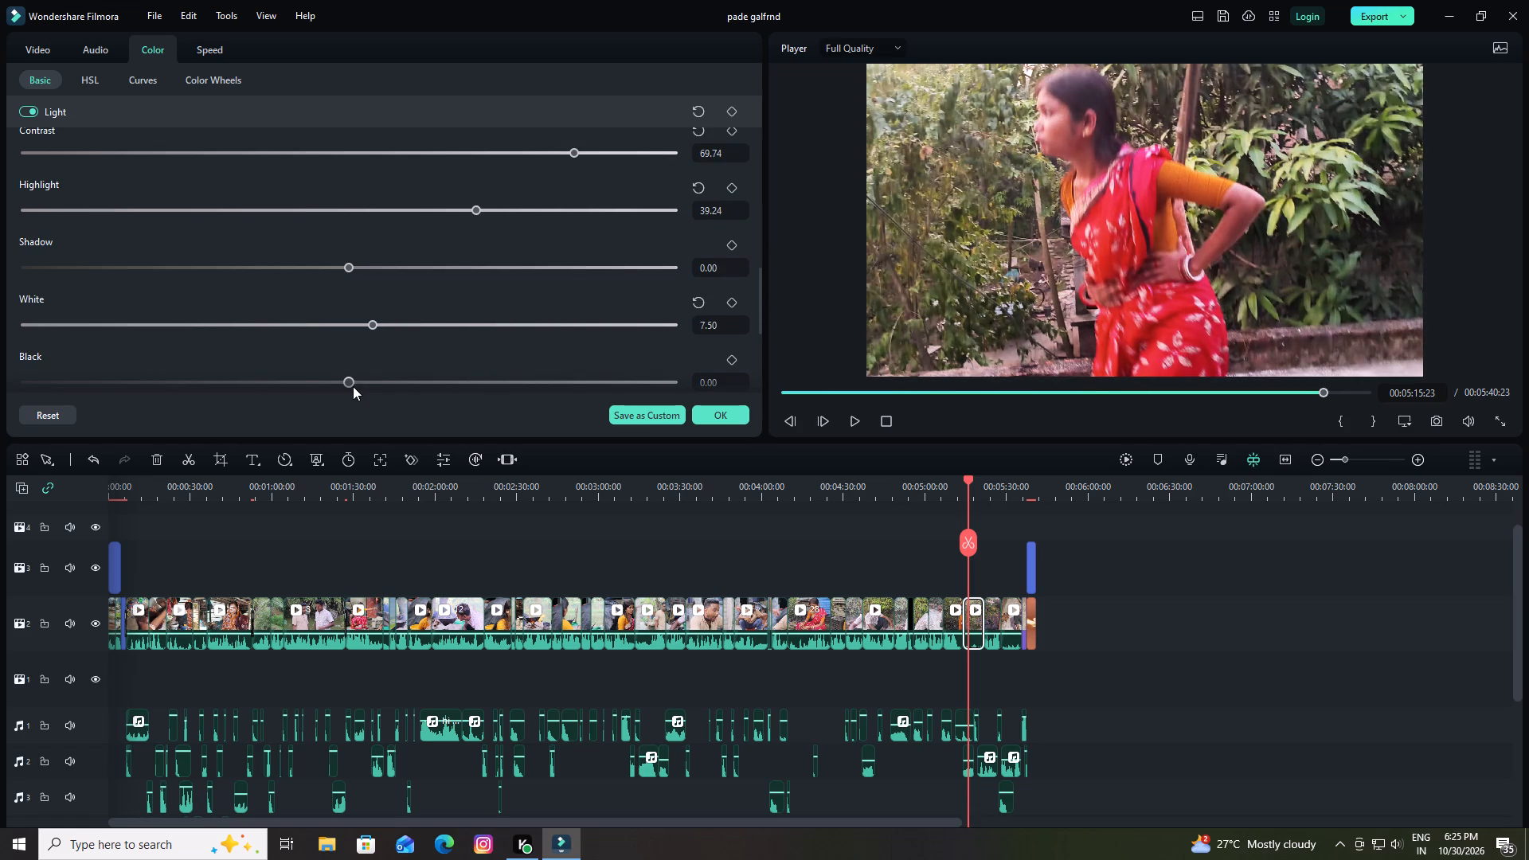
pyautogui.moveTo(350, 385); pyautogui.dragTo(190, 386)
pyautogui.moveTo(190, 386); pyautogui.dragTo(289, 381)
pyautogui.click(721, 411)
# Play back the final scenes around the corrected clip, and replay the transition into the closing "Comment on next part" title card.
pyautogui.moveTo(975, 479); pyautogui.dragTo(973, 479)
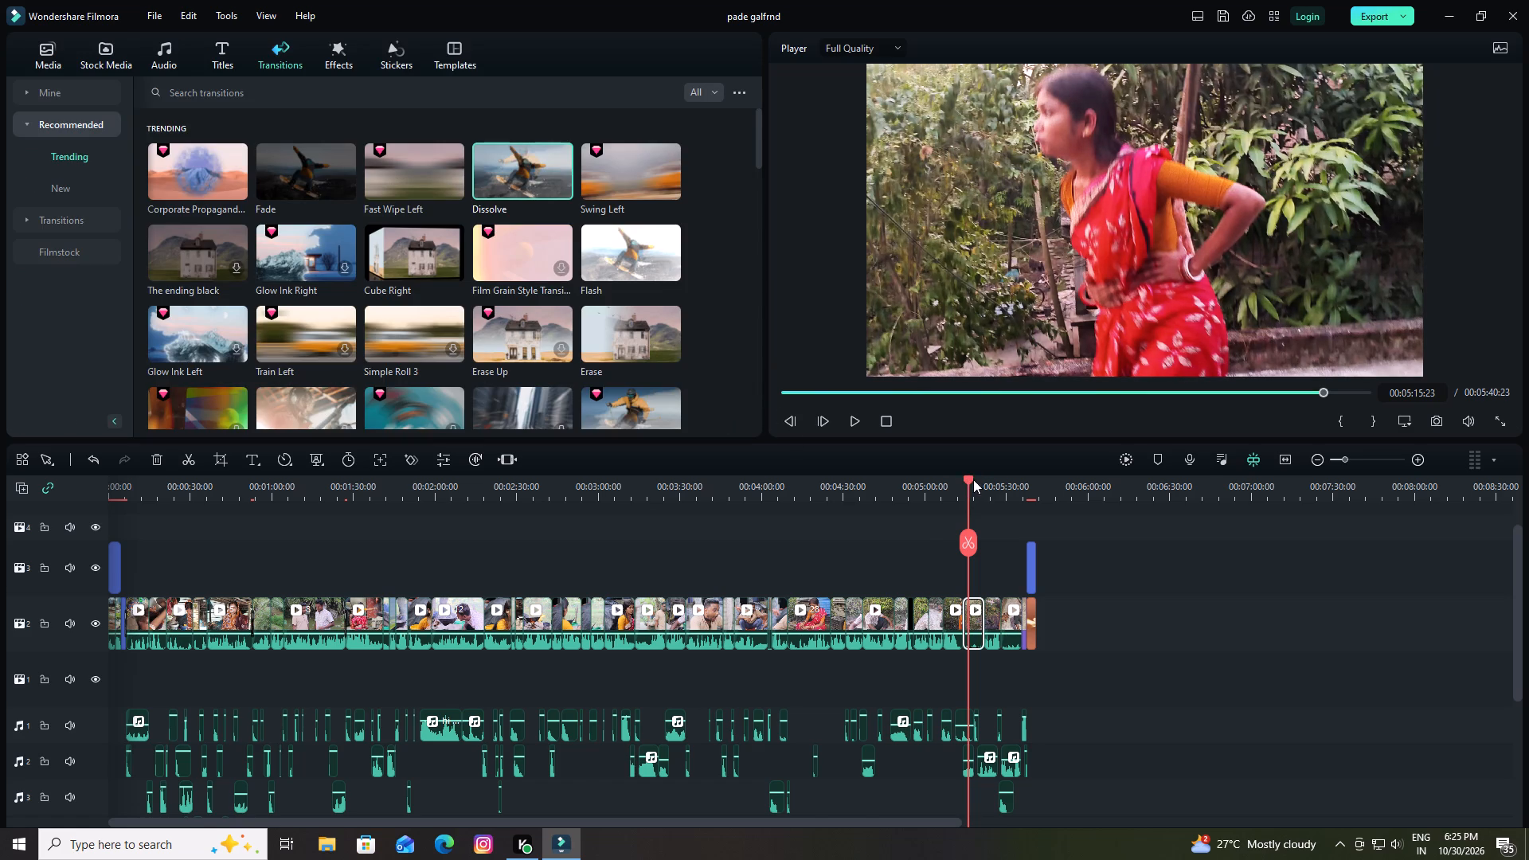
pyautogui.moveTo(973, 479); pyautogui.dragTo(934, 485)
pyautogui.moveTo(815, 481); pyautogui.dragTo(792, 484)
pyautogui.press('space')
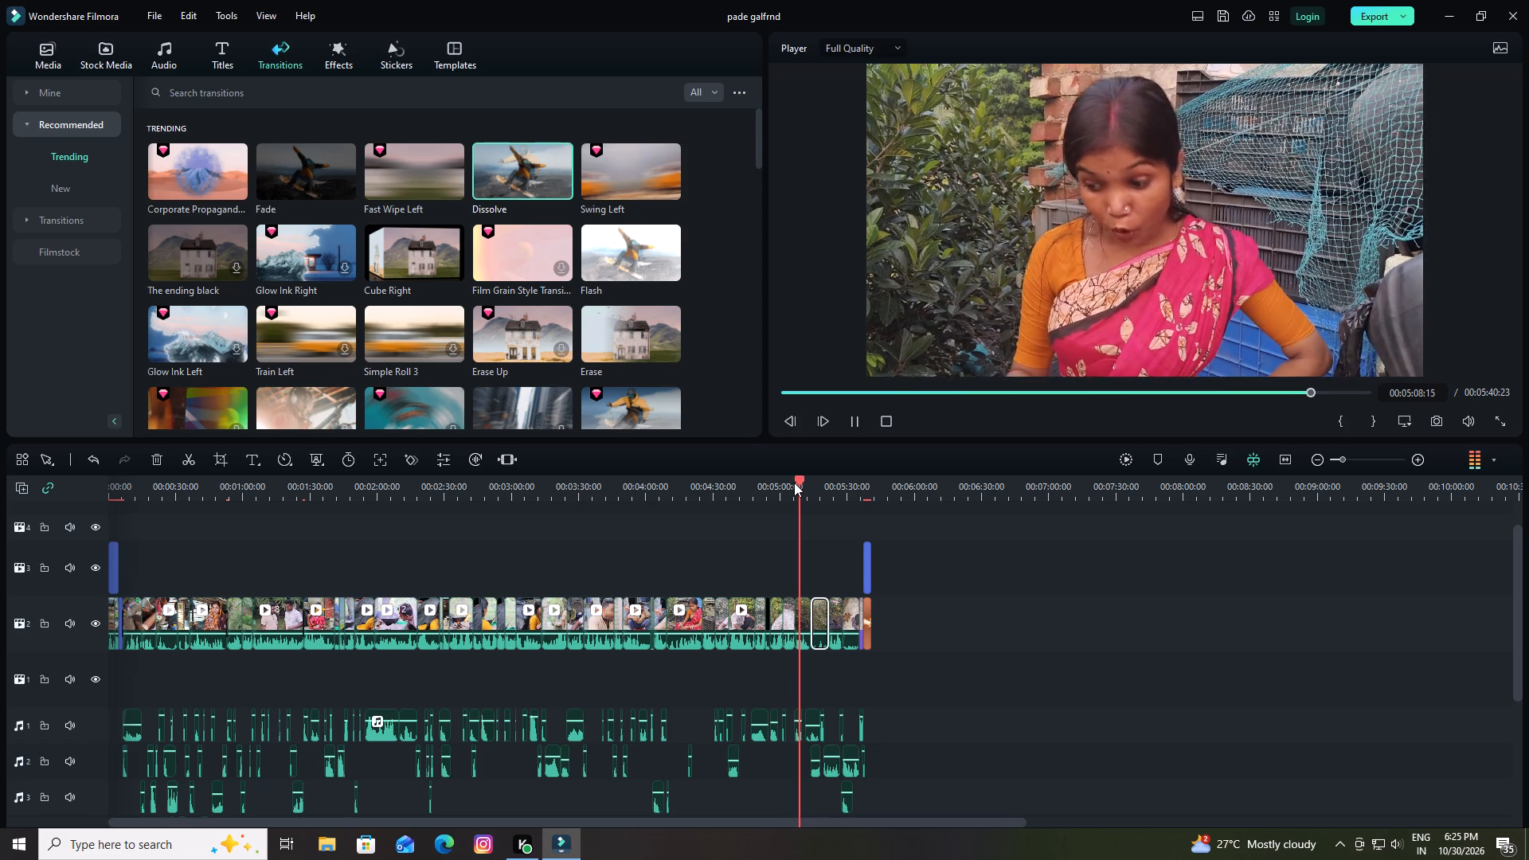
pyautogui.moveTo(839, 483); pyautogui.dragTo(896, 491)
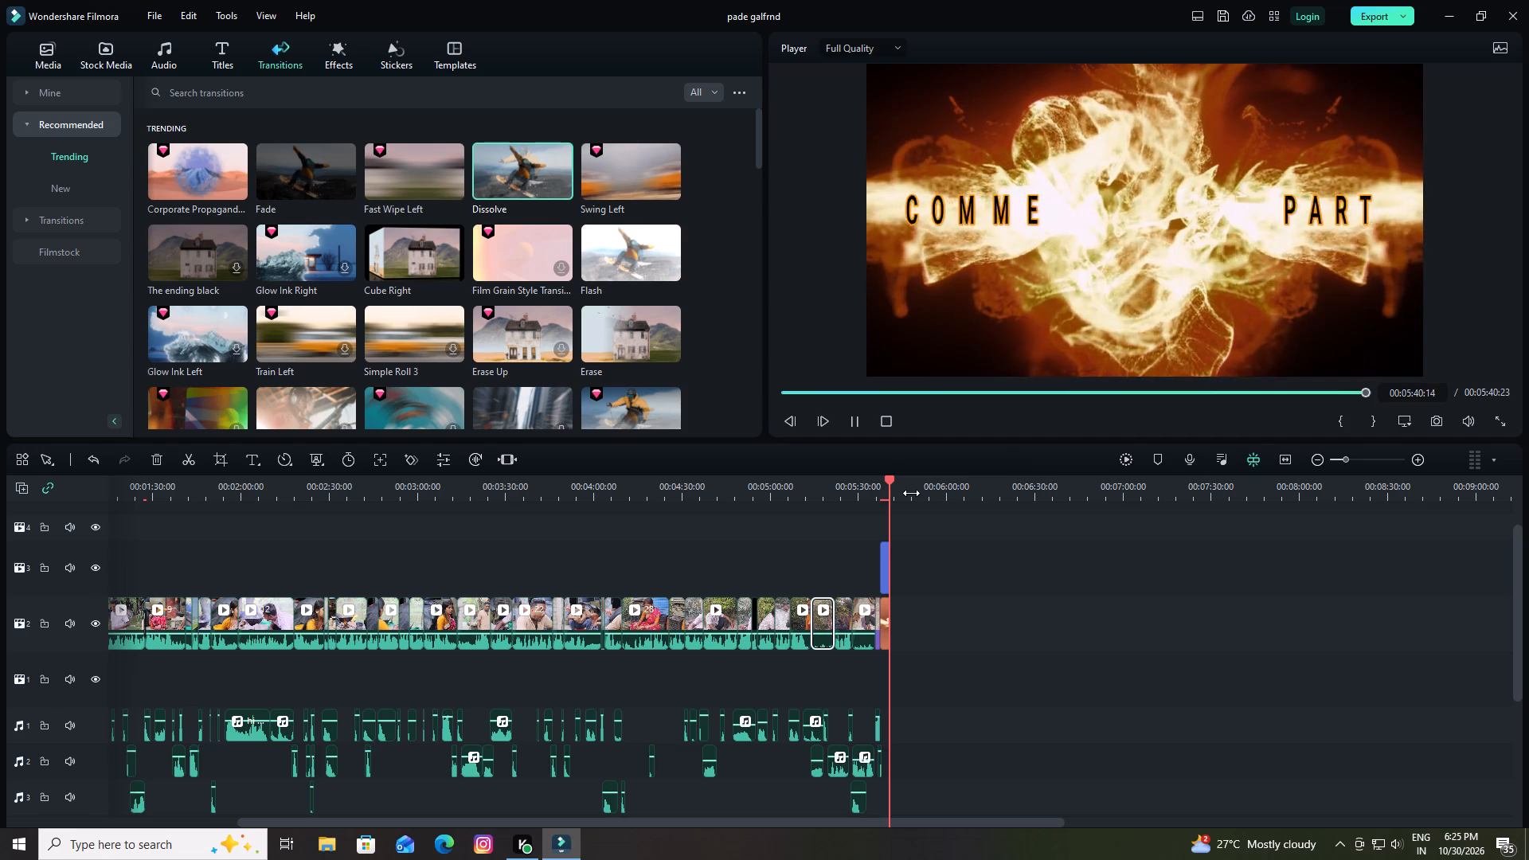
pyautogui.moveTo(956, 491); pyautogui.dragTo(1110, 495)
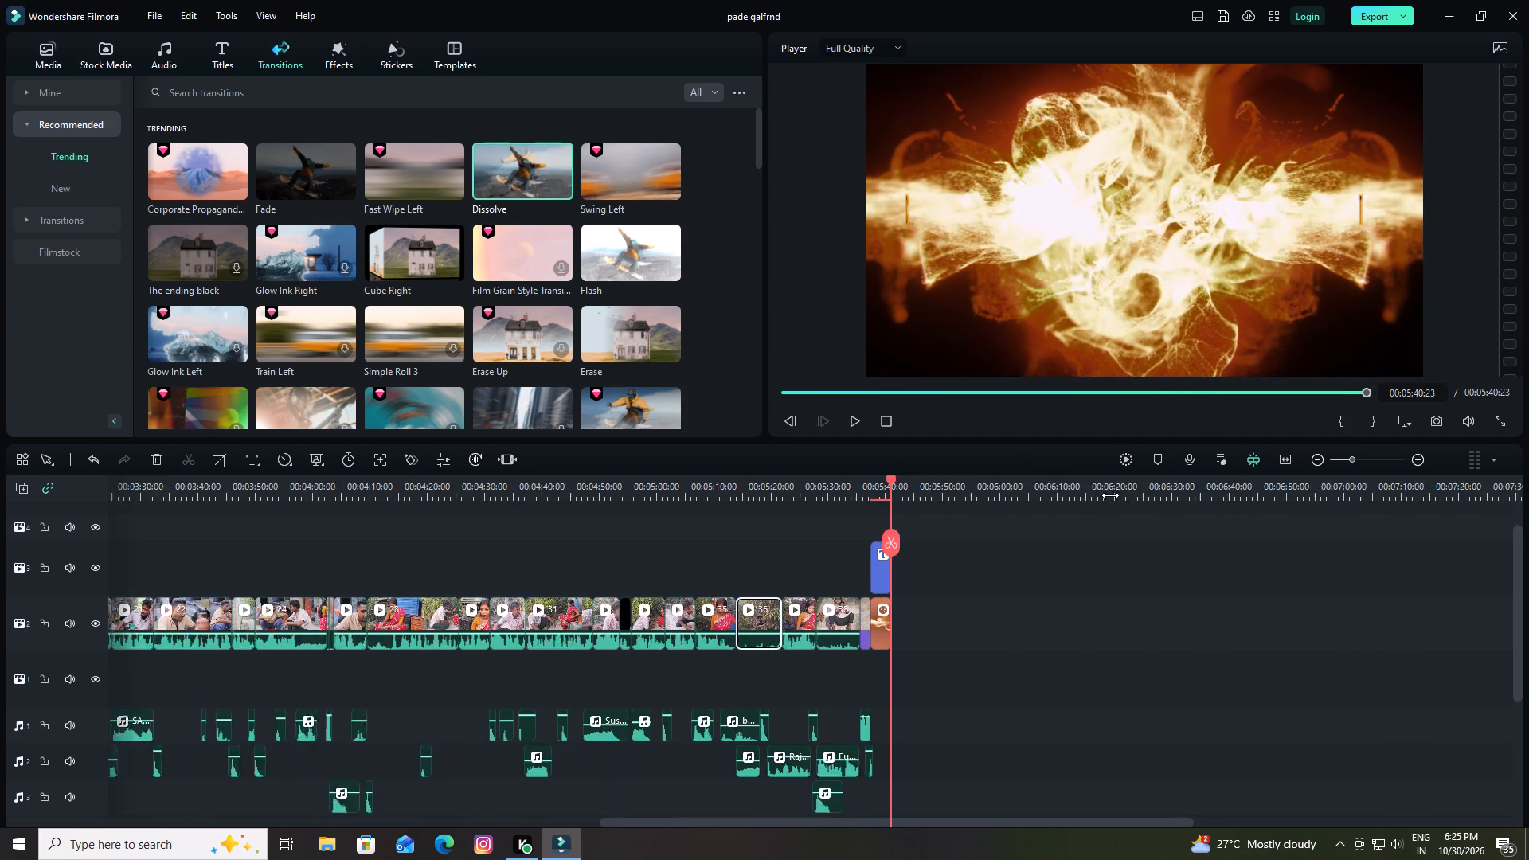
pyautogui.moveTo(1110, 495); pyautogui.dragTo(1120, 495)
pyautogui.moveTo(890, 481); pyautogui.dragTo(885, 481)
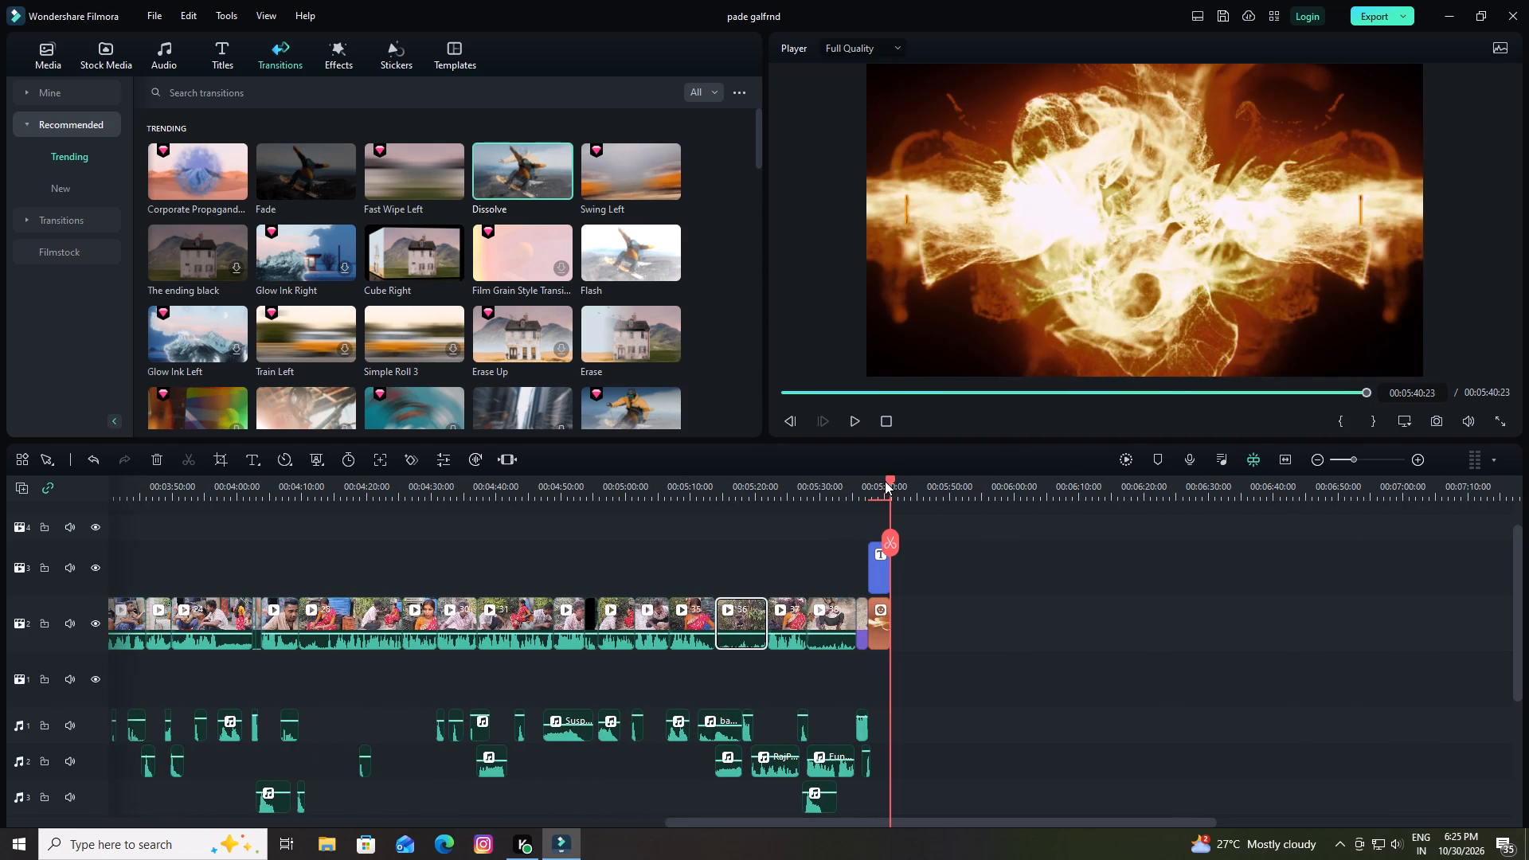
pyautogui.moveTo(885, 481); pyautogui.dragTo(855, 488)
pyautogui.press('space')
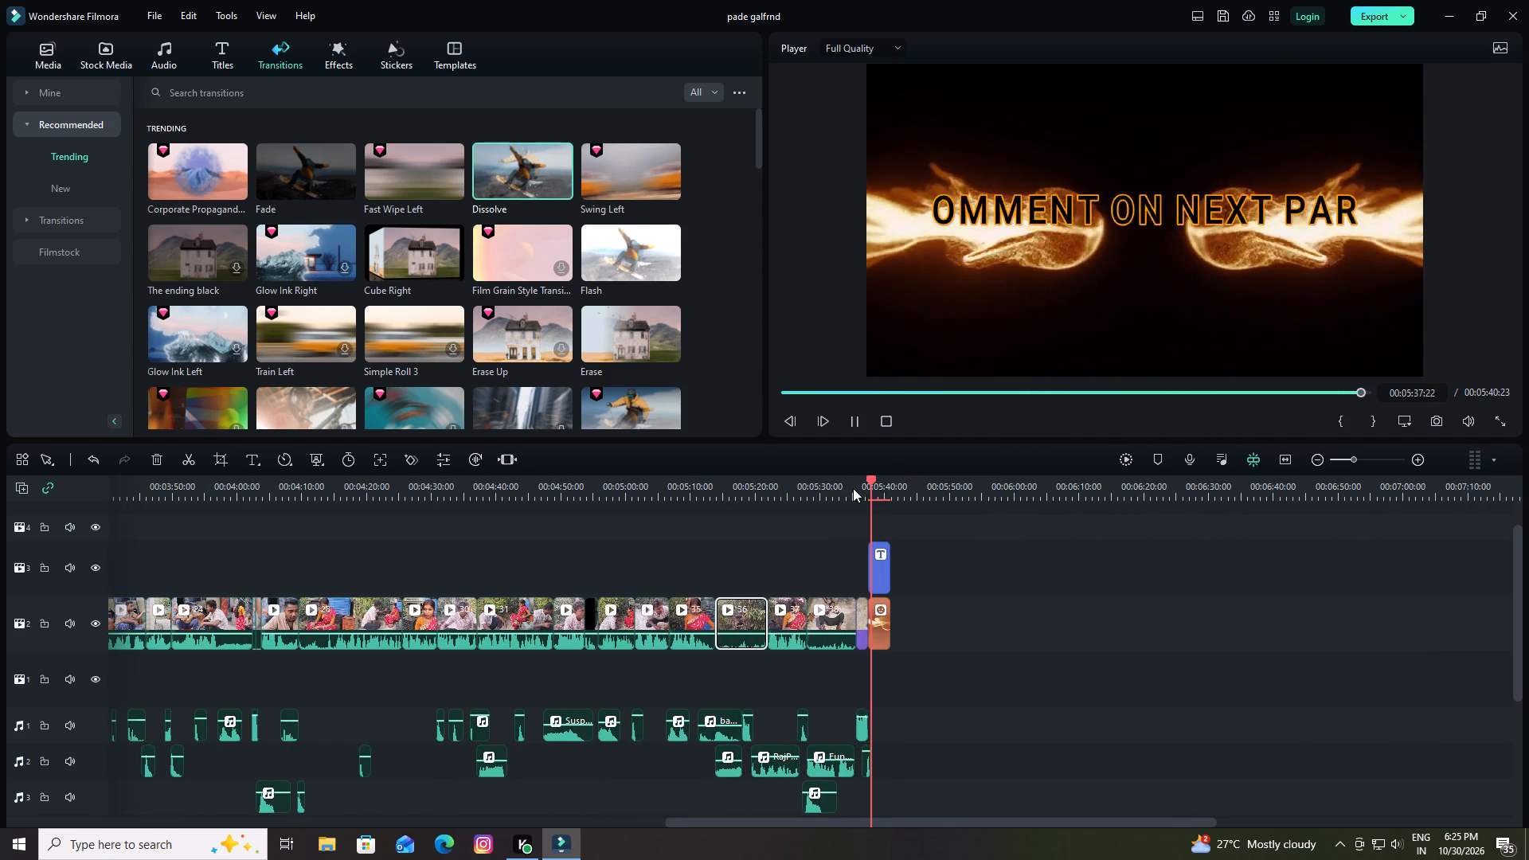
pyautogui.click(955, 534)
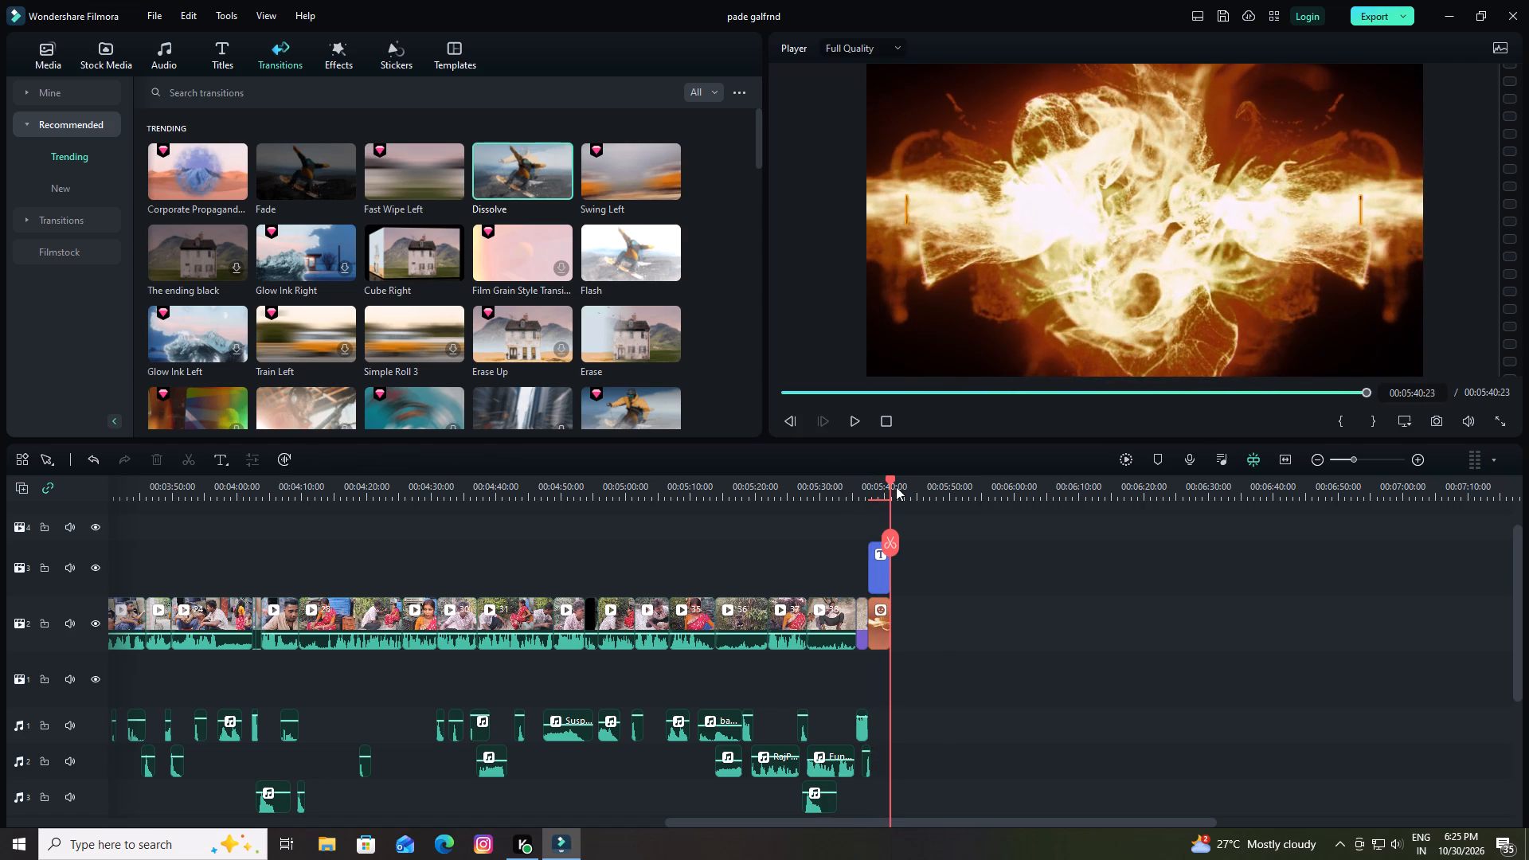
# Go back through the middle of the video and spot-check the scenes around 2:46 and 2:39 with the man in the patterned shirt.
pyautogui.moveTo(891, 481); pyautogui.dragTo(254, 463)
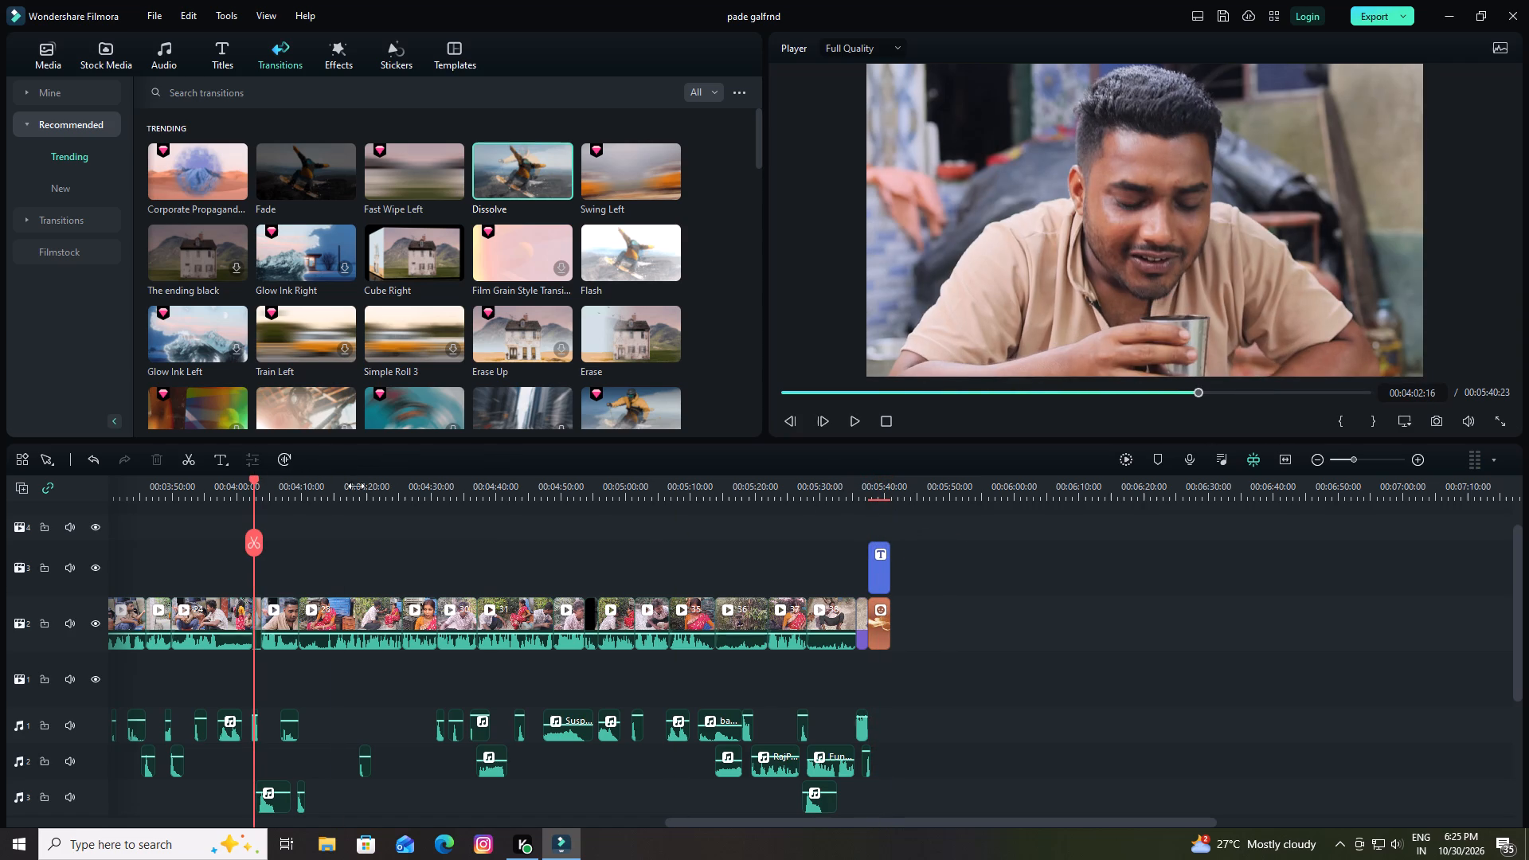
pyautogui.moveTo(256, 479); pyautogui.dragTo(75, 478)
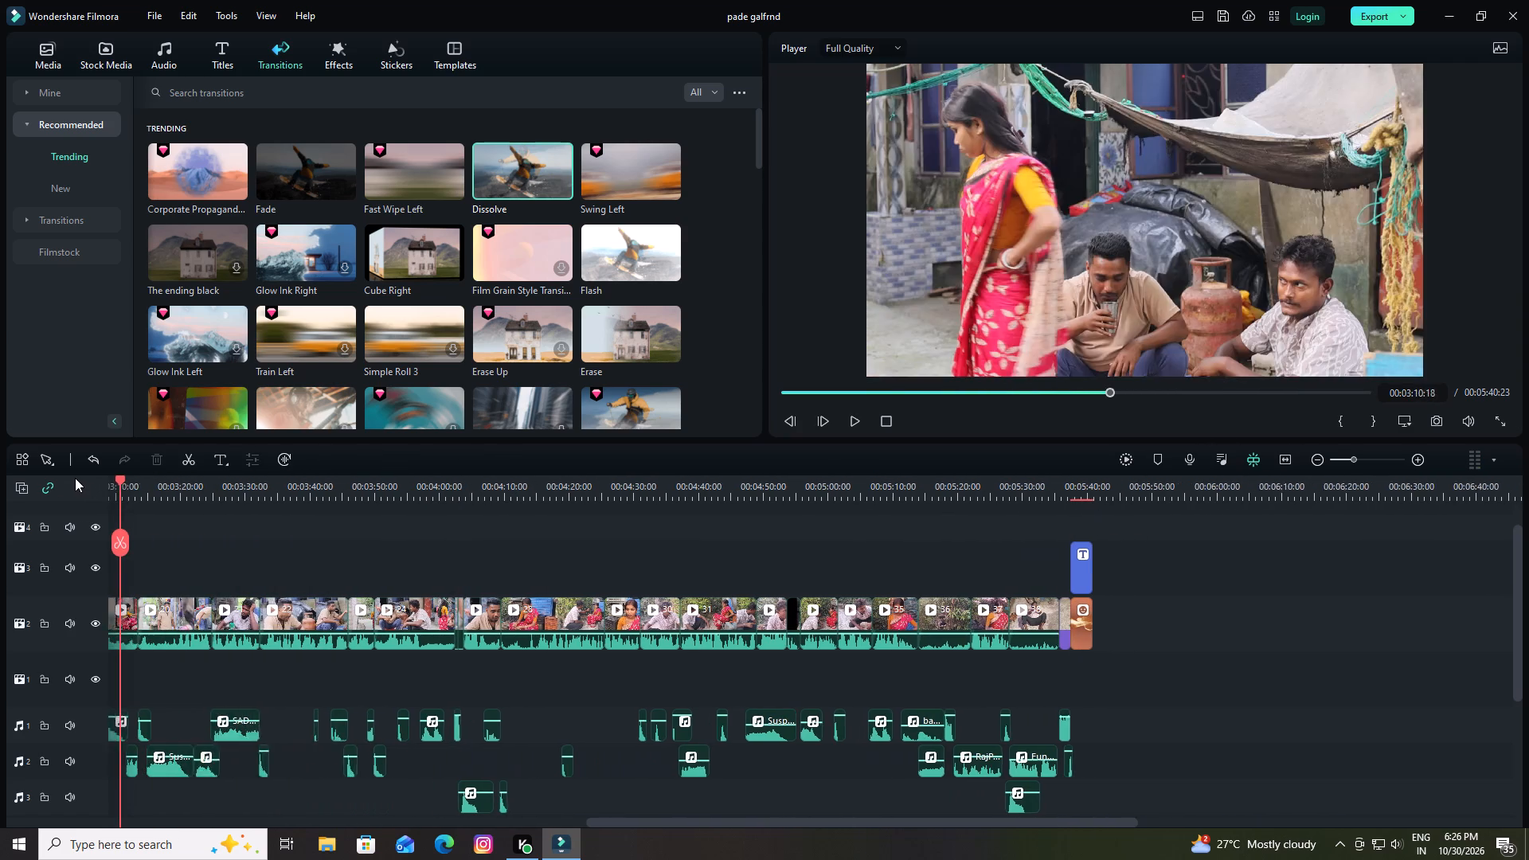
pyautogui.moveTo(75, 478); pyautogui.dragTo(71, 477)
pyautogui.press('space')
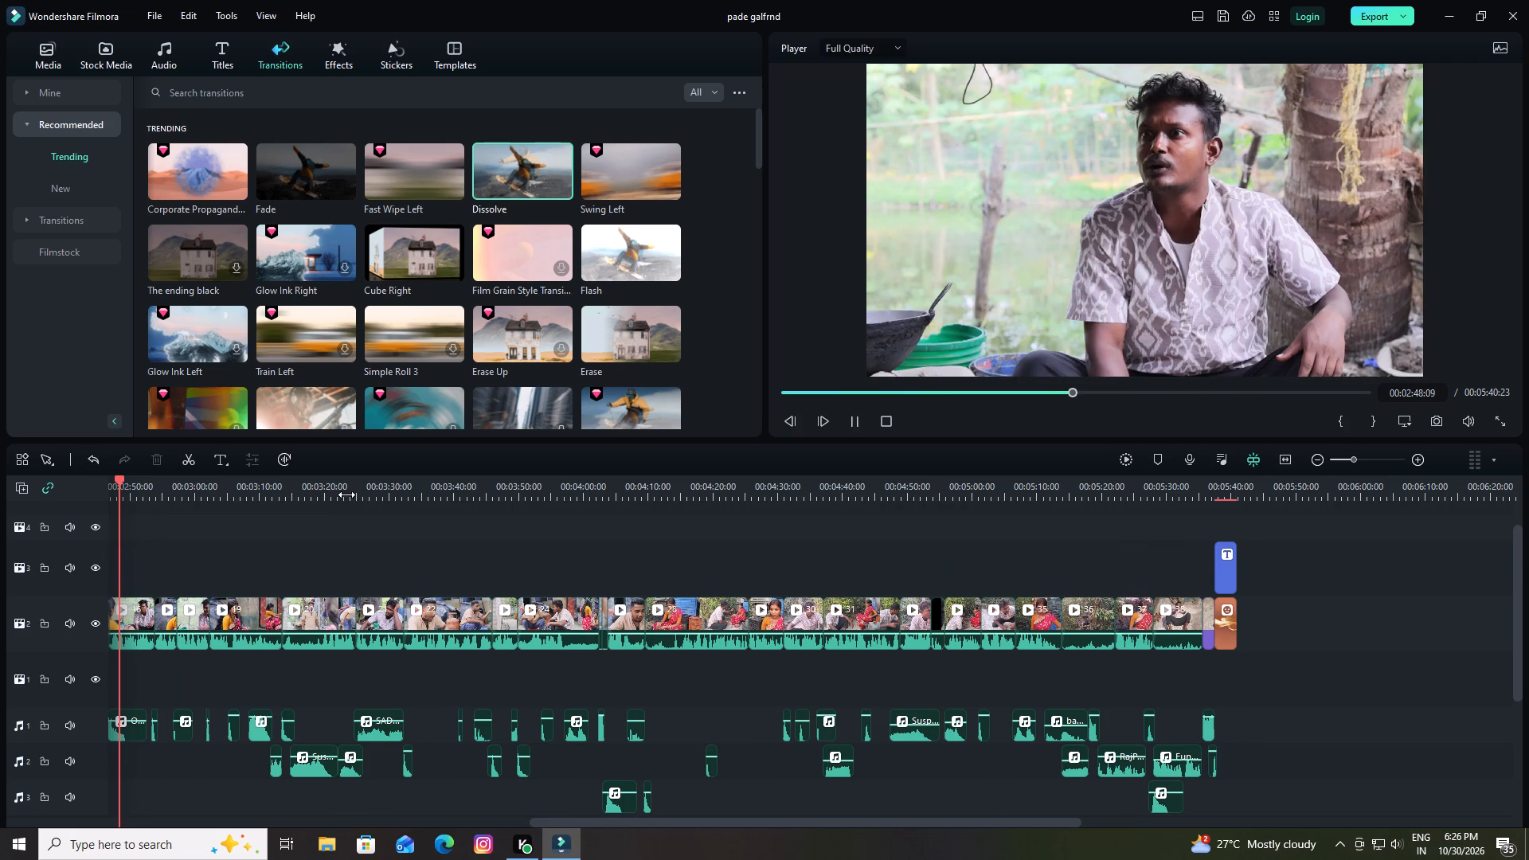
pyautogui.press('space')
pyautogui.moveTo(133, 479); pyautogui.dragTo(120, 480)
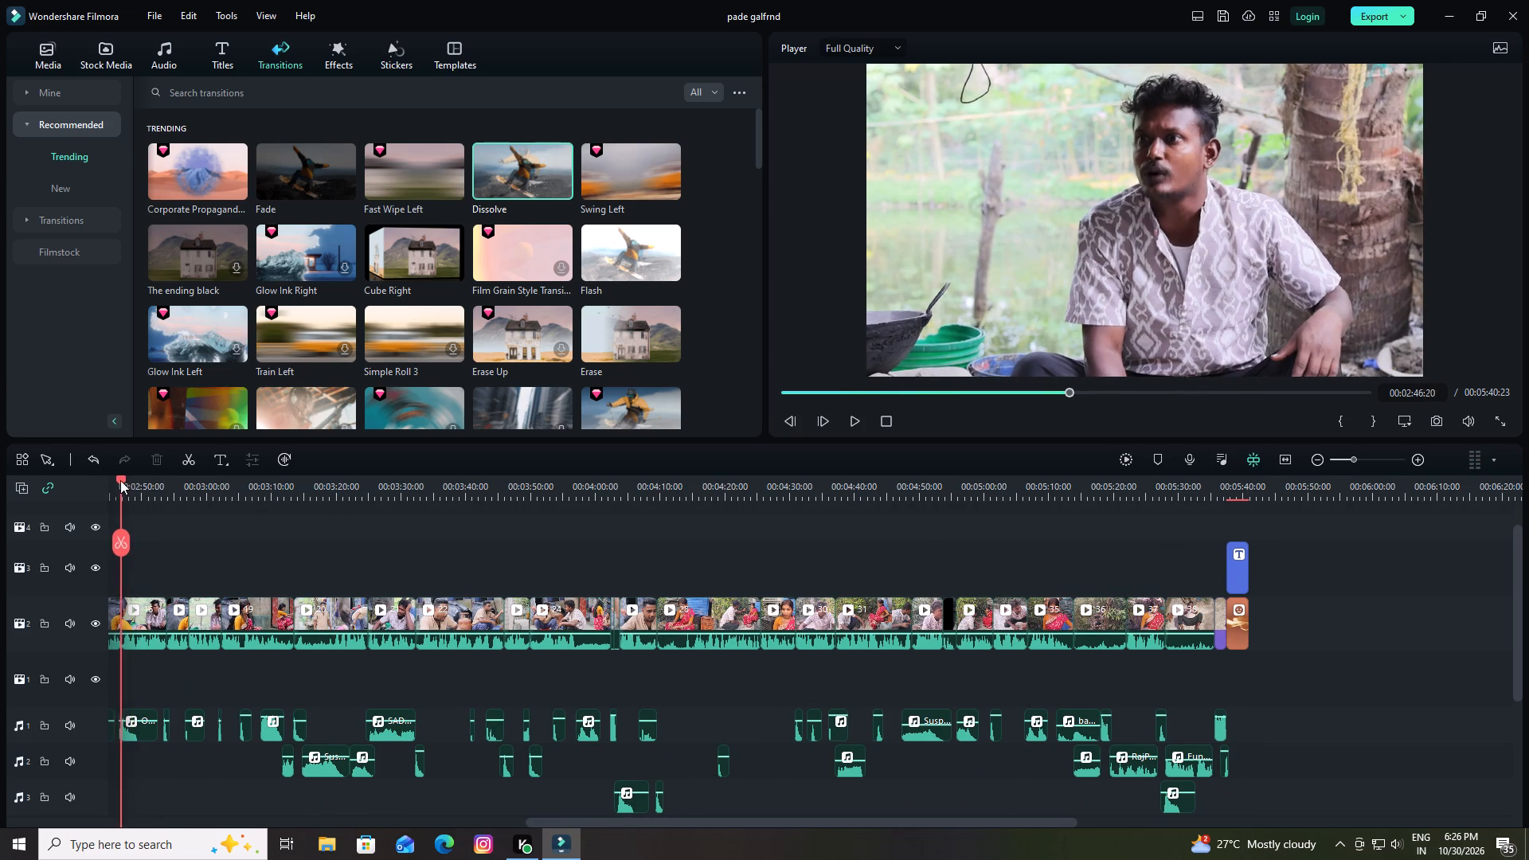
pyautogui.moveTo(120, 480); pyautogui.dragTo(115, 480)
pyautogui.press('space')
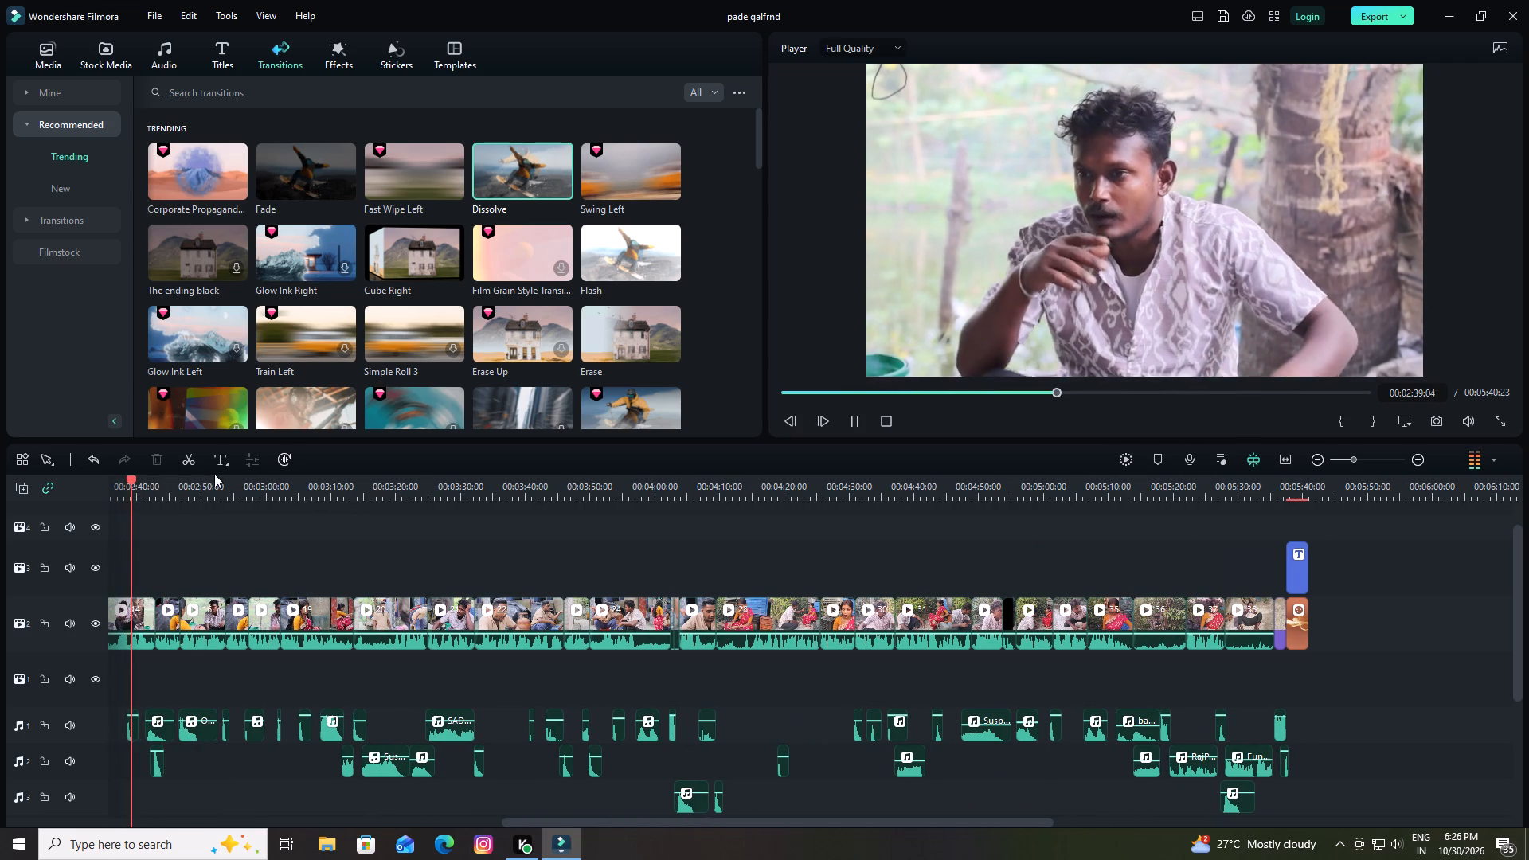
pyautogui.press('space')
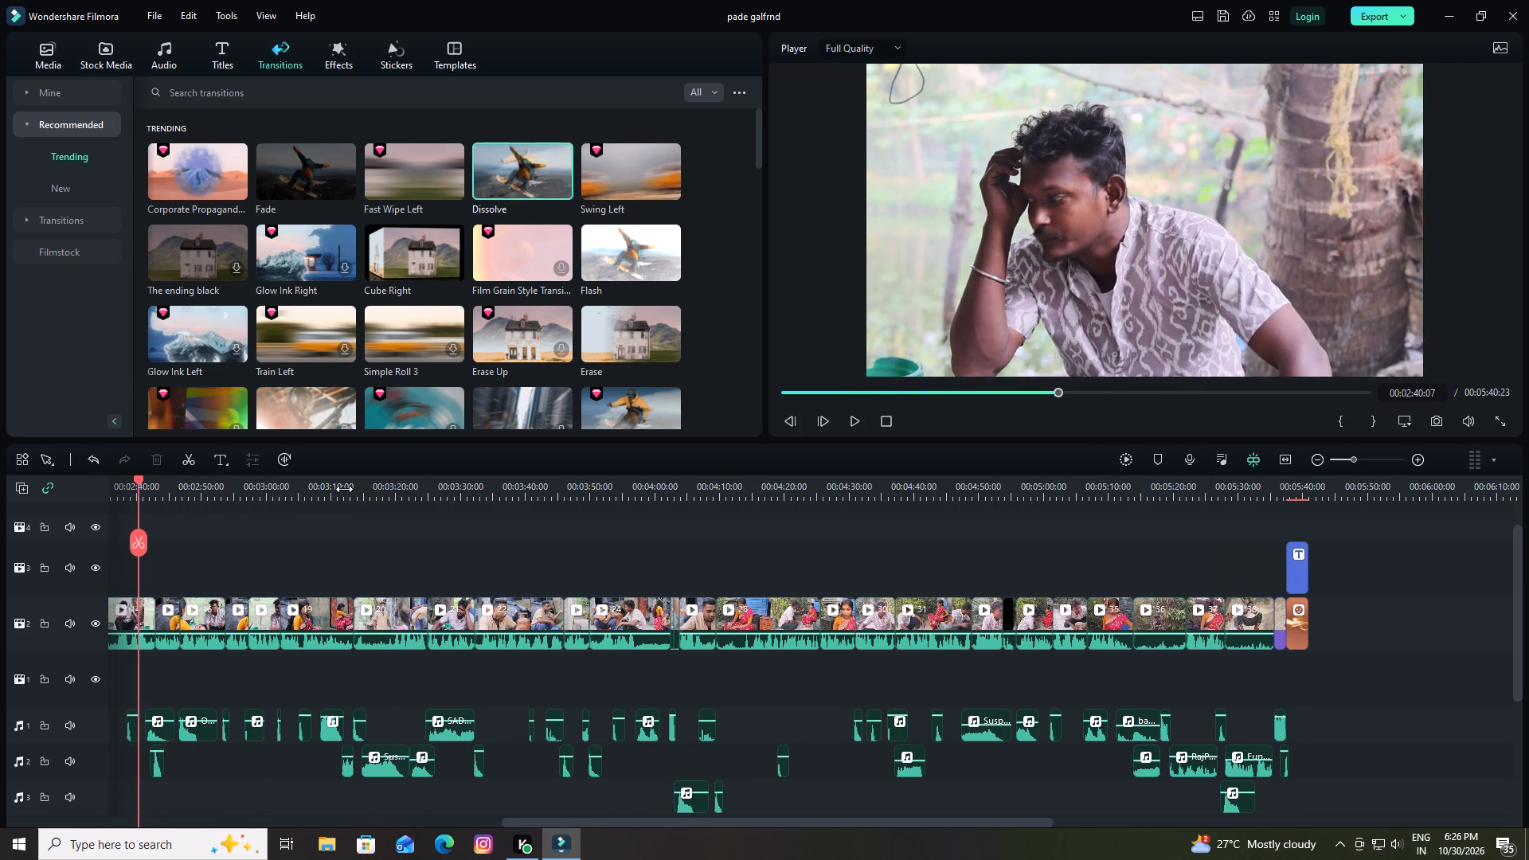
# Go back to about 1:54 and review the scenes from the wok close-up through to the cutaway at about 2:29.
pyautogui.moveTo(140, 479); pyautogui.dragTo(138, 479)
pyautogui.moveTo(138, 479); pyautogui.dragTo(57, 481)
pyautogui.press('space')
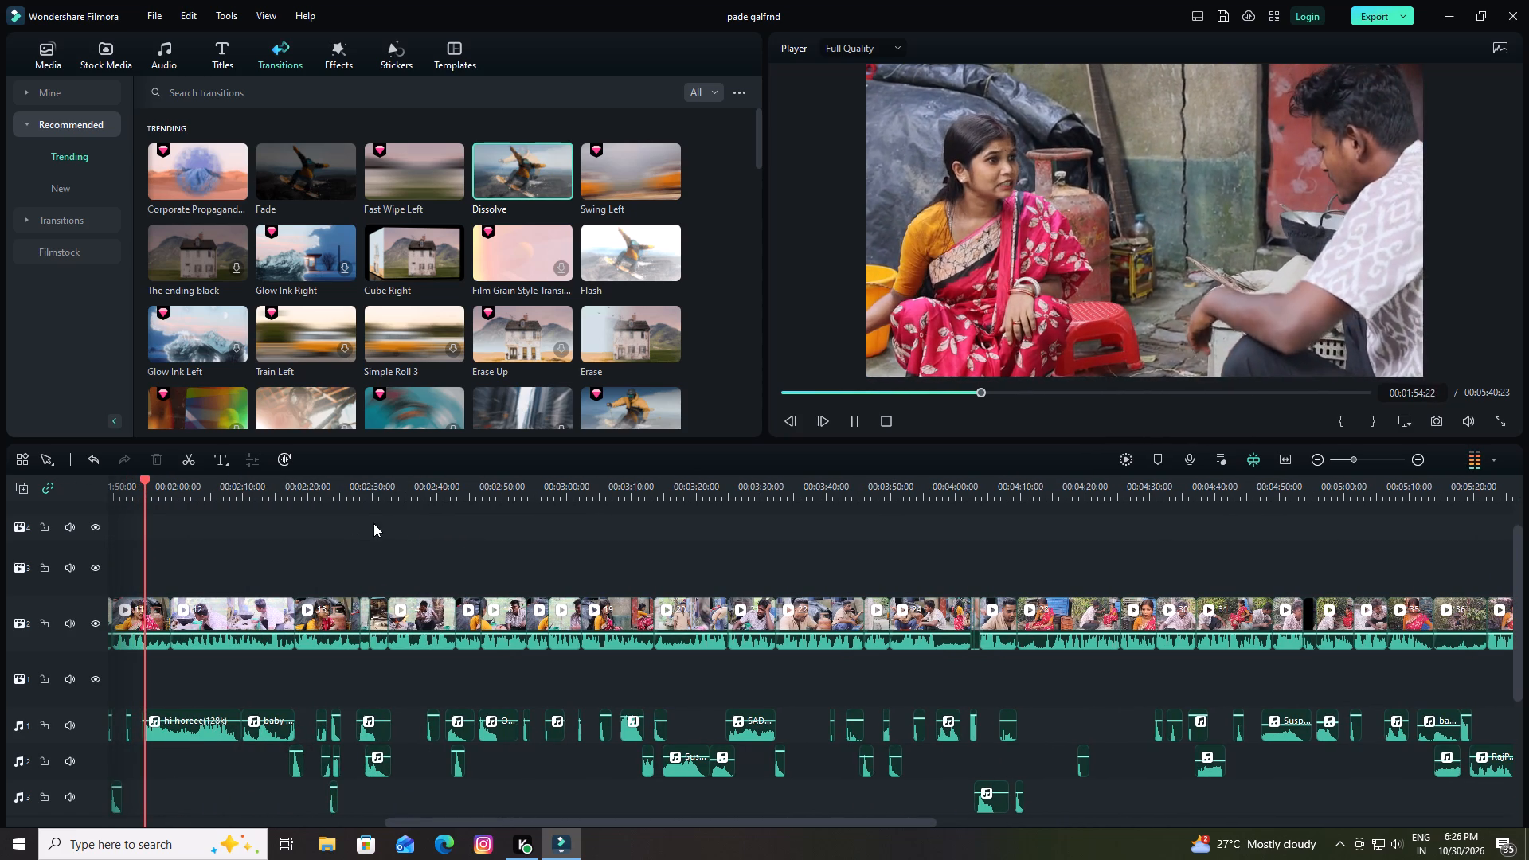
pyautogui.moveTo(498, 491); pyautogui.dragTo(666, 484)
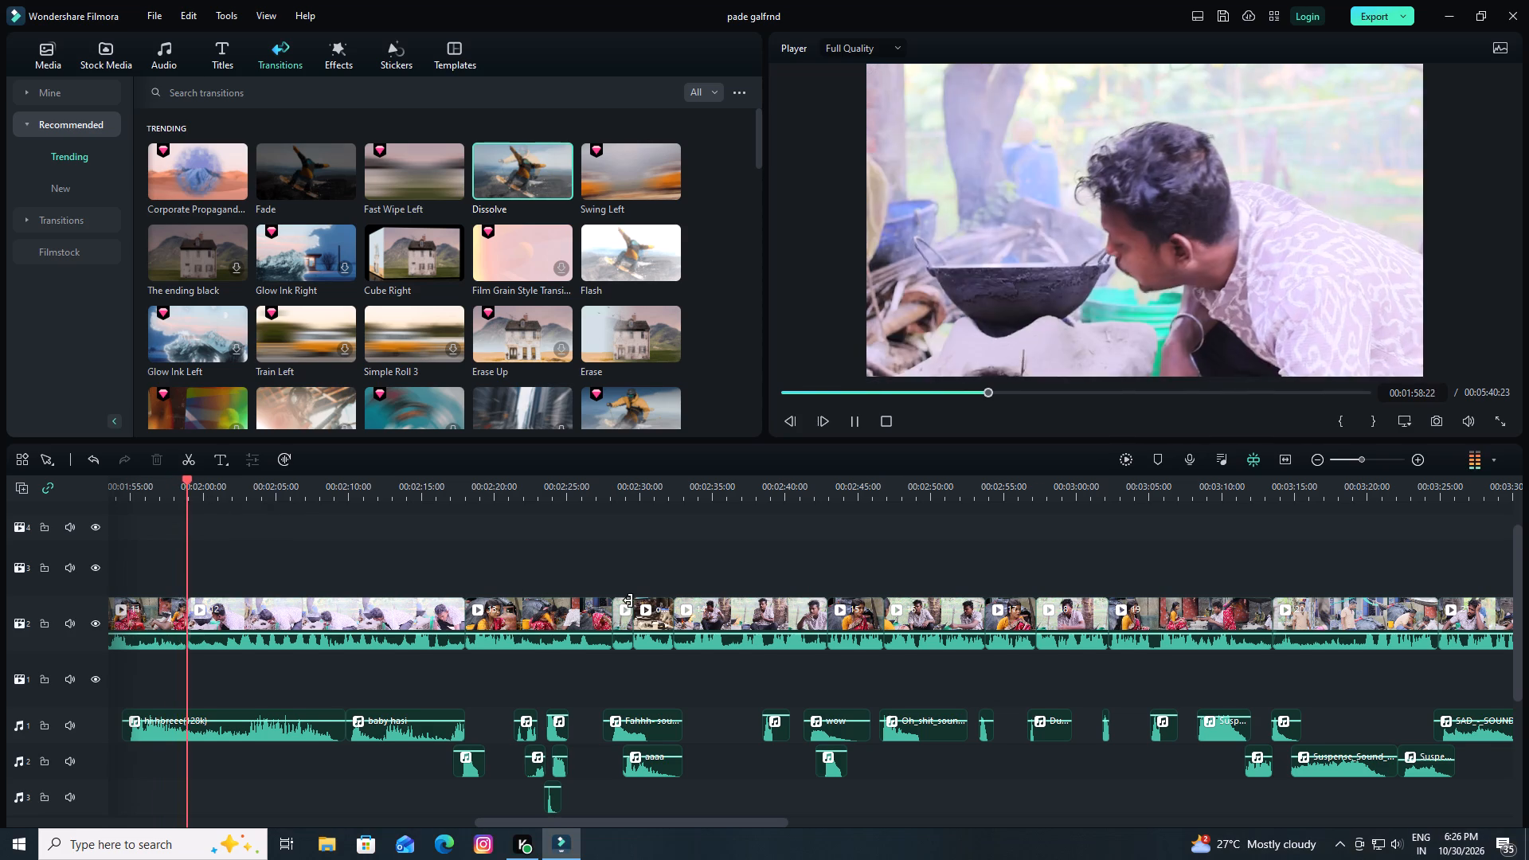
pyautogui.scroll(-4, 710, 614)
pyautogui.scroll(3, 703, 643)
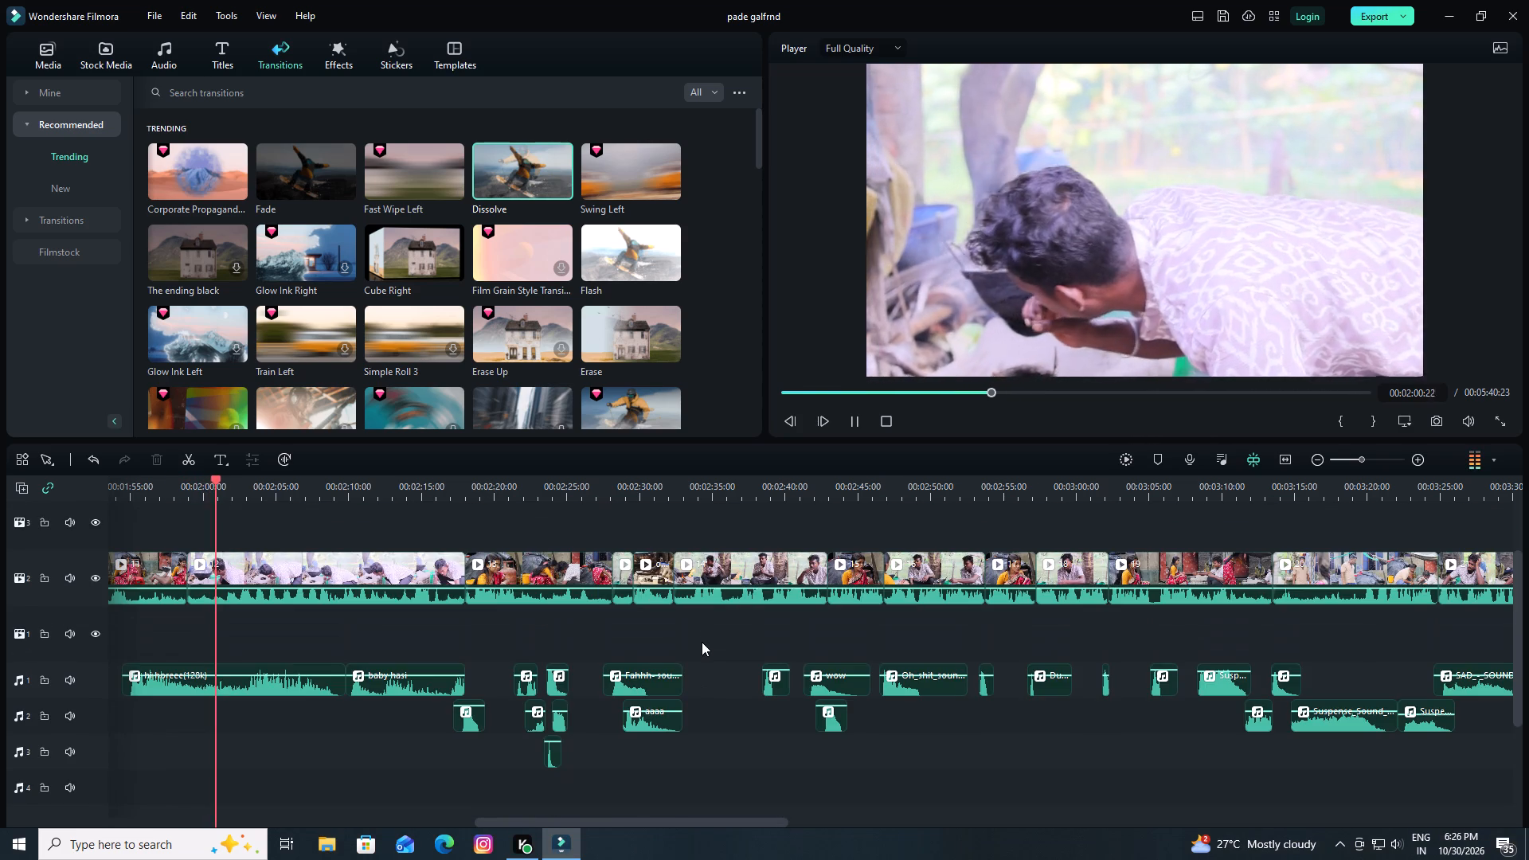
pyautogui.press('space')
pyautogui.moveTo(229, 481); pyautogui.dragTo(230, 481)
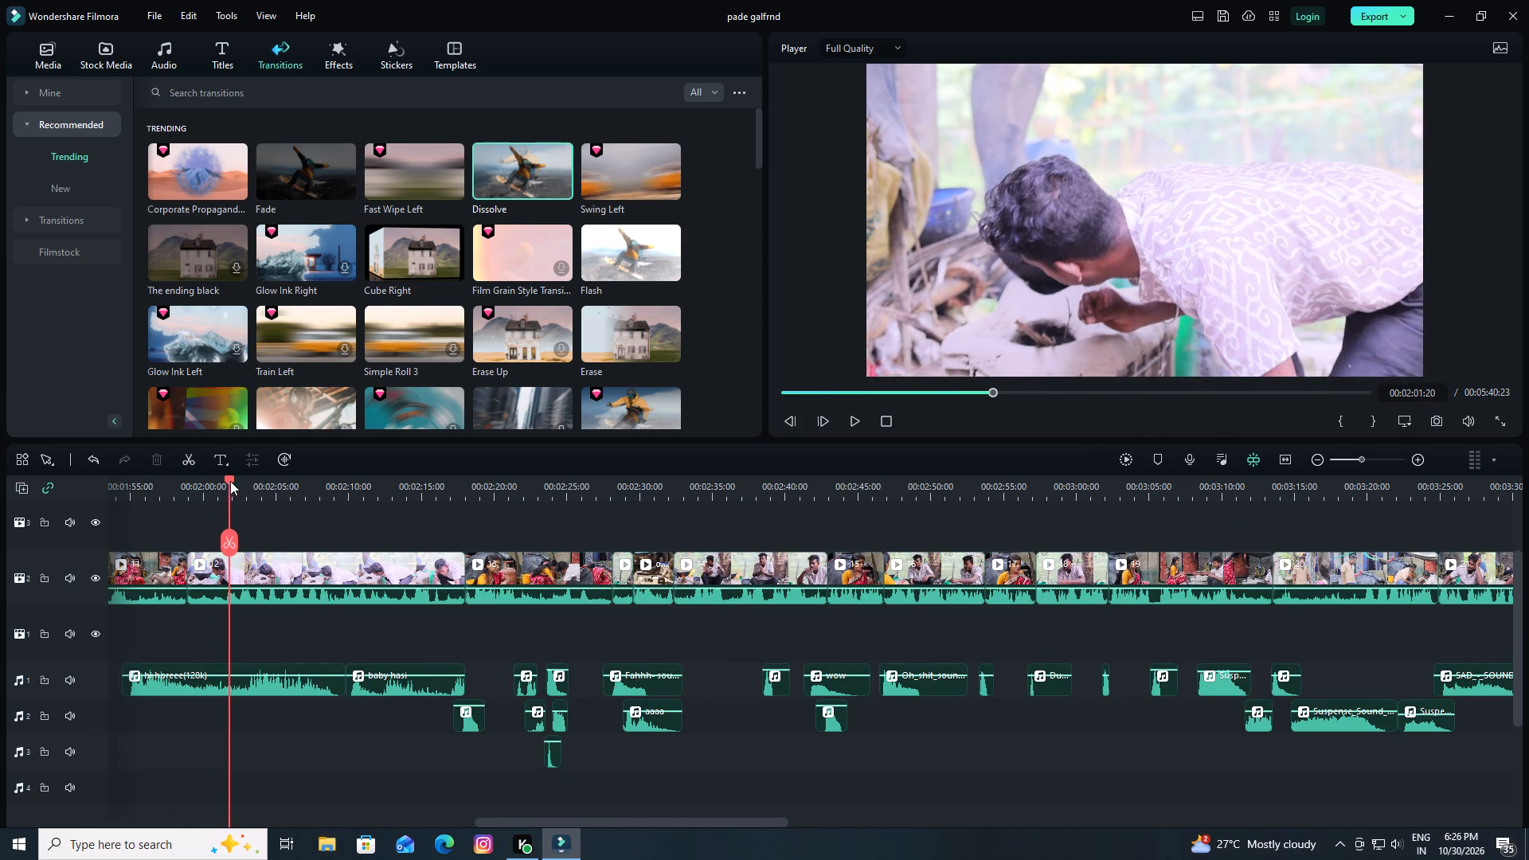
pyautogui.moveTo(230, 481); pyautogui.dragTo(463, 511)
pyautogui.press('space')
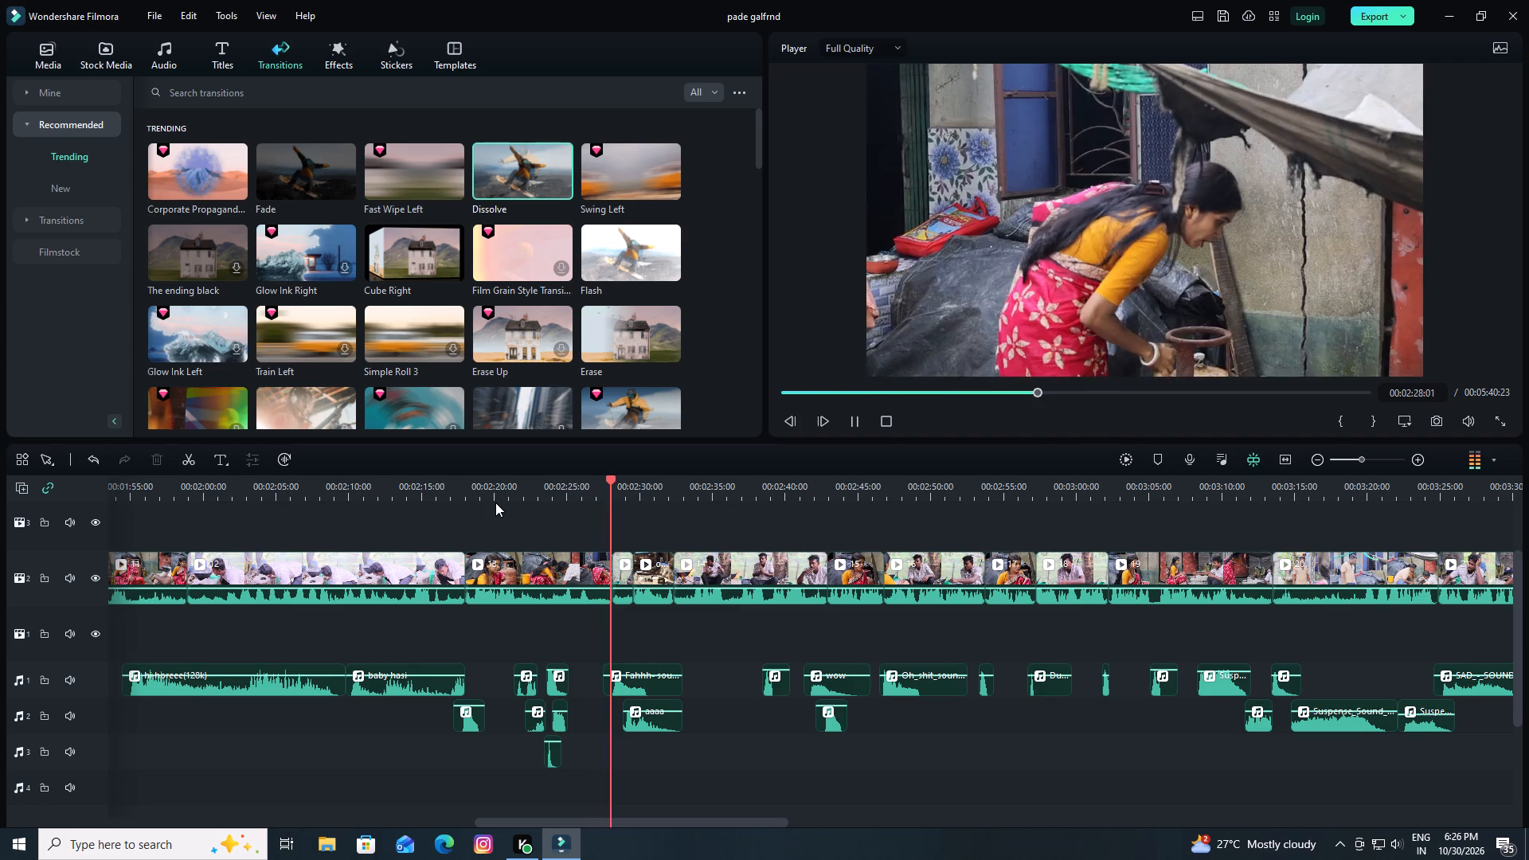
pyautogui.press('space')
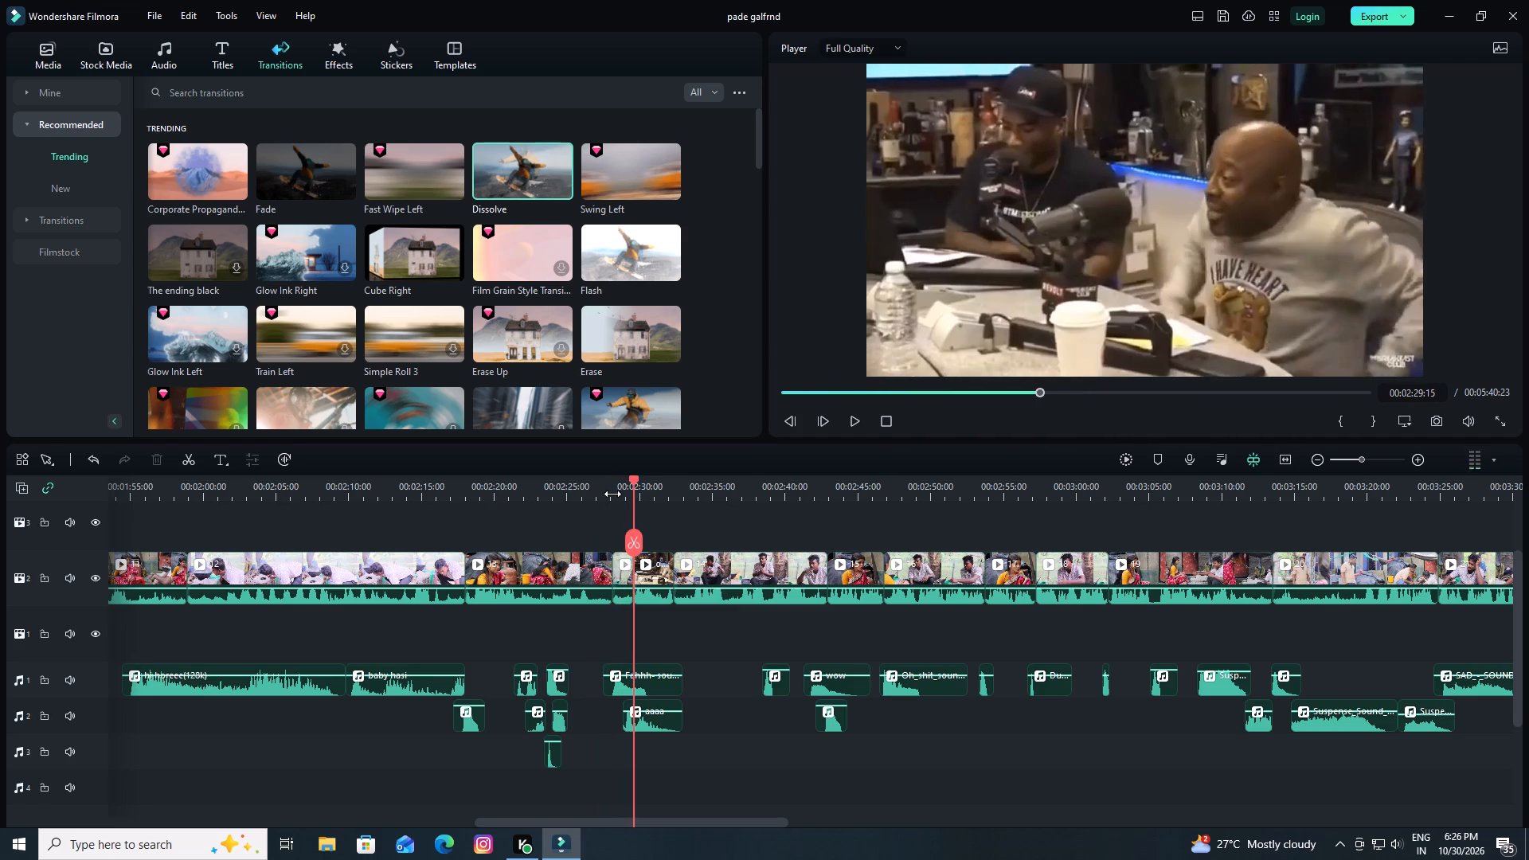
# Replay the exchange between the seated woman and the man around 2:20 to 2:25 to examine where her action begins.
pyautogui.moveTo(635, 482); pyautogui.dragTo(522, 494)
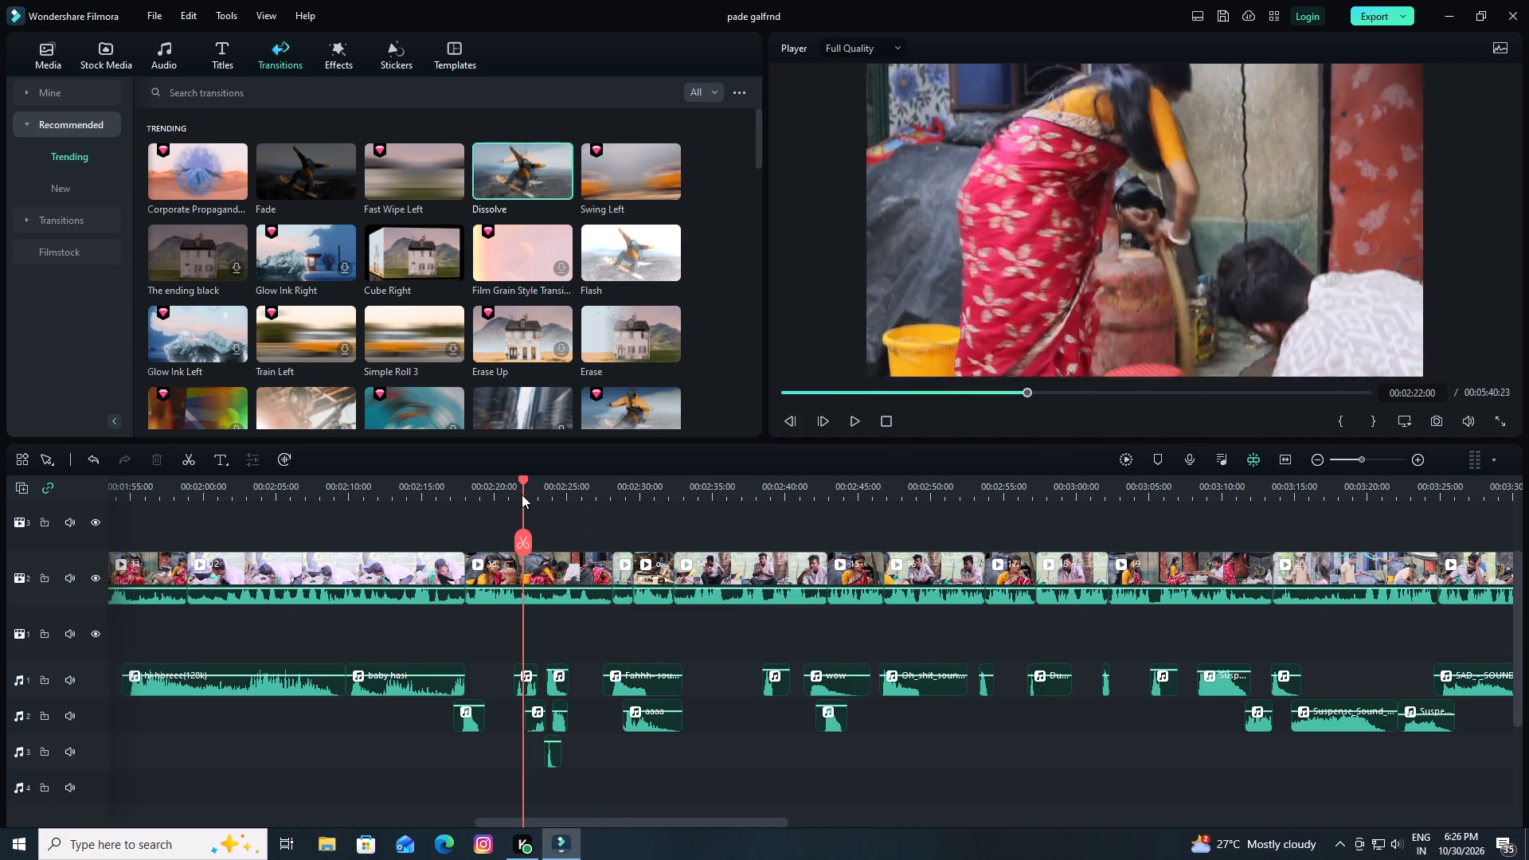
pyautogui.moveTo(522, 494); pyautogui.dragTo(510, 495)
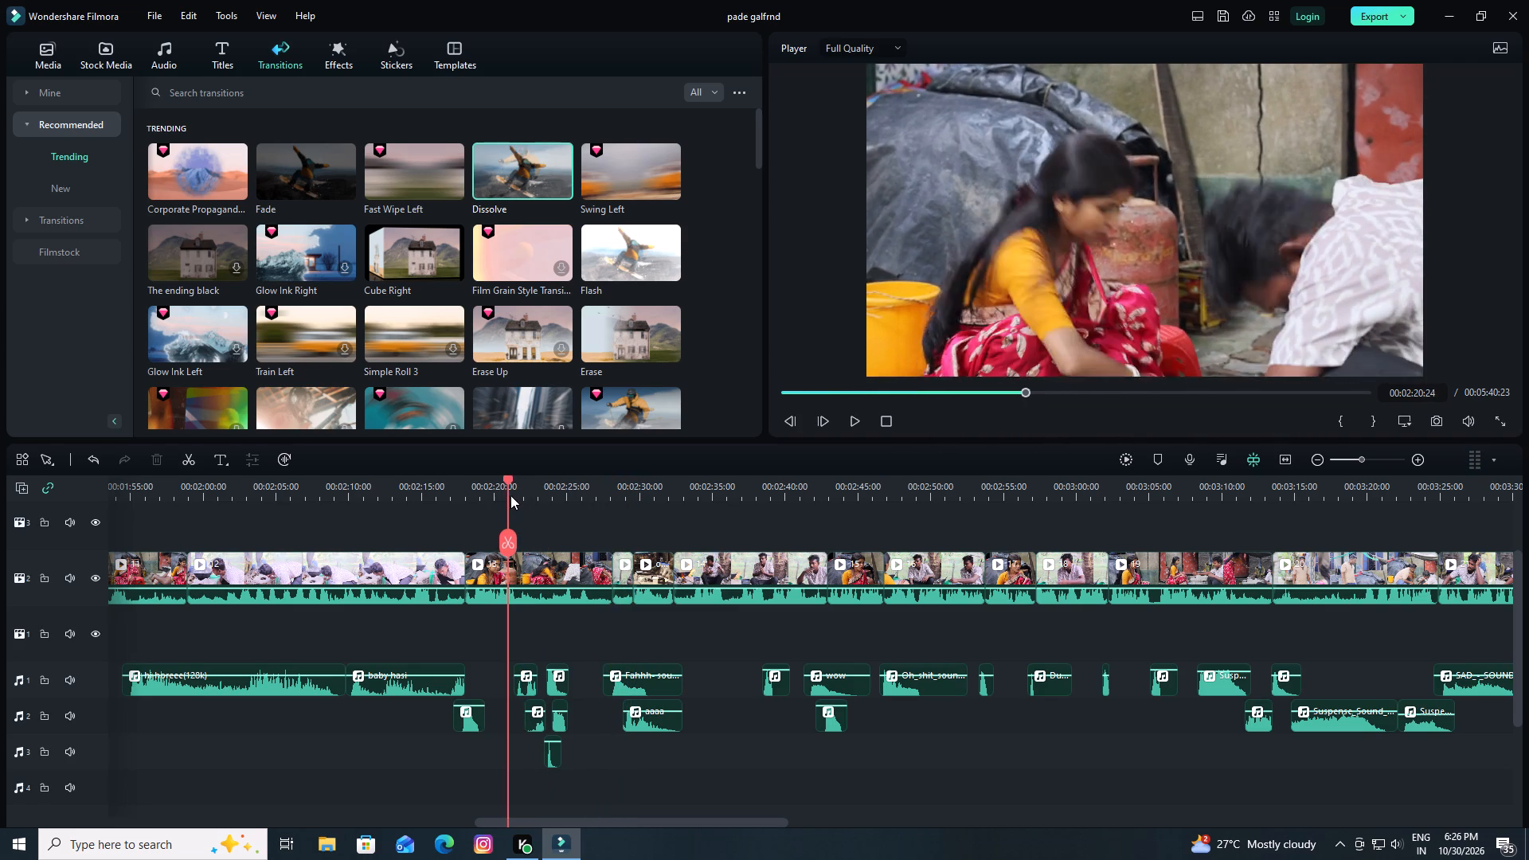
pyautogui.moveTo(510, 495); pyautogui.dragTo(513, 495)
pyautogui.press('space')
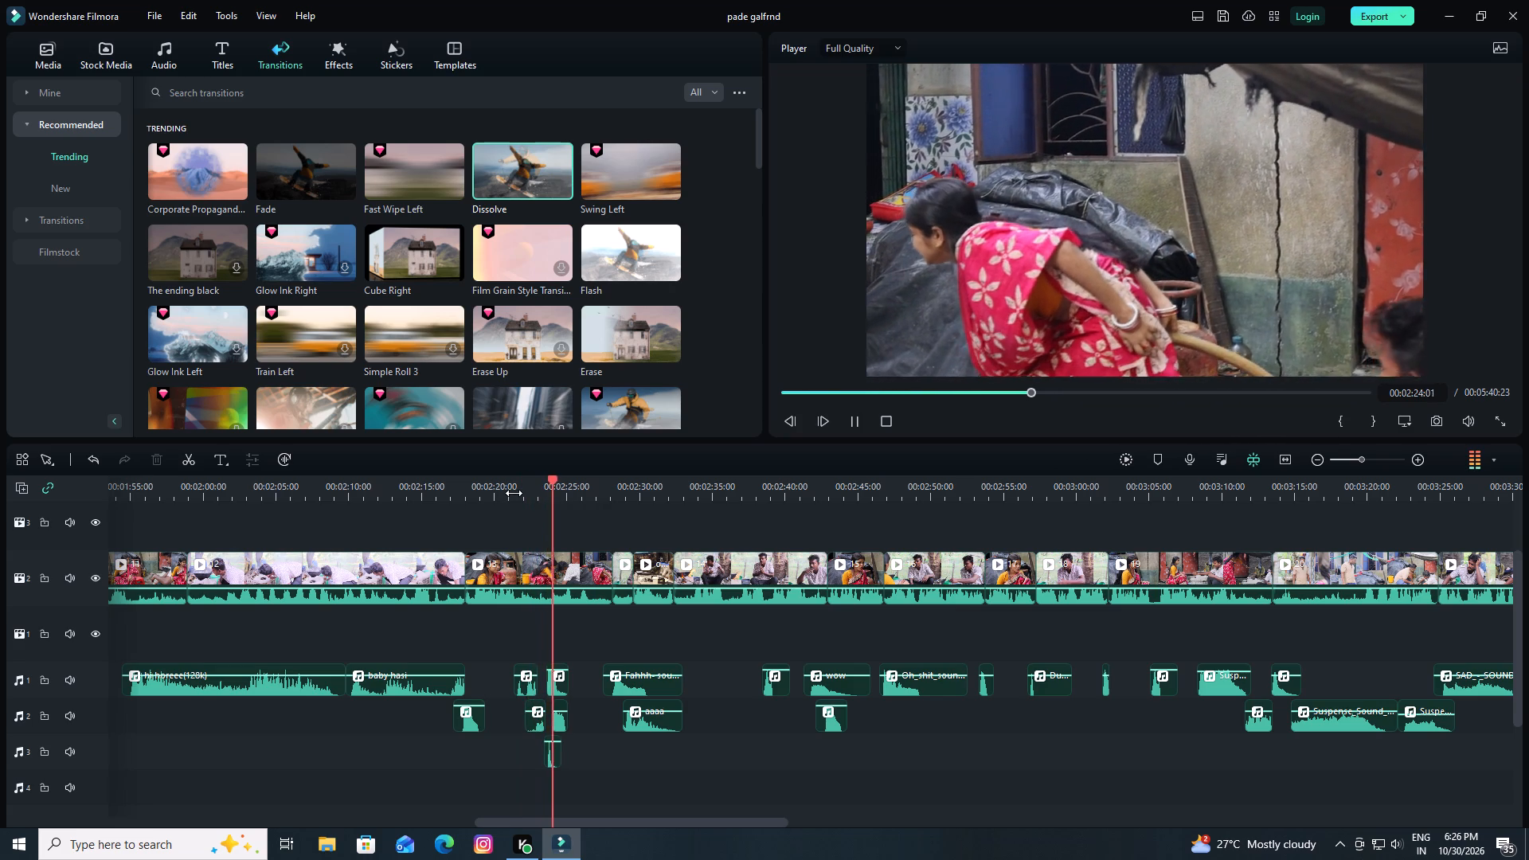
pyautogui.press('space')
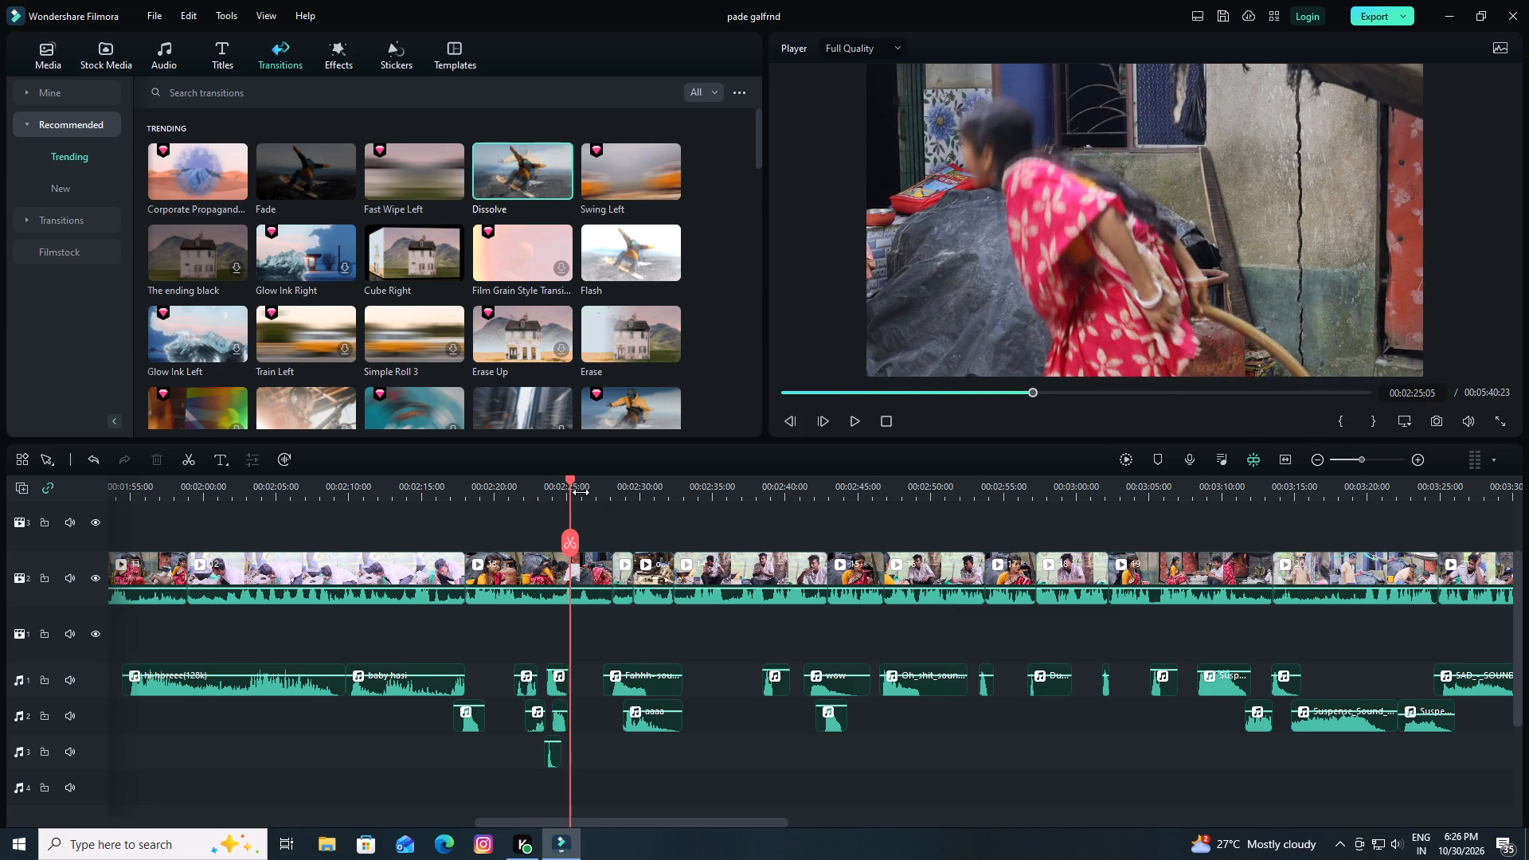
pyautogui.moveTo(567, 480); pyautogui.dragTo(513, 487)
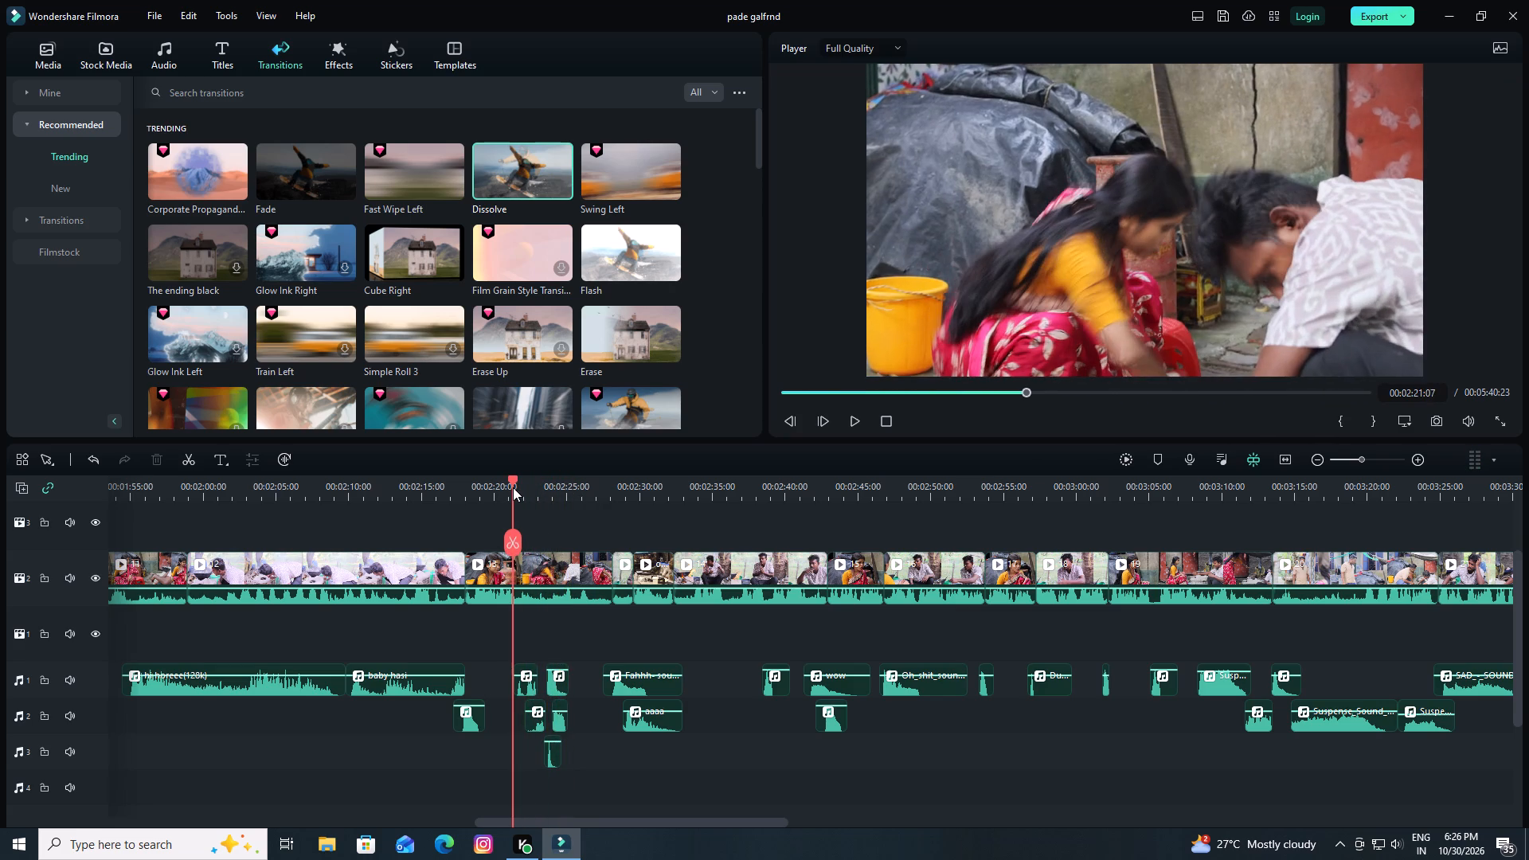
pyautogui.moveTo(513, 487); pyautogui.dragTo(495, 488)
pyautogui.press('space')
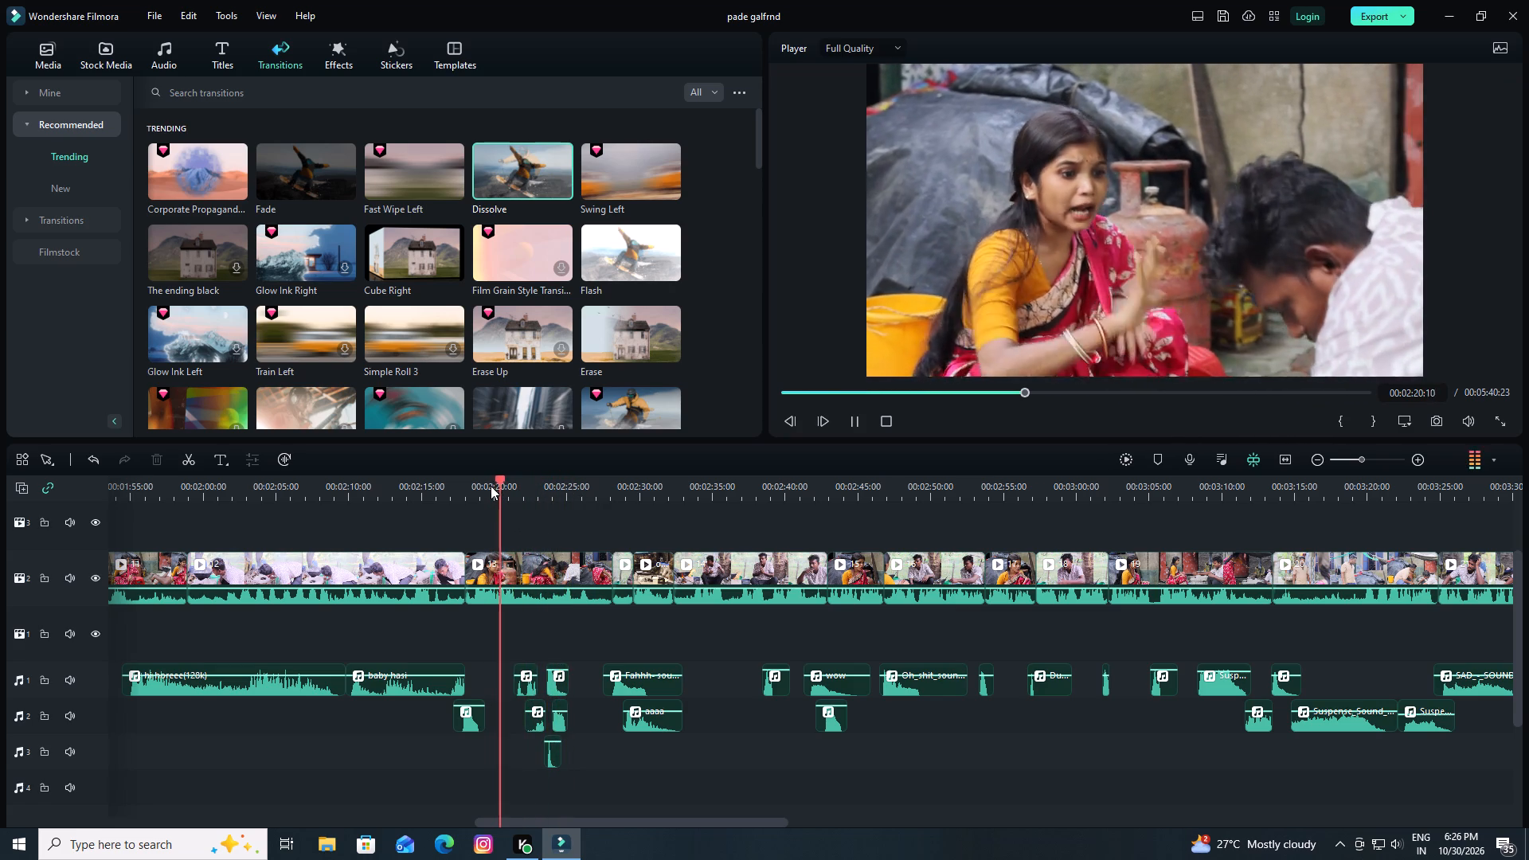
pyautogui.press('space')
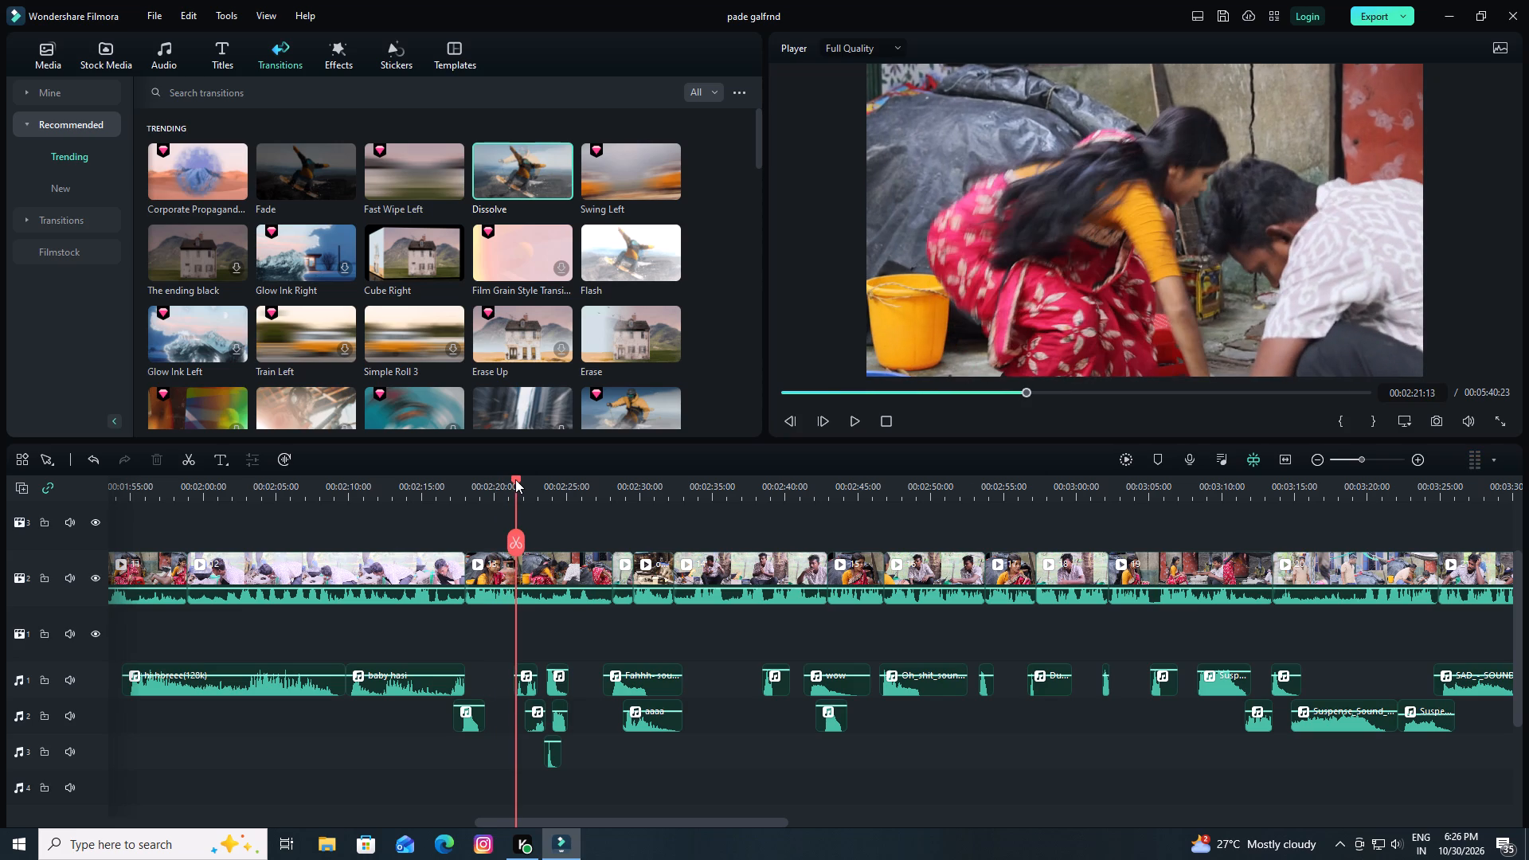
pyautogui.moveTo(515, 479); pyautogui.dragTo(487, 486)
pyautogui.press('space')
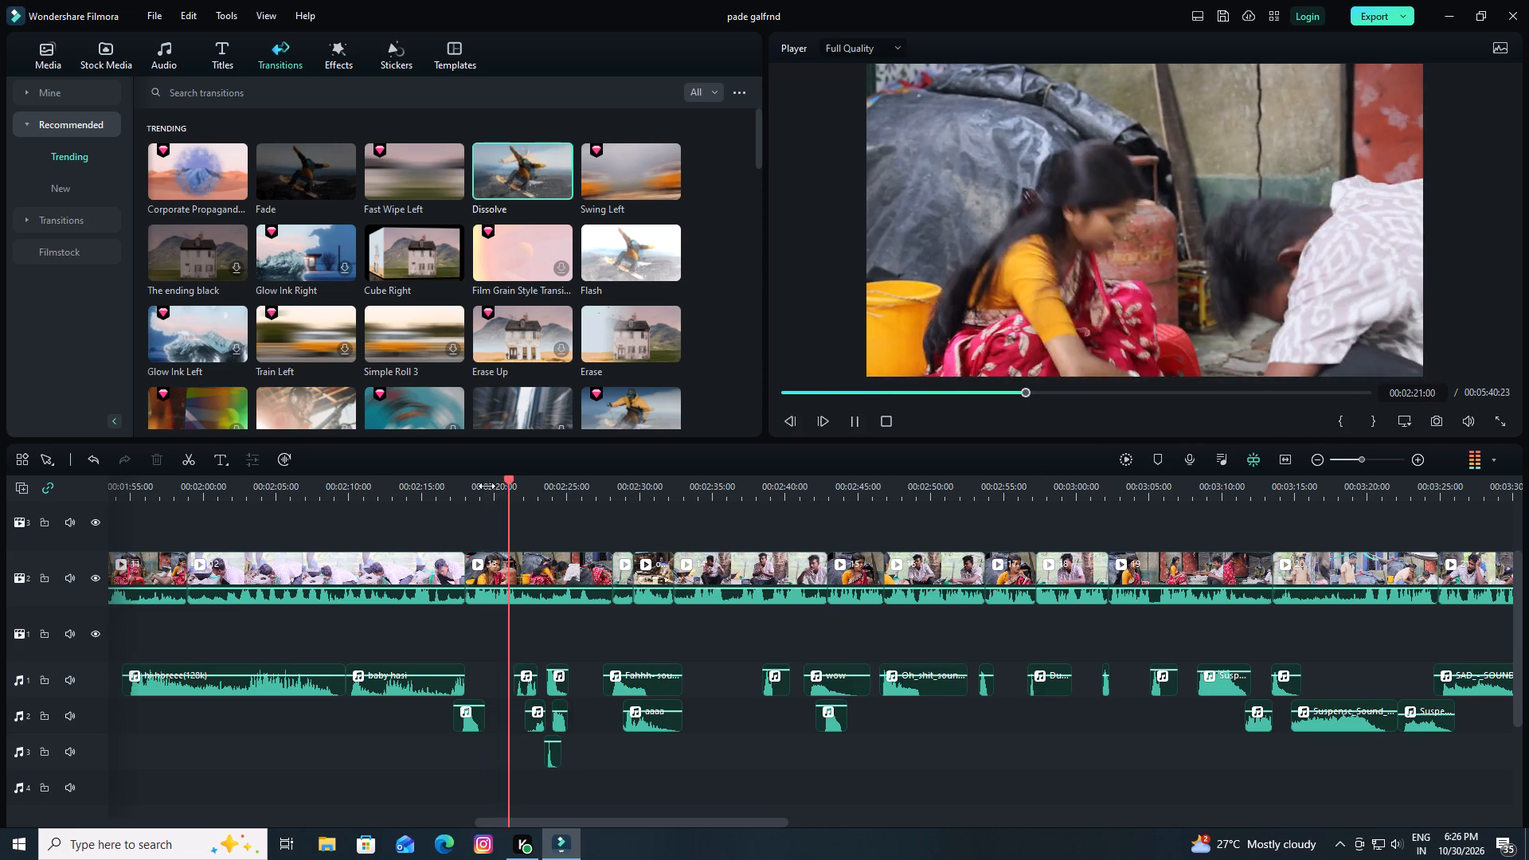
pyautogui.press('space')
pyautogui.moveTo(511, 479); pyautogui.dragTo(495, 482)
pyautogui.press('space')
pyautogui.press('space')
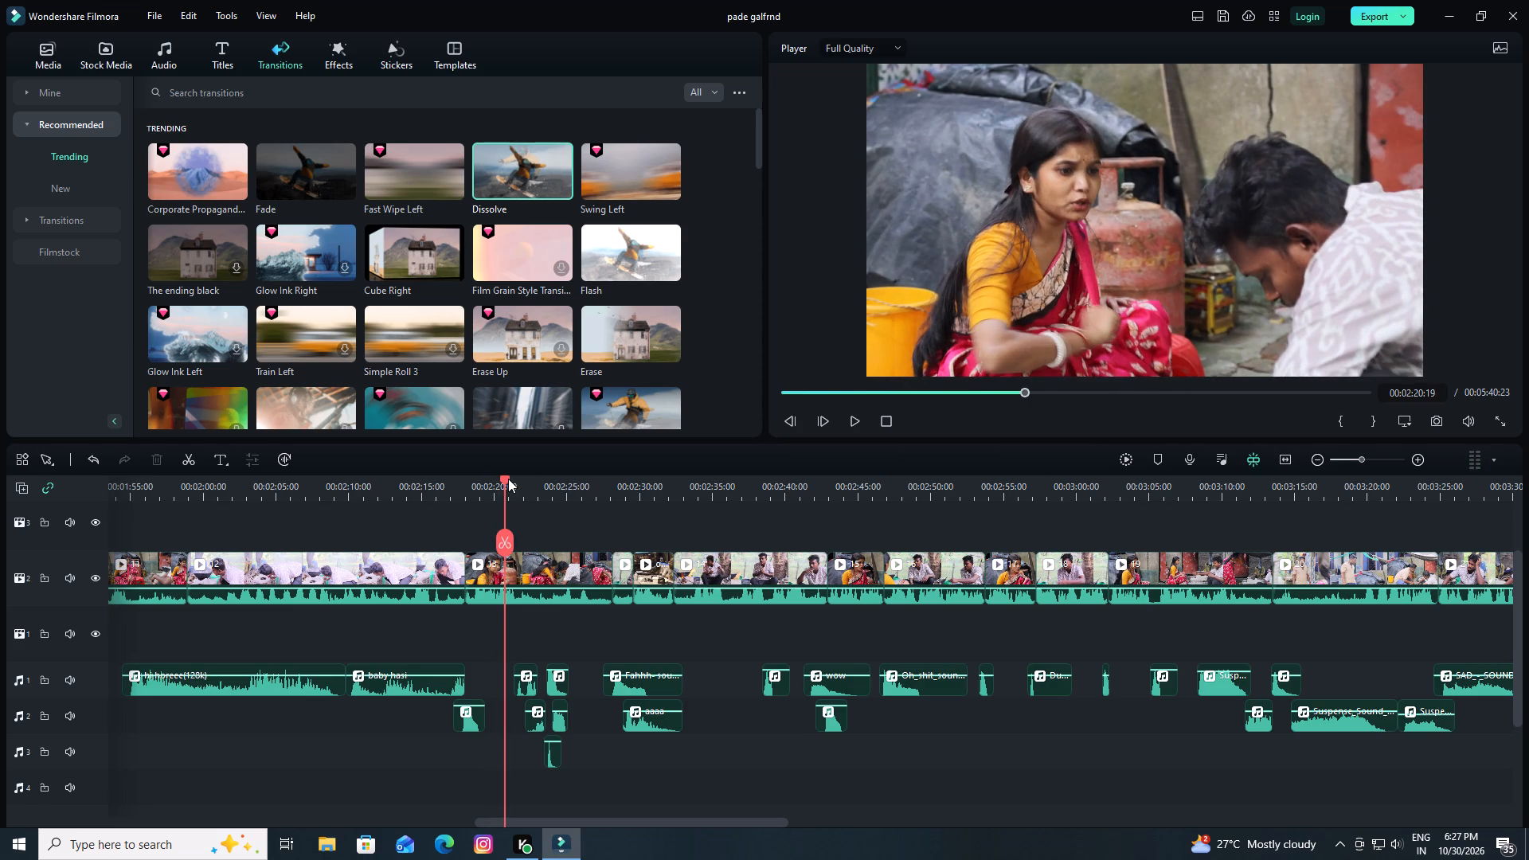
# Mark the range of the clip at 2:20, move the range's start to 00:02:20:02, and split the clip there.
pyautogui.moveTo(507, 479); pyautogui.dragTo(497, 484)
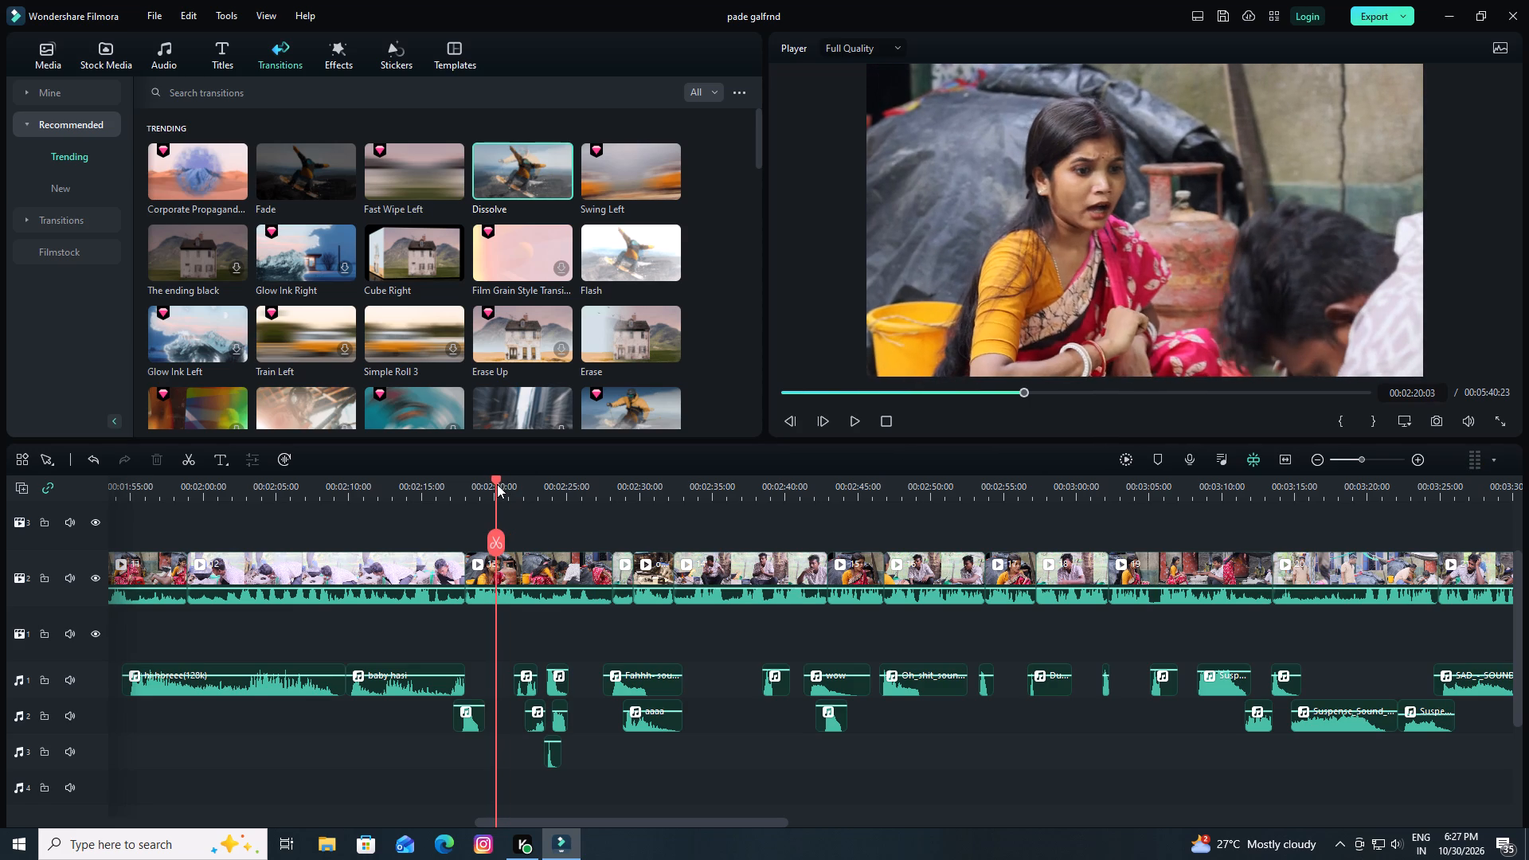
pyautogui.scroll(-1, 561, 565)
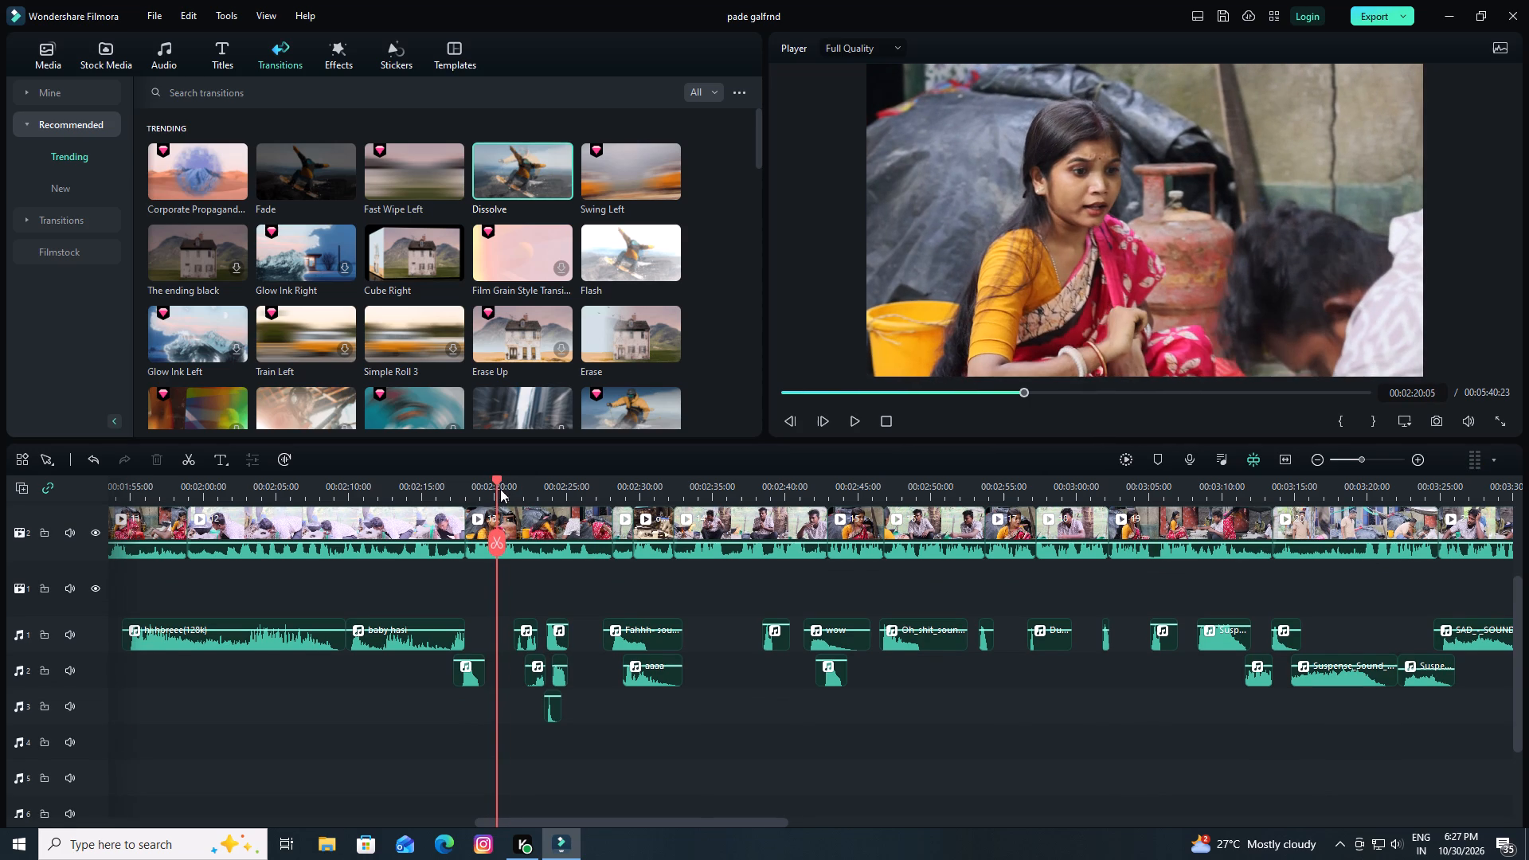
pyautogui.click(496, 481)
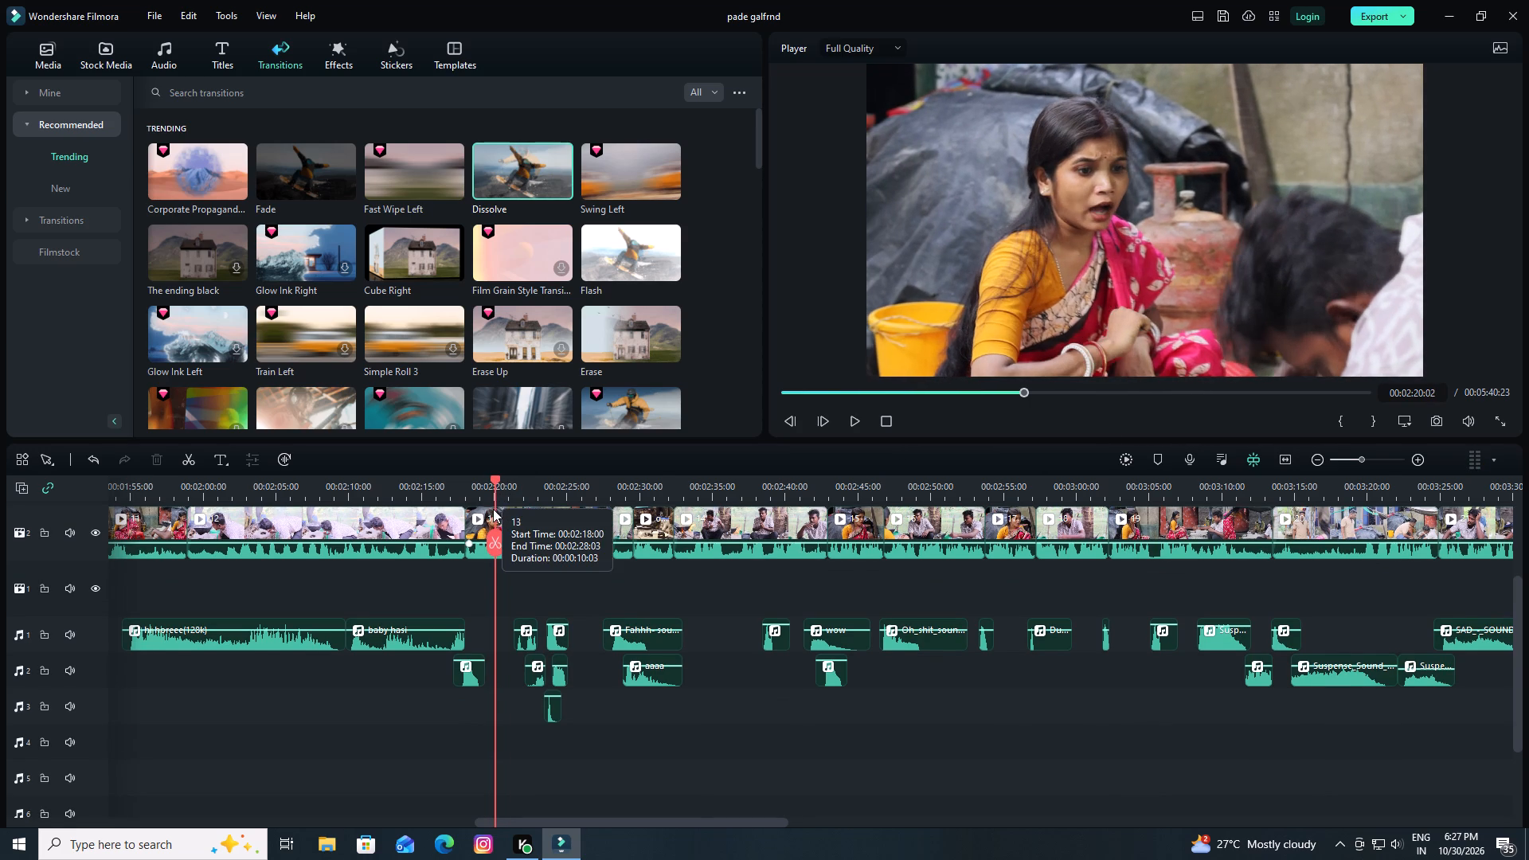
pyautogui.press('x')
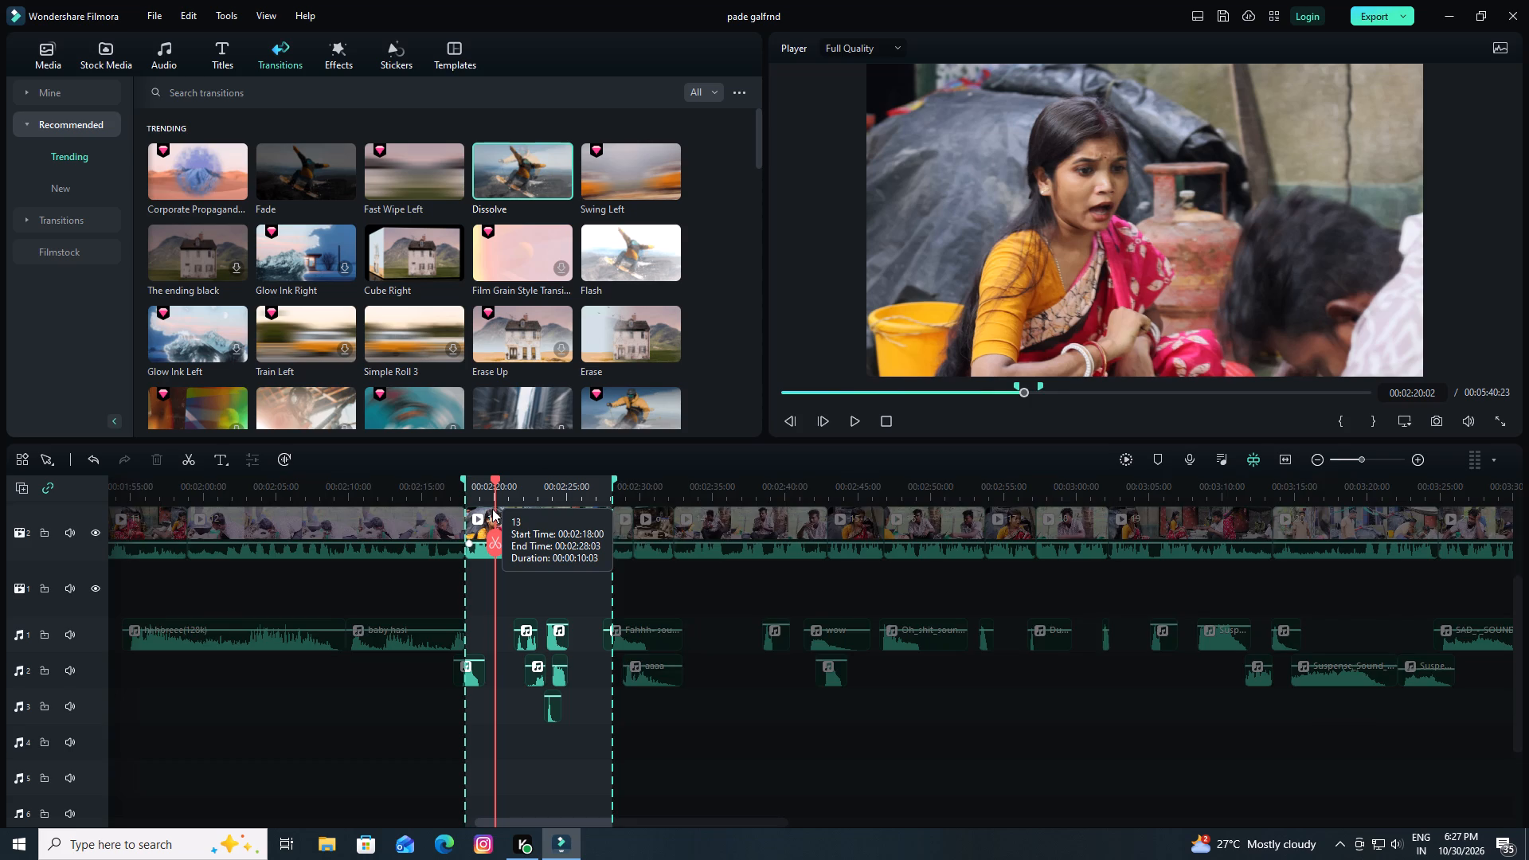
pyautogui.moveTo(466, 479); pyautogui.dragTo(475, 479)
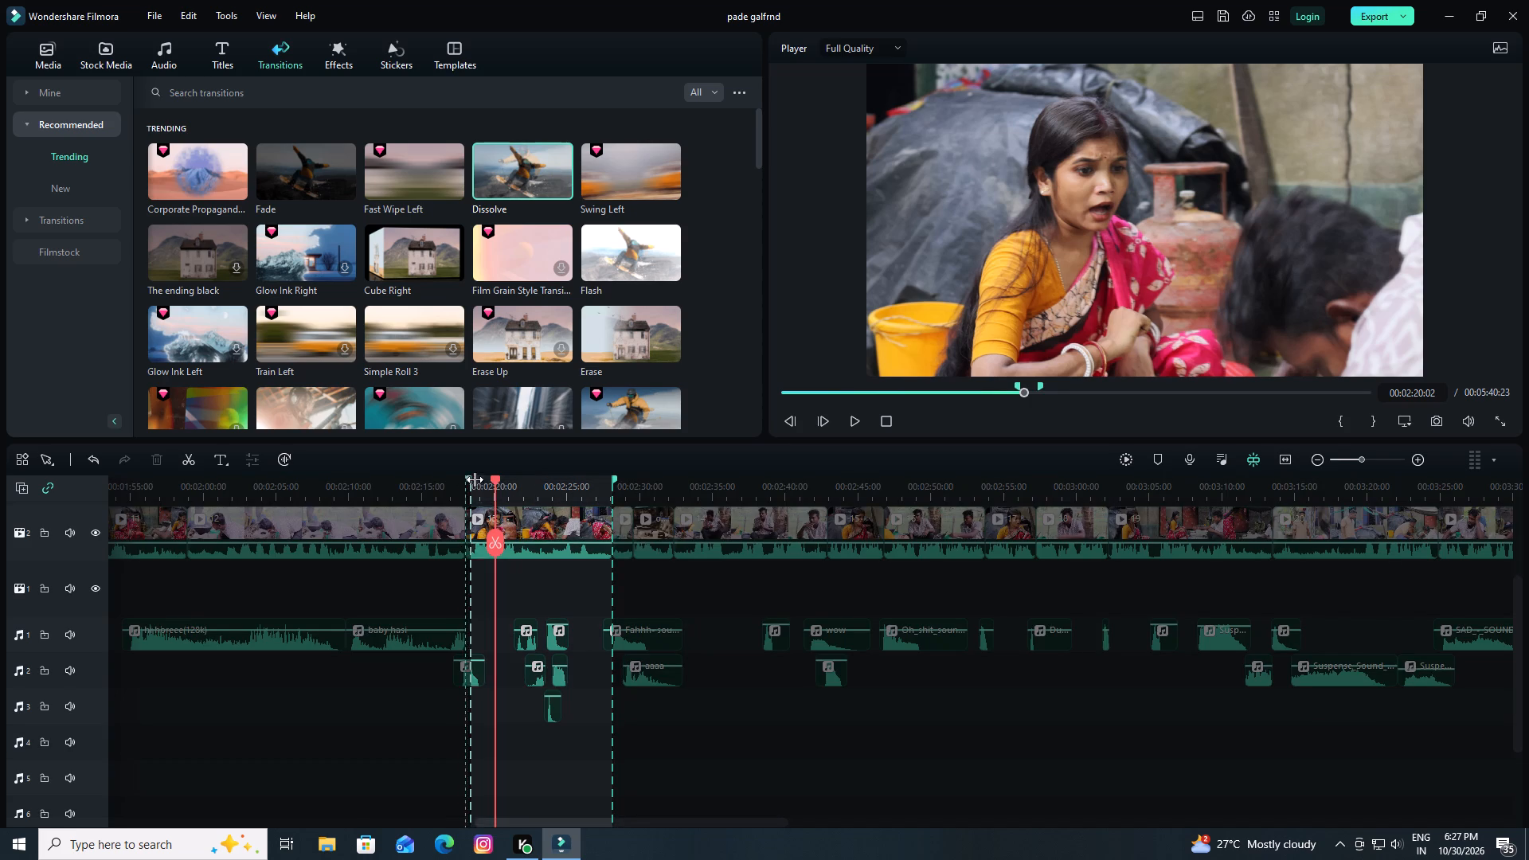
pyautogui.moveTo(475, 479); pyautogui.dragTo(495, 480)
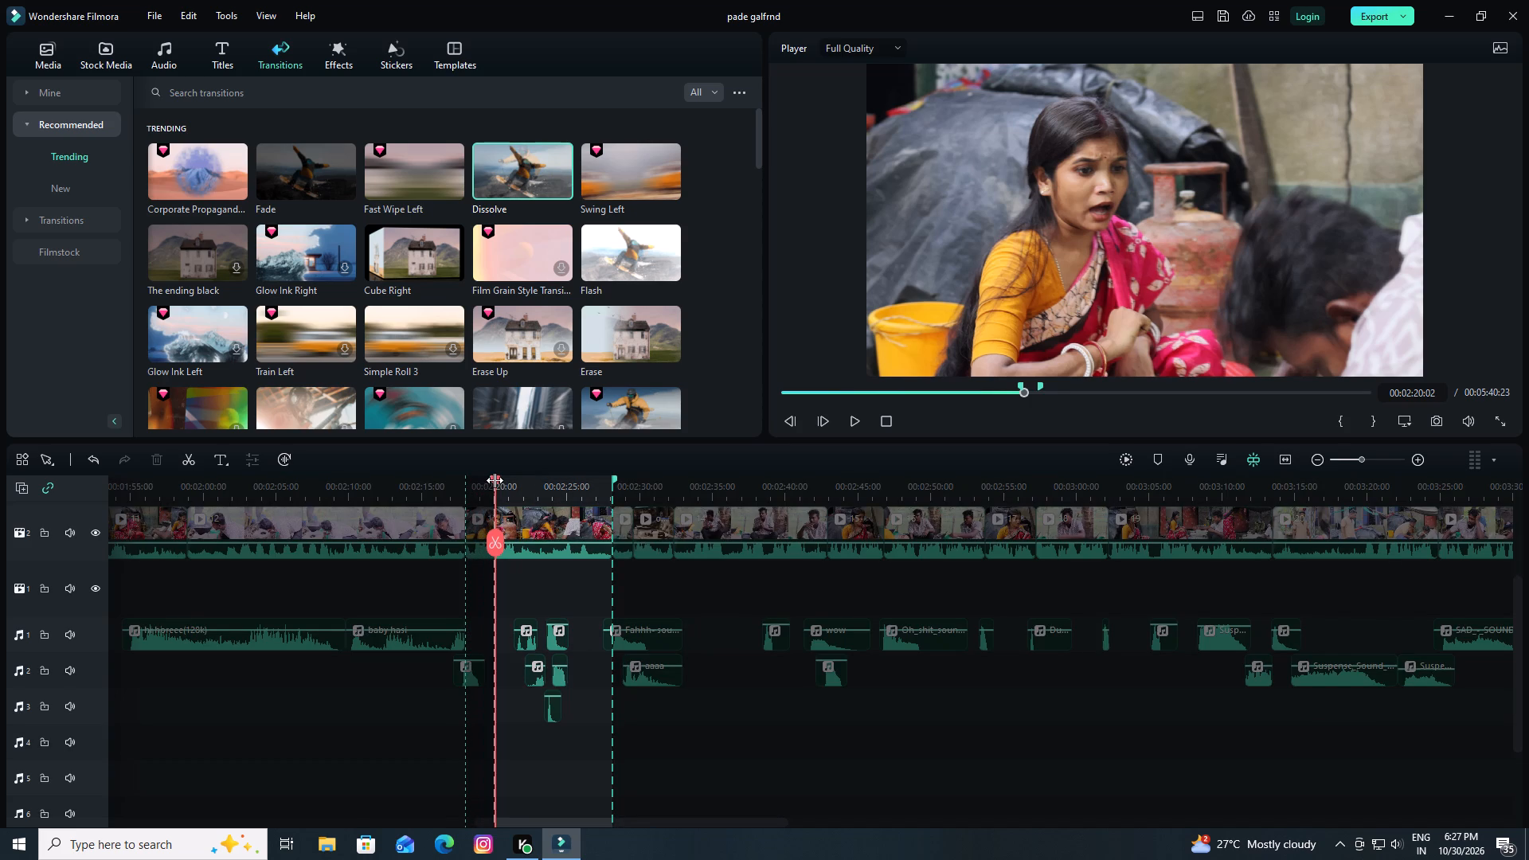
pyautogui.moveTo(495, 480); pyautogui.dragTo(495, 481)
pyautogui.moveTo(495, 481); pyautogui.dragTo(495, 482)
pyautogui.moveTo(495, 482); pyautogui.dragTo(495, 483)
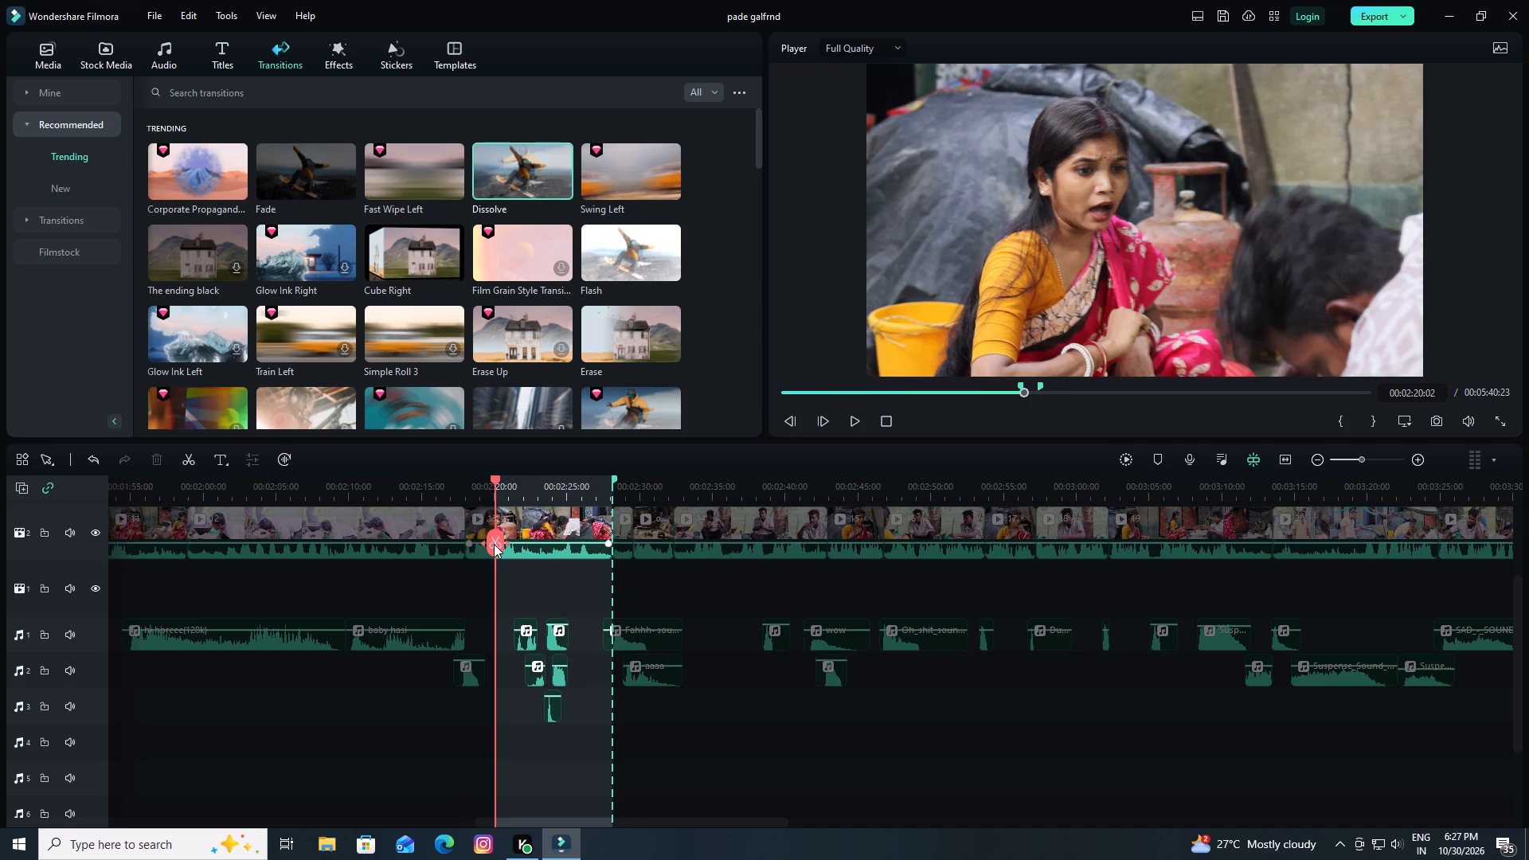
pyautogui.click(494, 544)
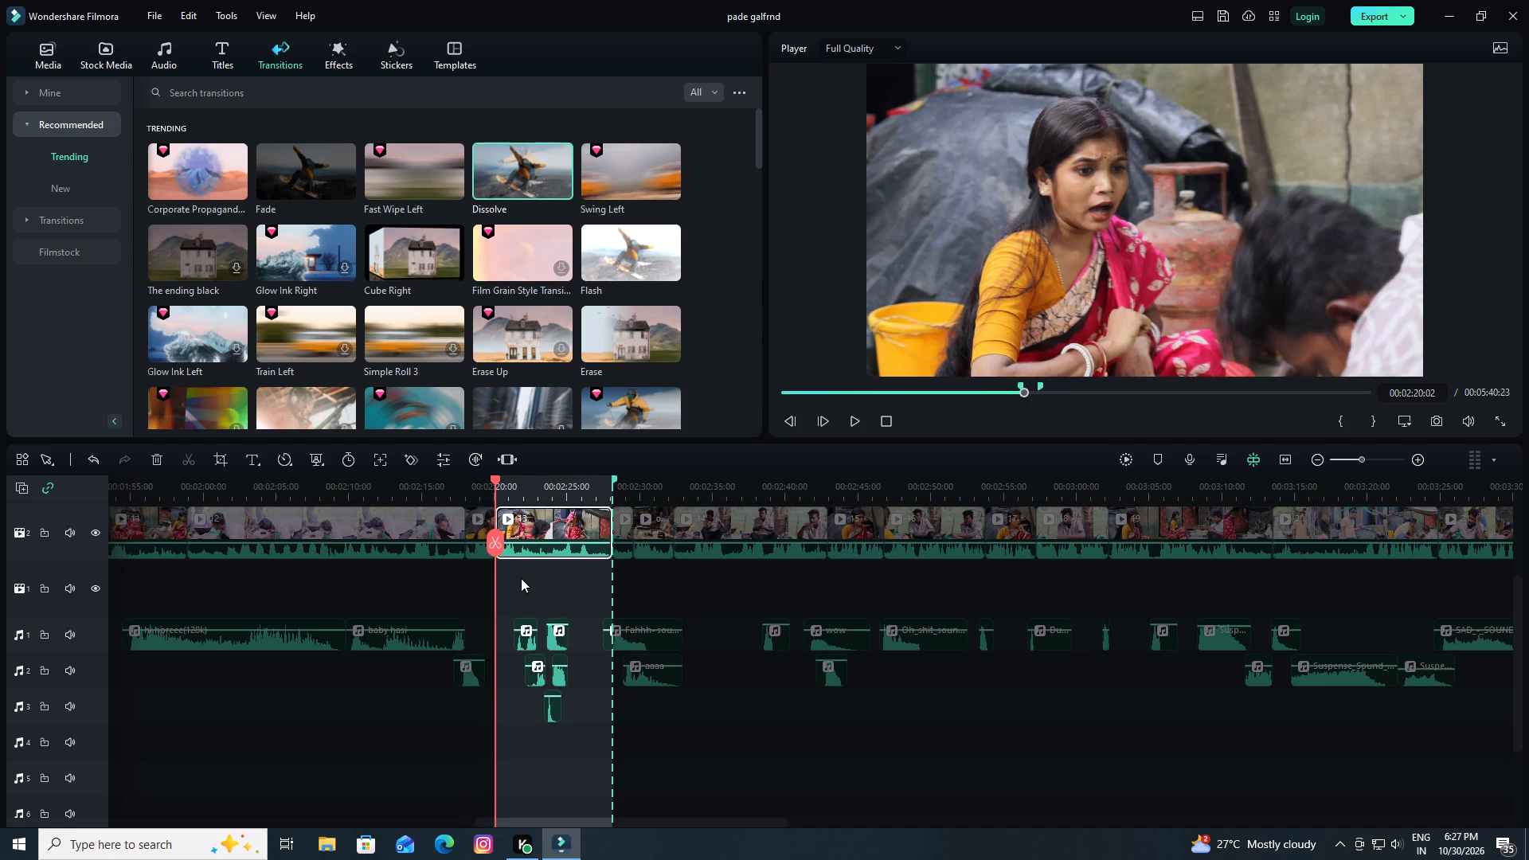
# Play on through the marked section, pull the range's end in to 00:02:26:04, and split the clip there.
pyautogui.scroll(-1, 502, 618)
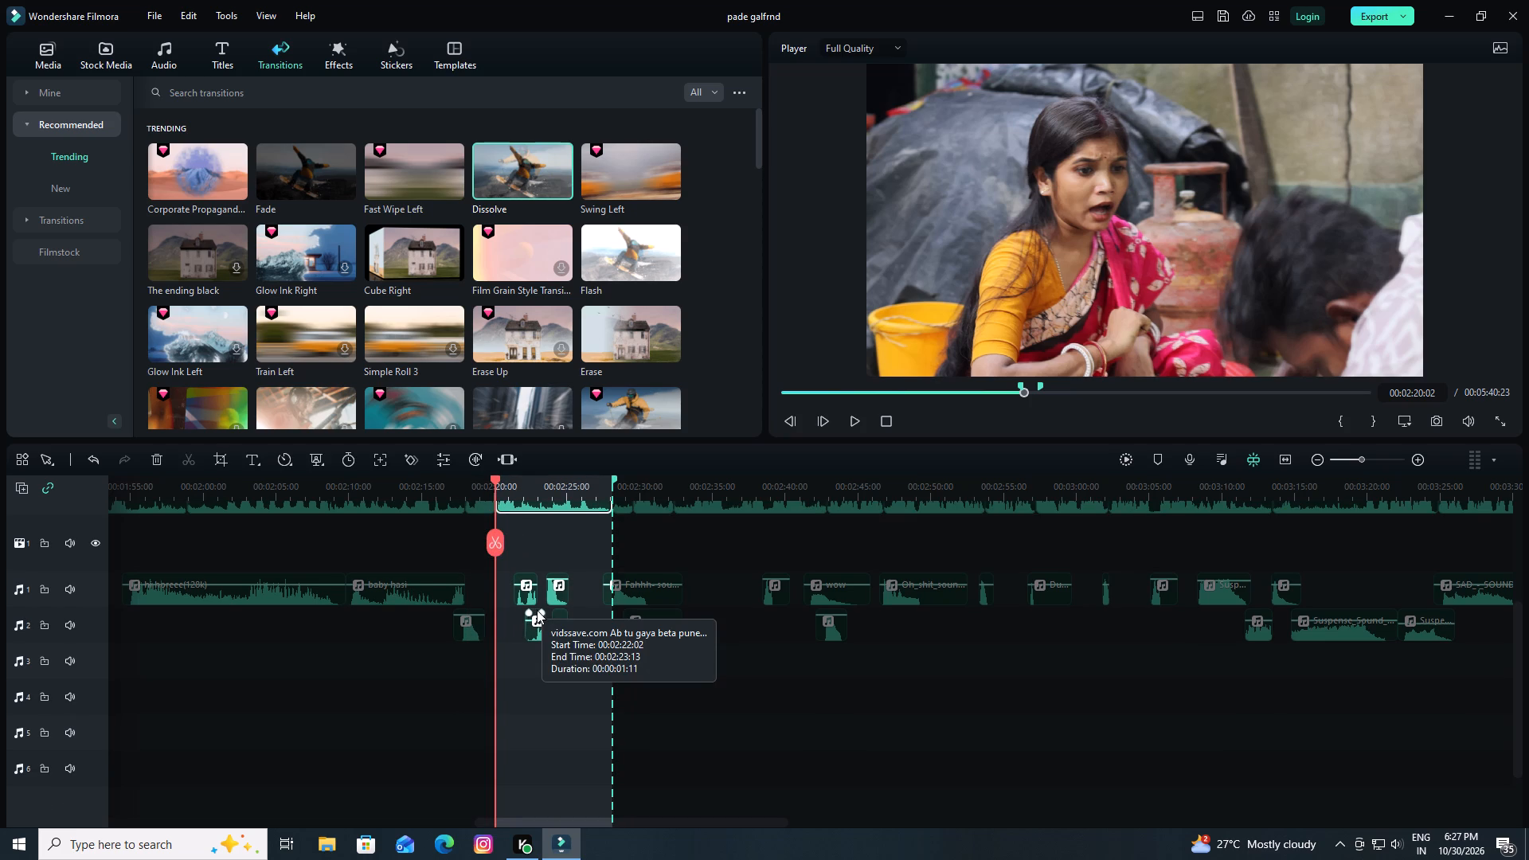
pyautogui.scroll(1, 537, 608)
pyautogui.press('space')
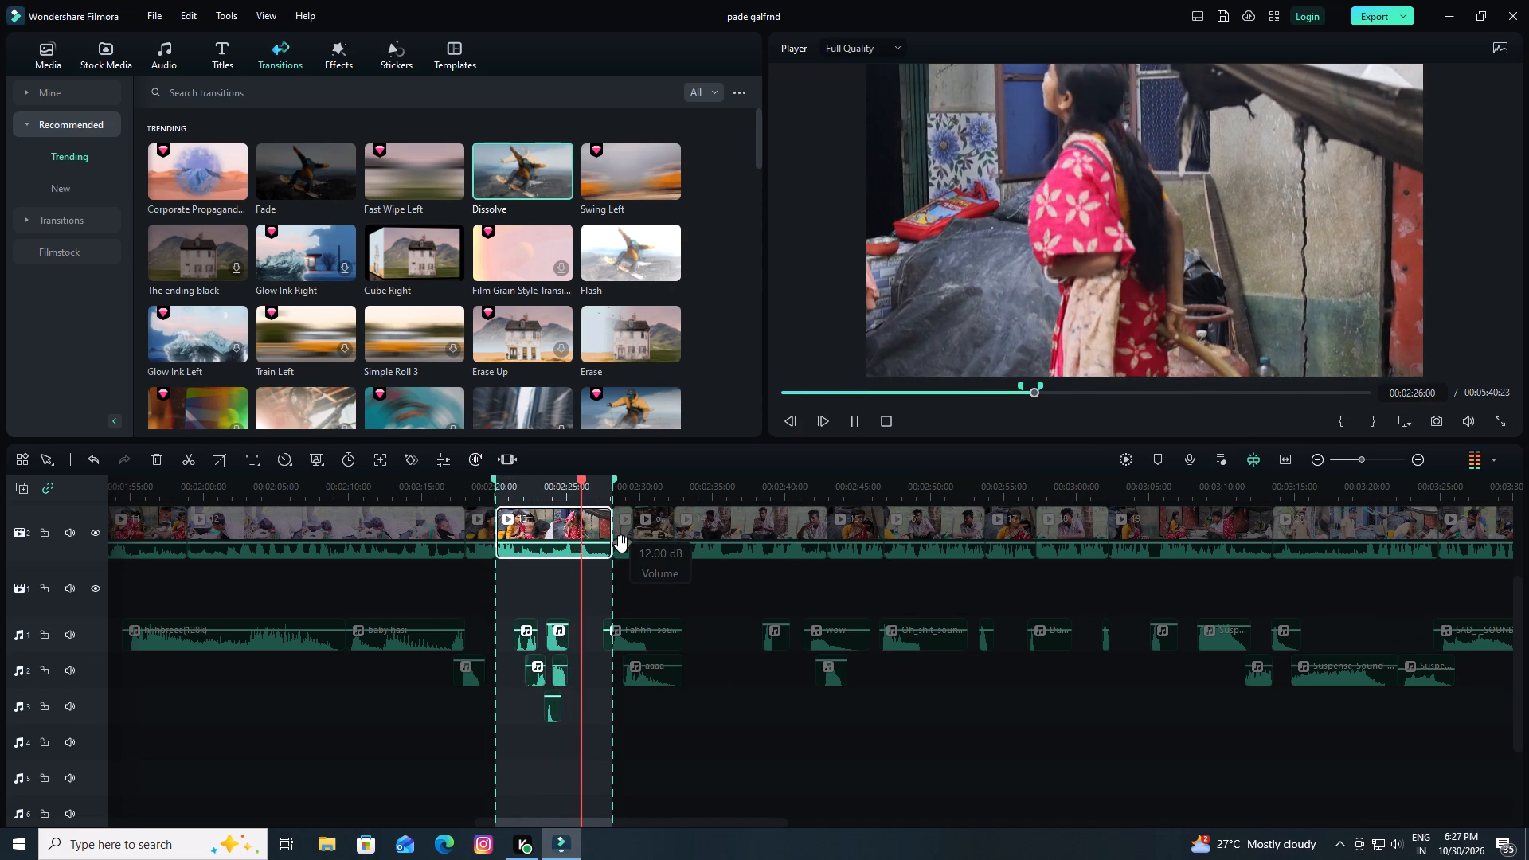
pyautogui.press('space')
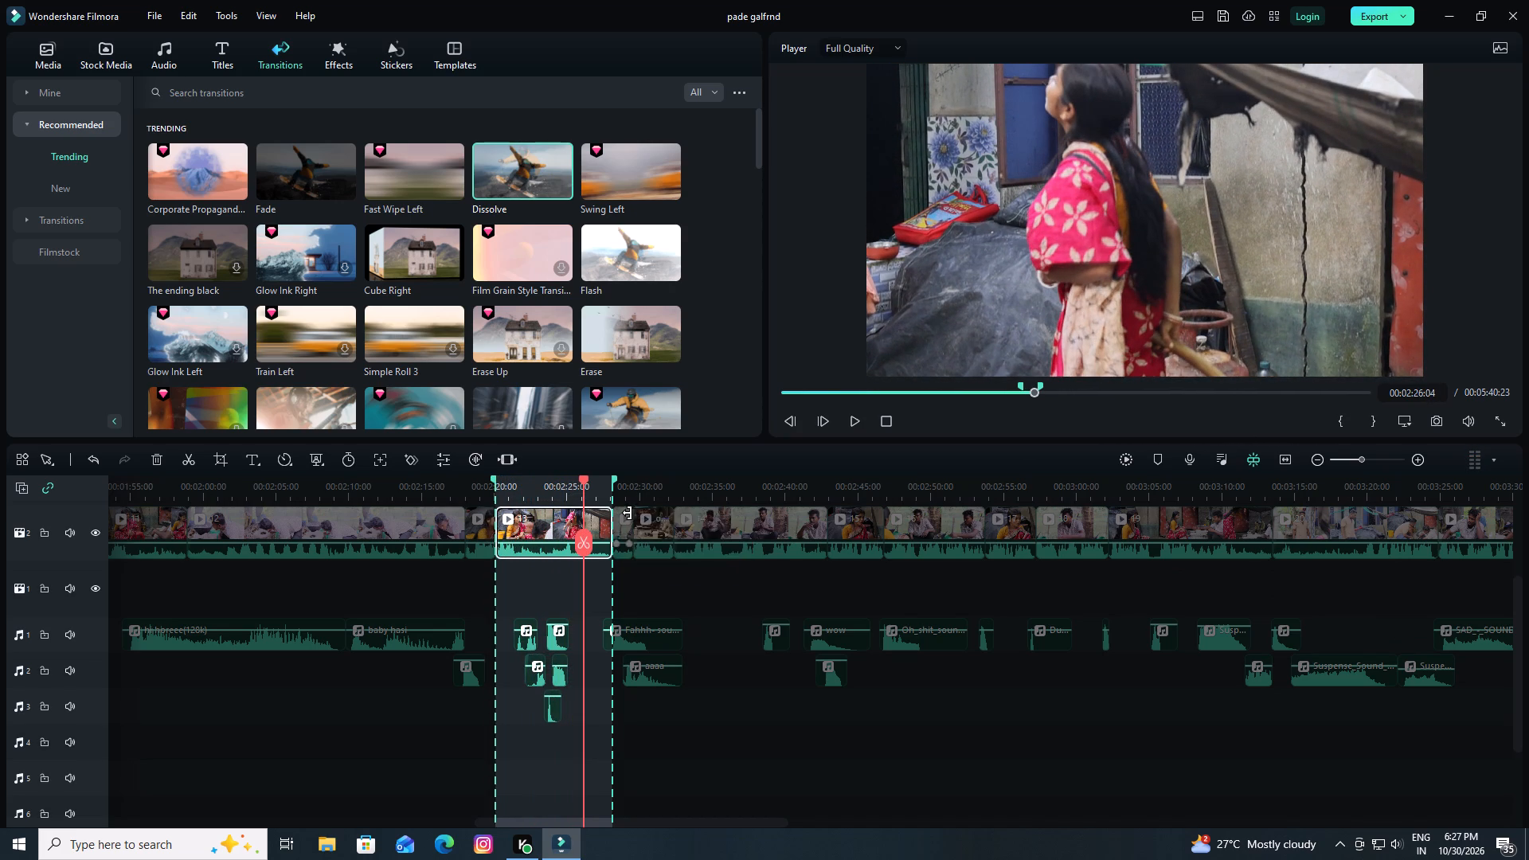
pyautogui.moveTo(614, 484); pyautogui.dragTo(584, 487)
pyautogui.click(582, 545)
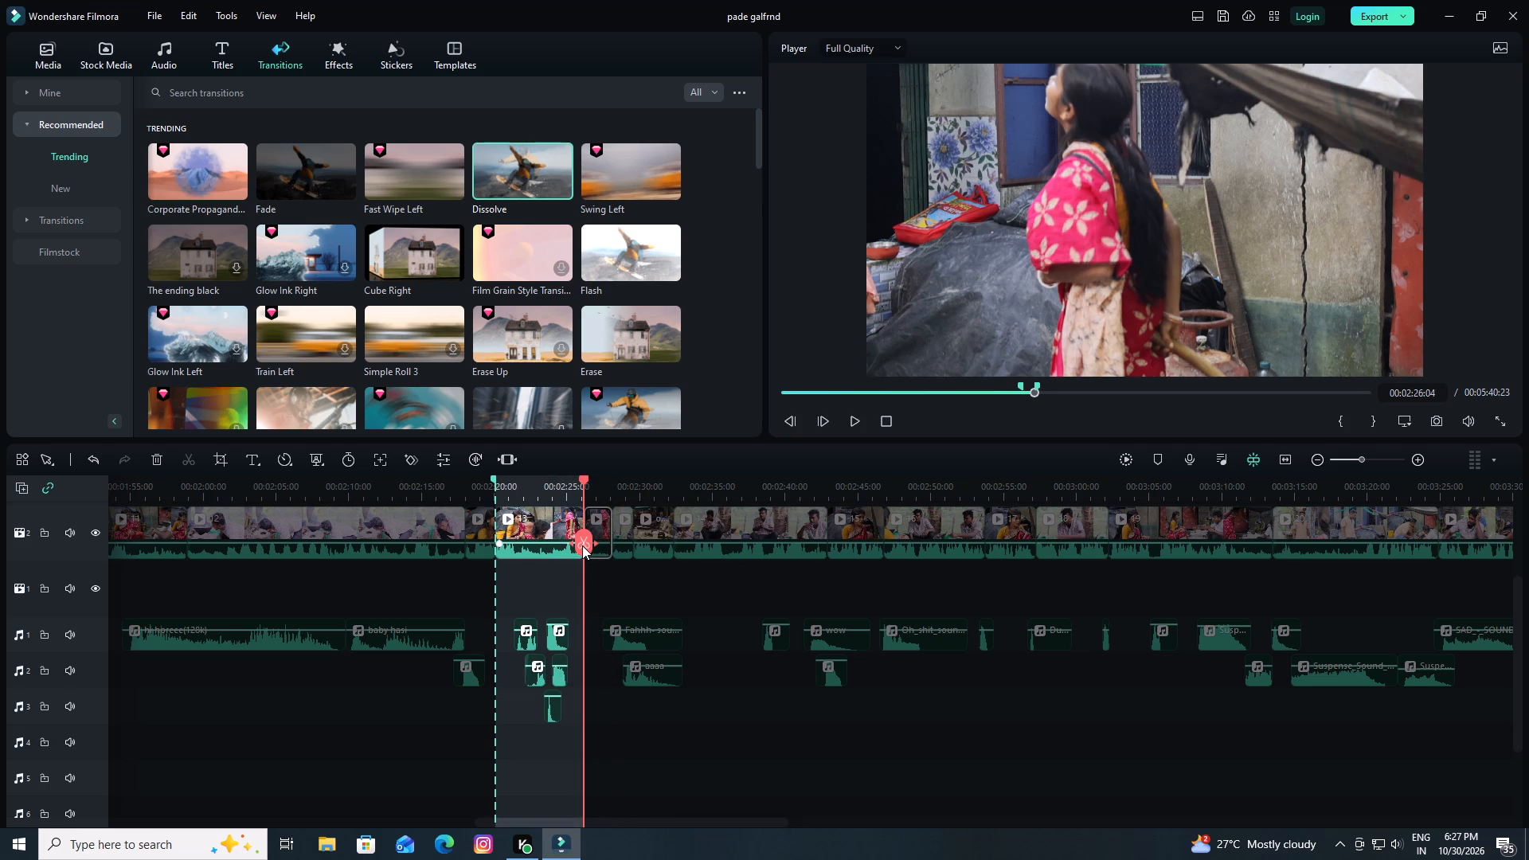
# Copy the clip between 2:20:02 and 2:26:04 together with the five sound effects beneath it, and clear the marked range.
pyautogui.keyDown('ctrl'); pyautogui.click(536, 528); pyautogui.keyUp('ctrl')
pyautogui.keyDown('ctrl'); pyautogui.click(530, 639); pyautogui.keyUp('ctrl')
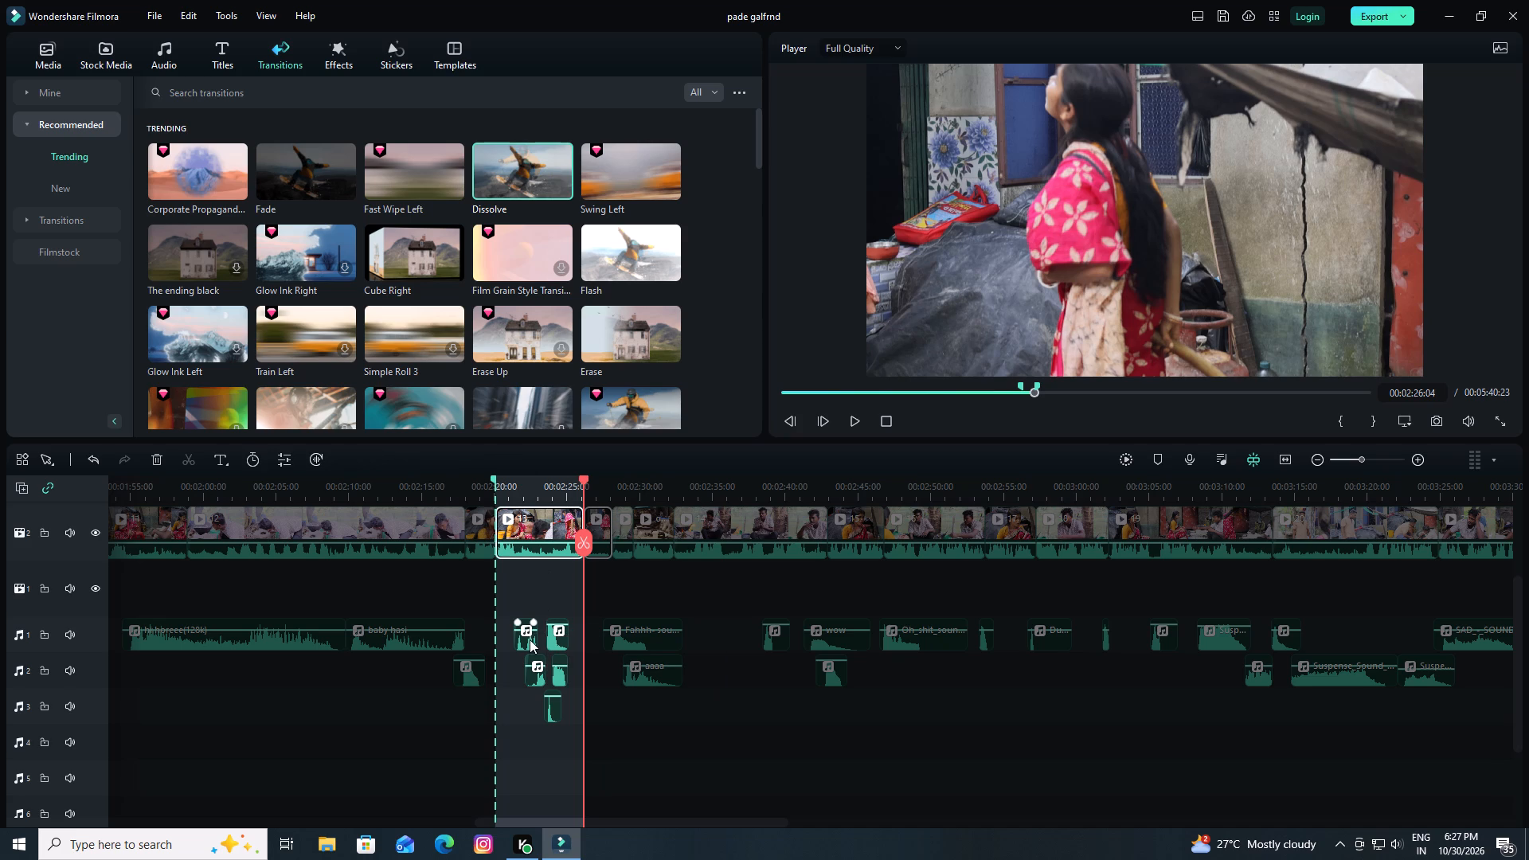
pyautogui.keyDown('ctrl'); pyautogui.click(554, 639); pyautogui.keyUp('ctrl')
pyautogui.keyDown('ctrl'); pyautogui.click(538, 678); pyautogui.keyUp('ctrl')
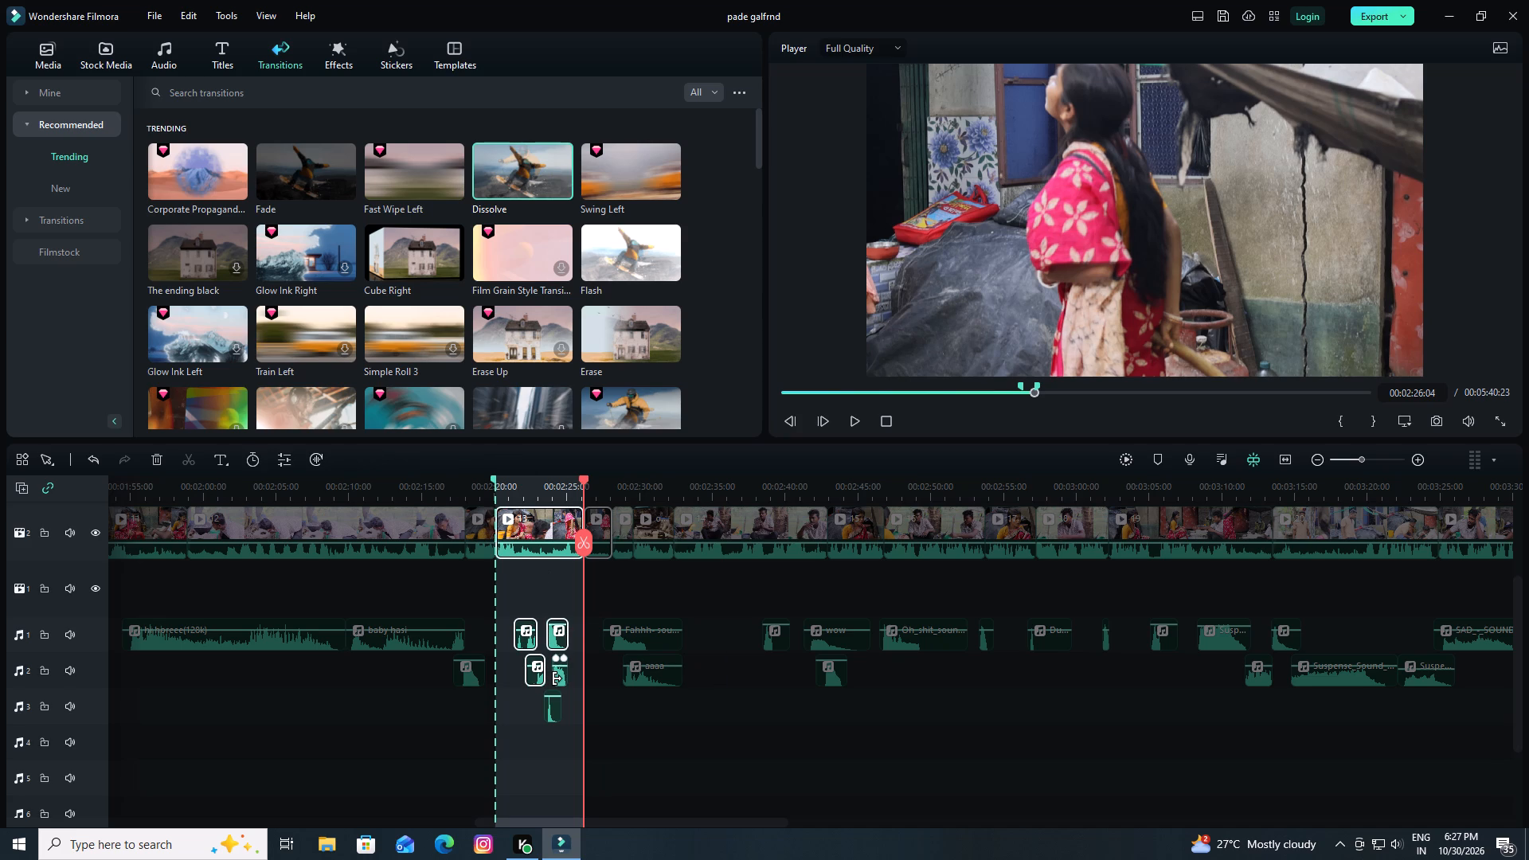
pyautogui.keyDown('ctrl'); pyautogui.click(560, 678); pyautogui.keyUp('ctrl')
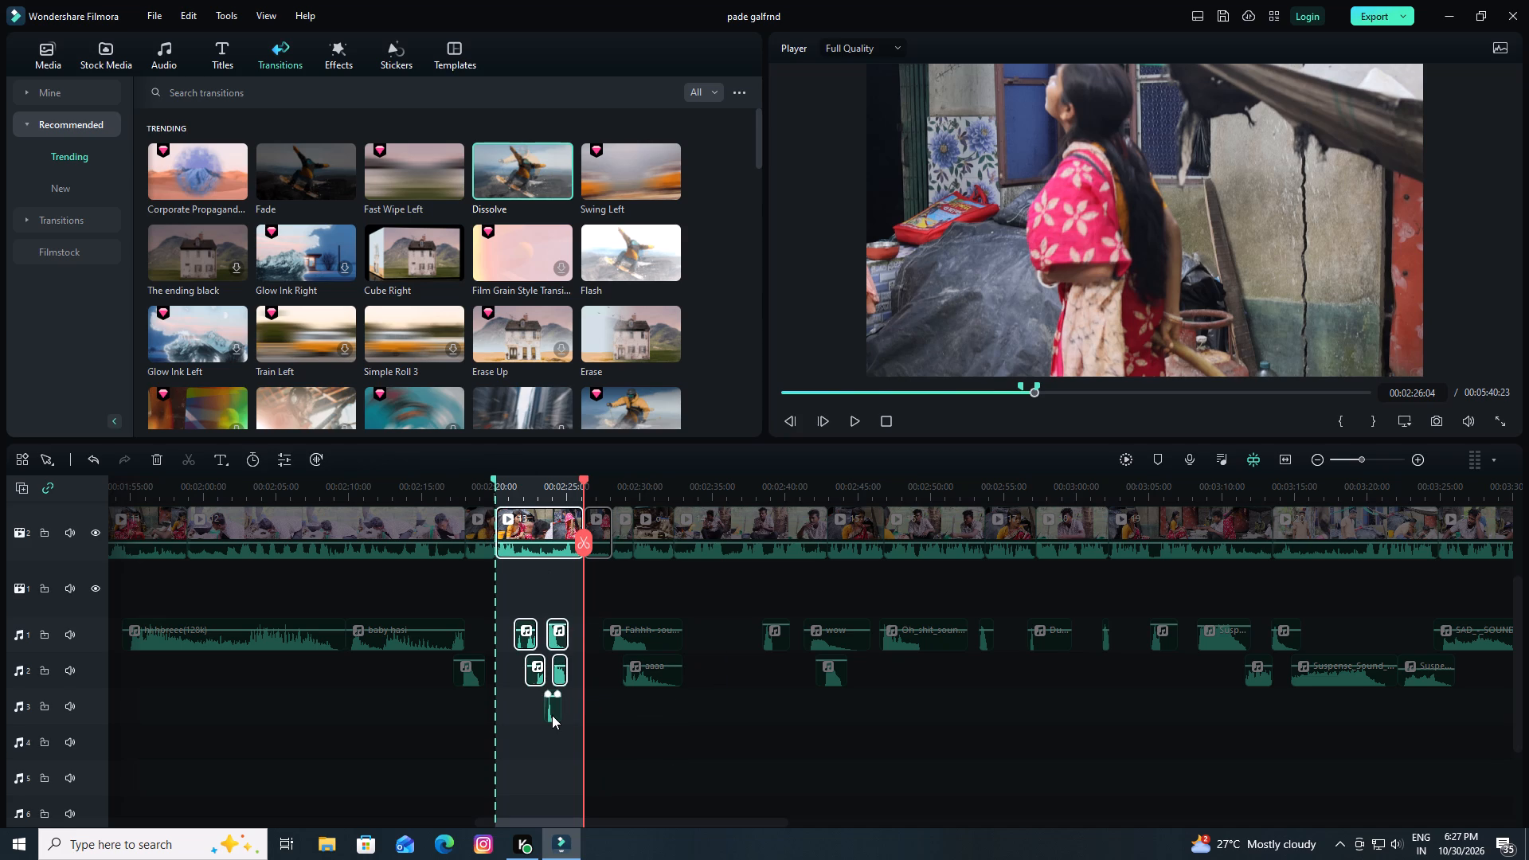
pyautogui.keyDown('ctrl'); pyautogui.click(552, 715); pyautogui.keyUp('ctrl')
pyautogui.hotkey('ctrl', 'c')
pyautogui.hotkey('shift', 'x')
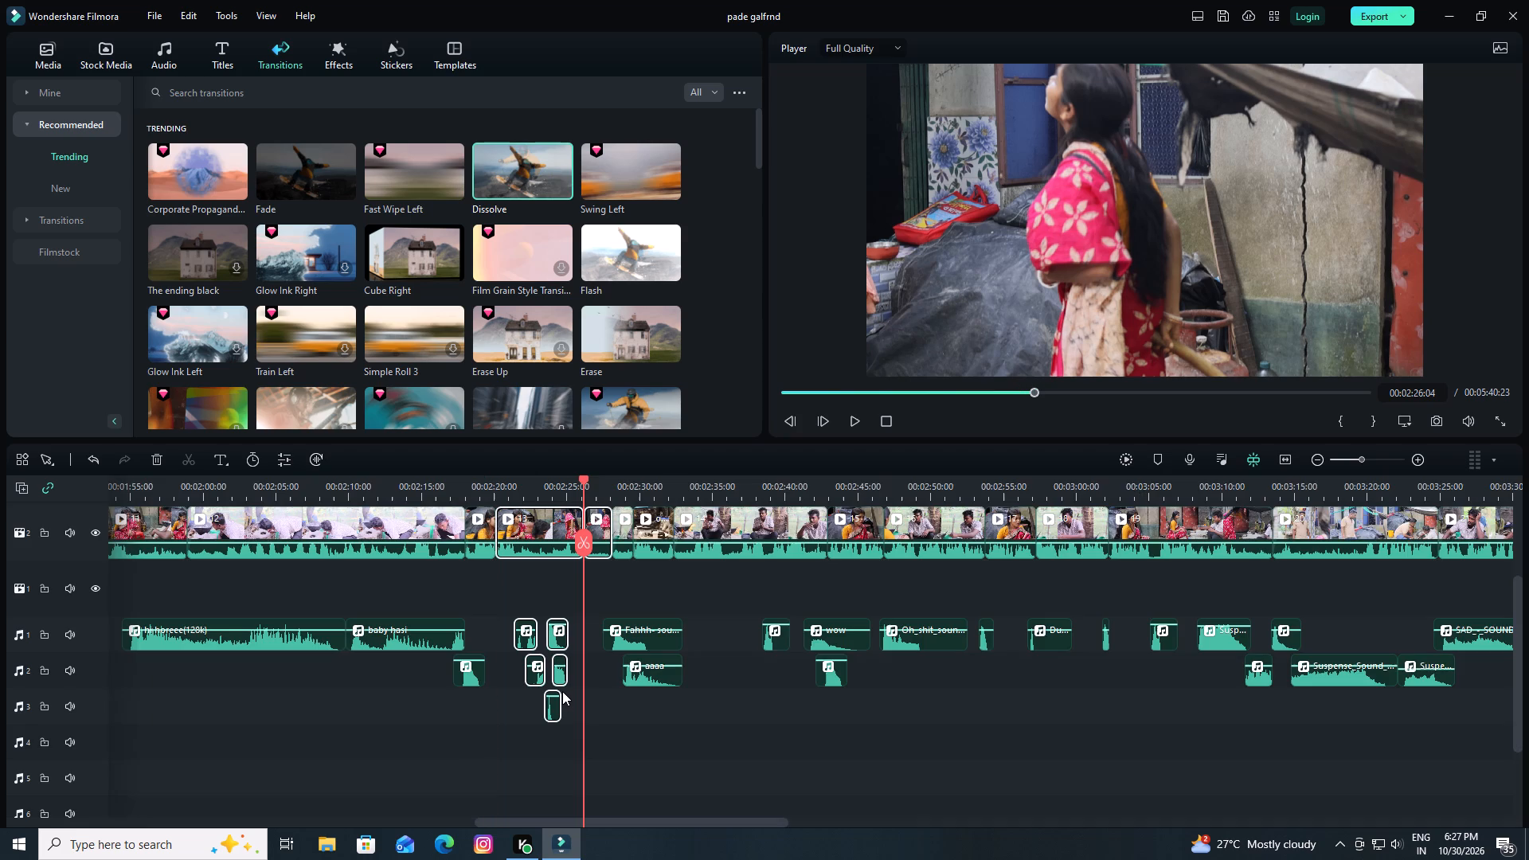
# Paste the copied excerpt and its sound effects at the very beginning of the video, at 00:00:00:00.
pyautogui.moveTo(583, 483); pyautogui.dragTo(131, 499)
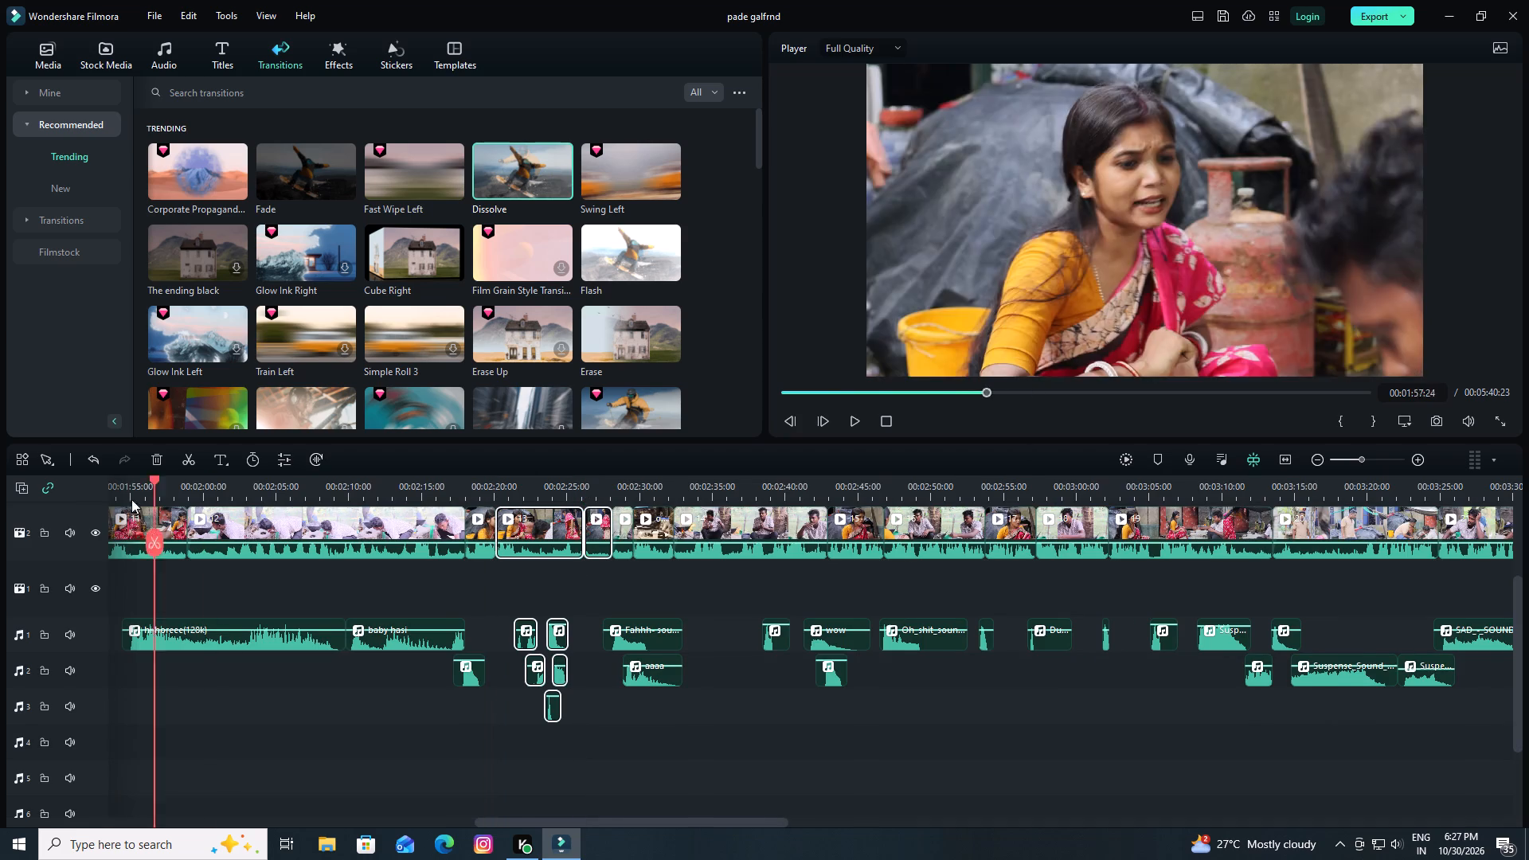
pyautogui.moveTo(131, 499); pyautogui.dragTo(55, 498)
pyautogui.moveTo(117, 482); pyautogui.dragTo(0, 515)
pyautogui.click(783, 814)
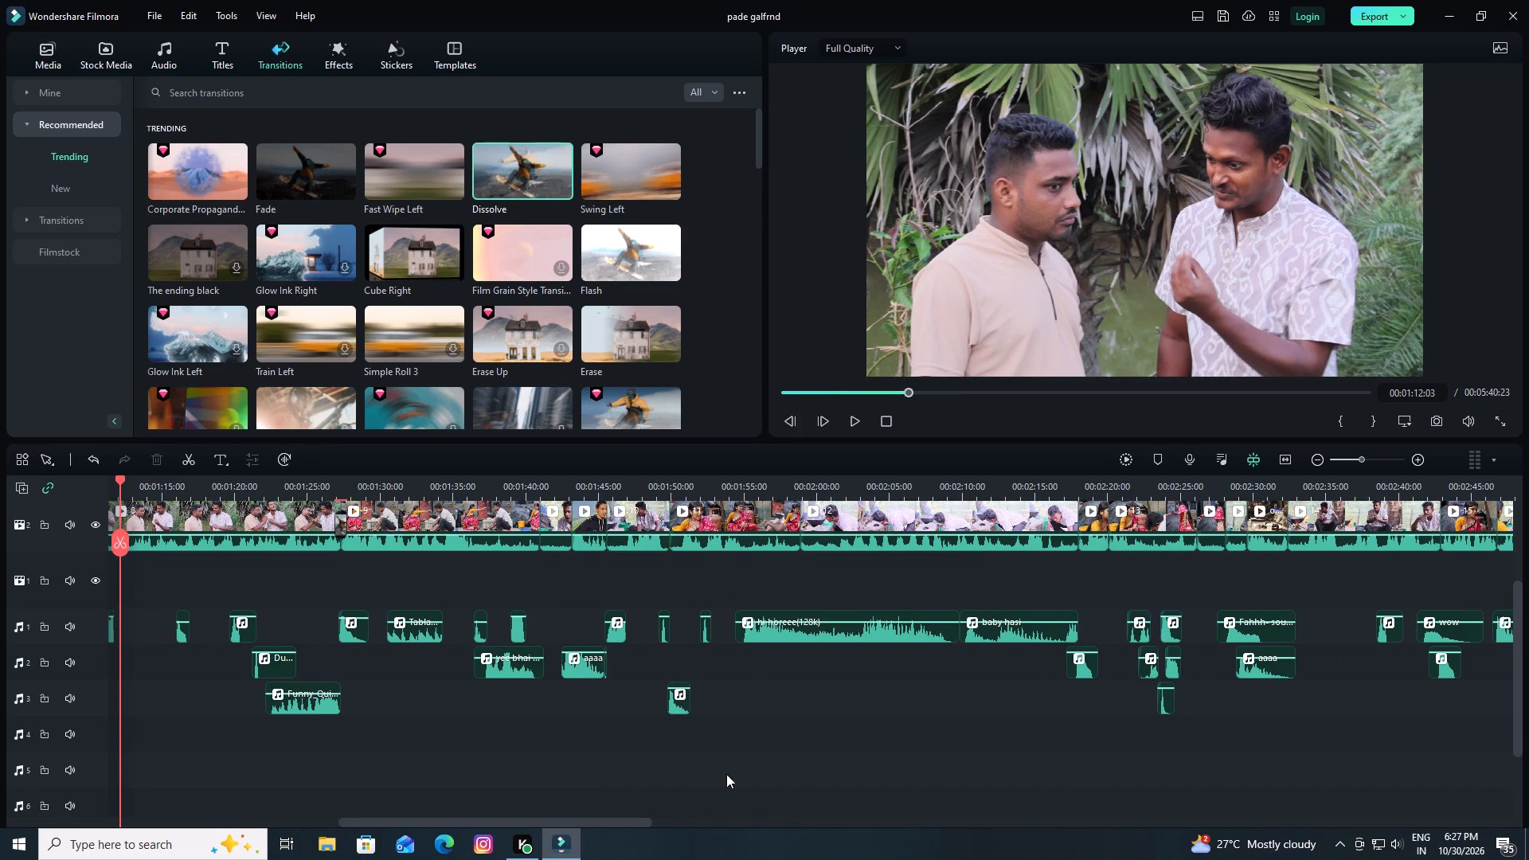
pyautogui.moveTo(121, 480); pyautogui.dragTo(0, 511)
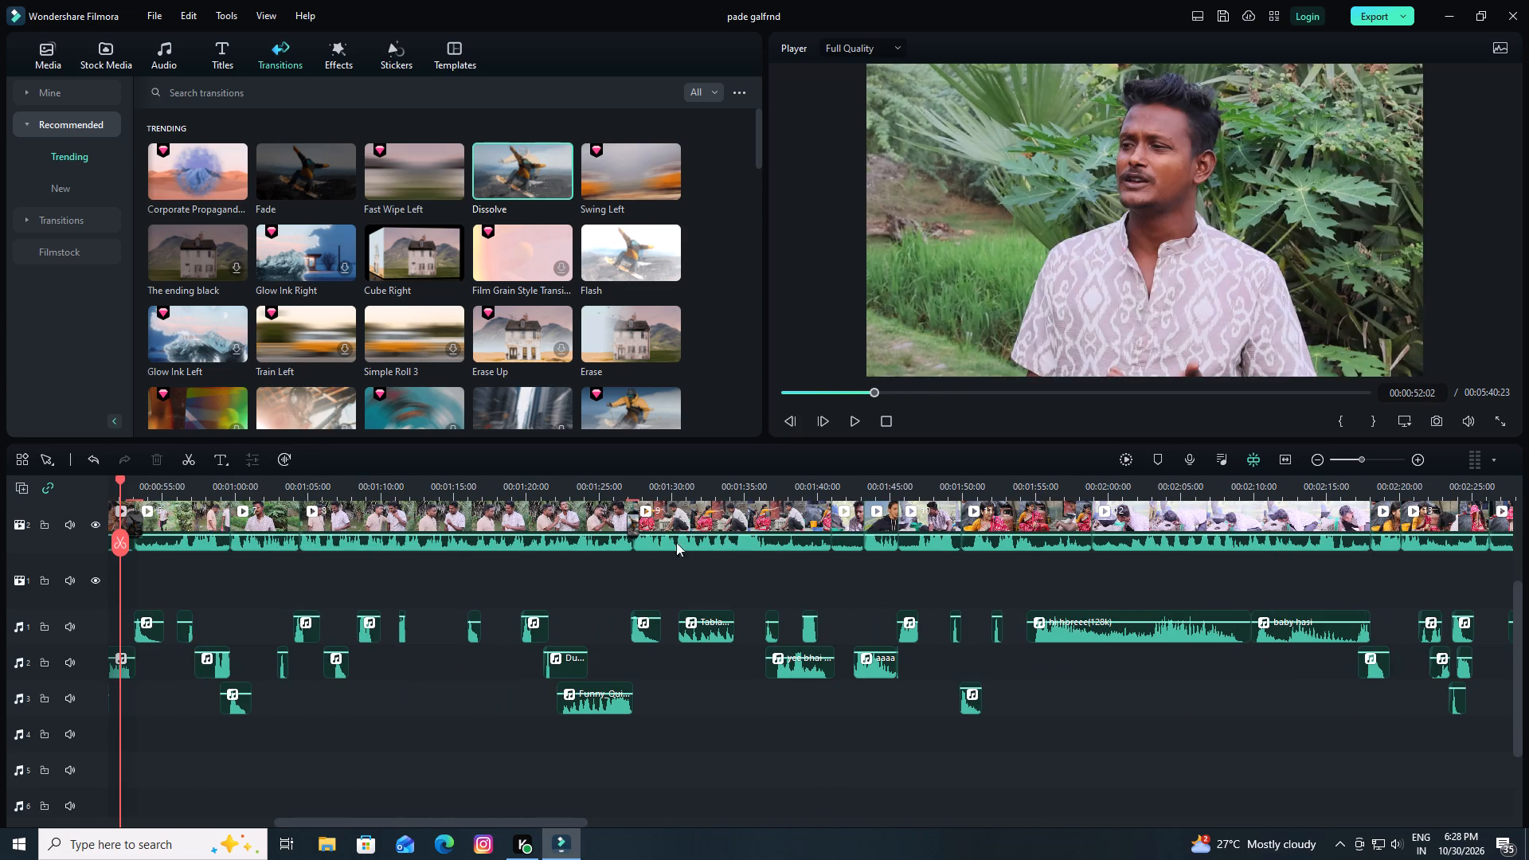
pyautogui.moveTo(876, 392); pyautogui.dragTo(249, 428)
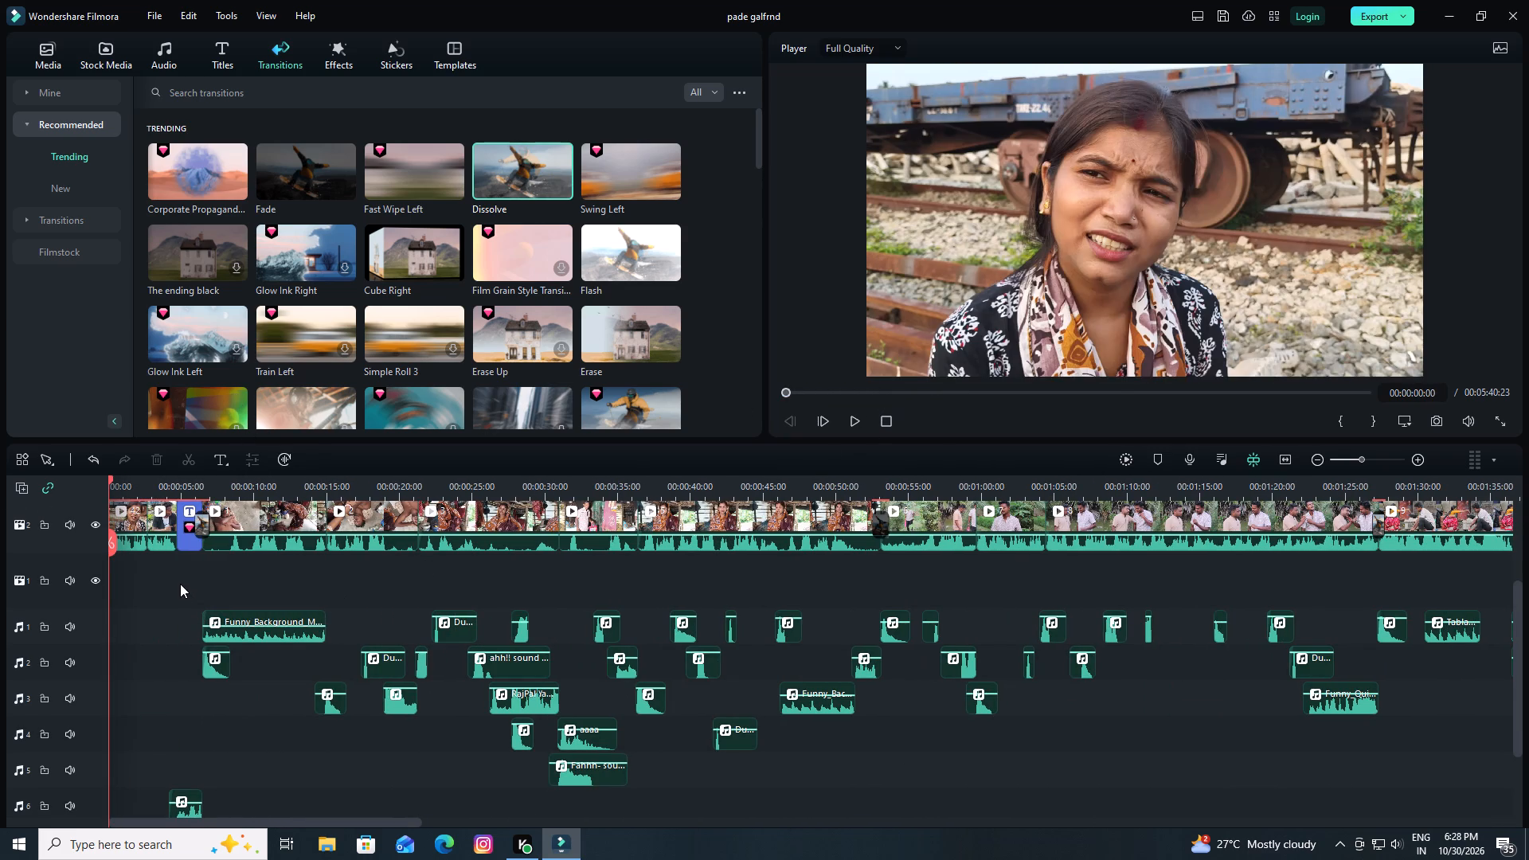
pyautogui.hotkey('ctrl', 'v')
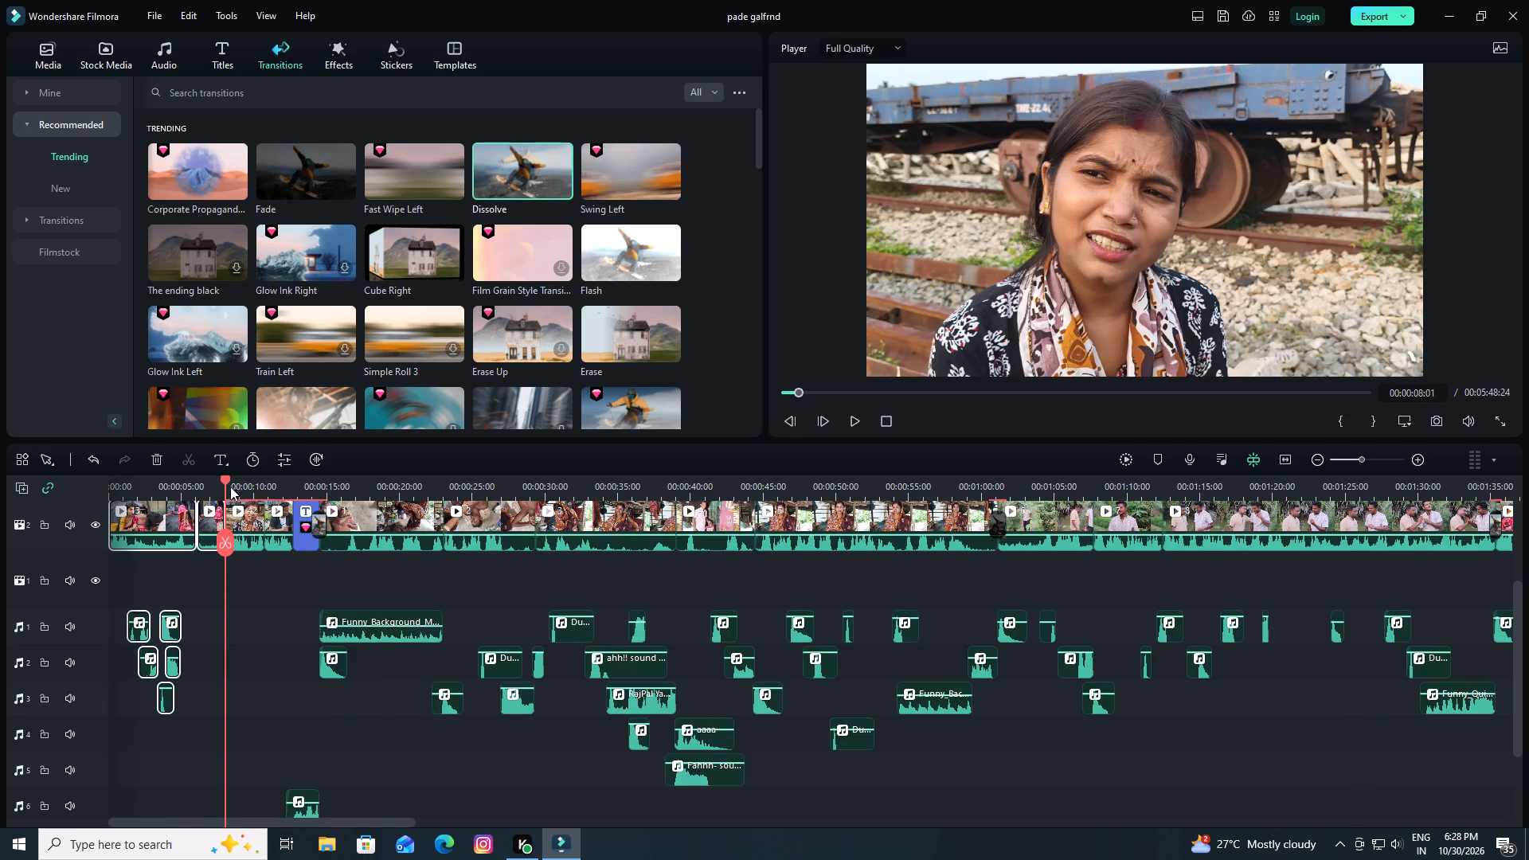
# Play the pasted opening excerpt through to the following railway scene to check how it runs.
pyautogui.moveTo(227, 482); pyautogui.dragTo(50, 518)
pyautogui.press('space')
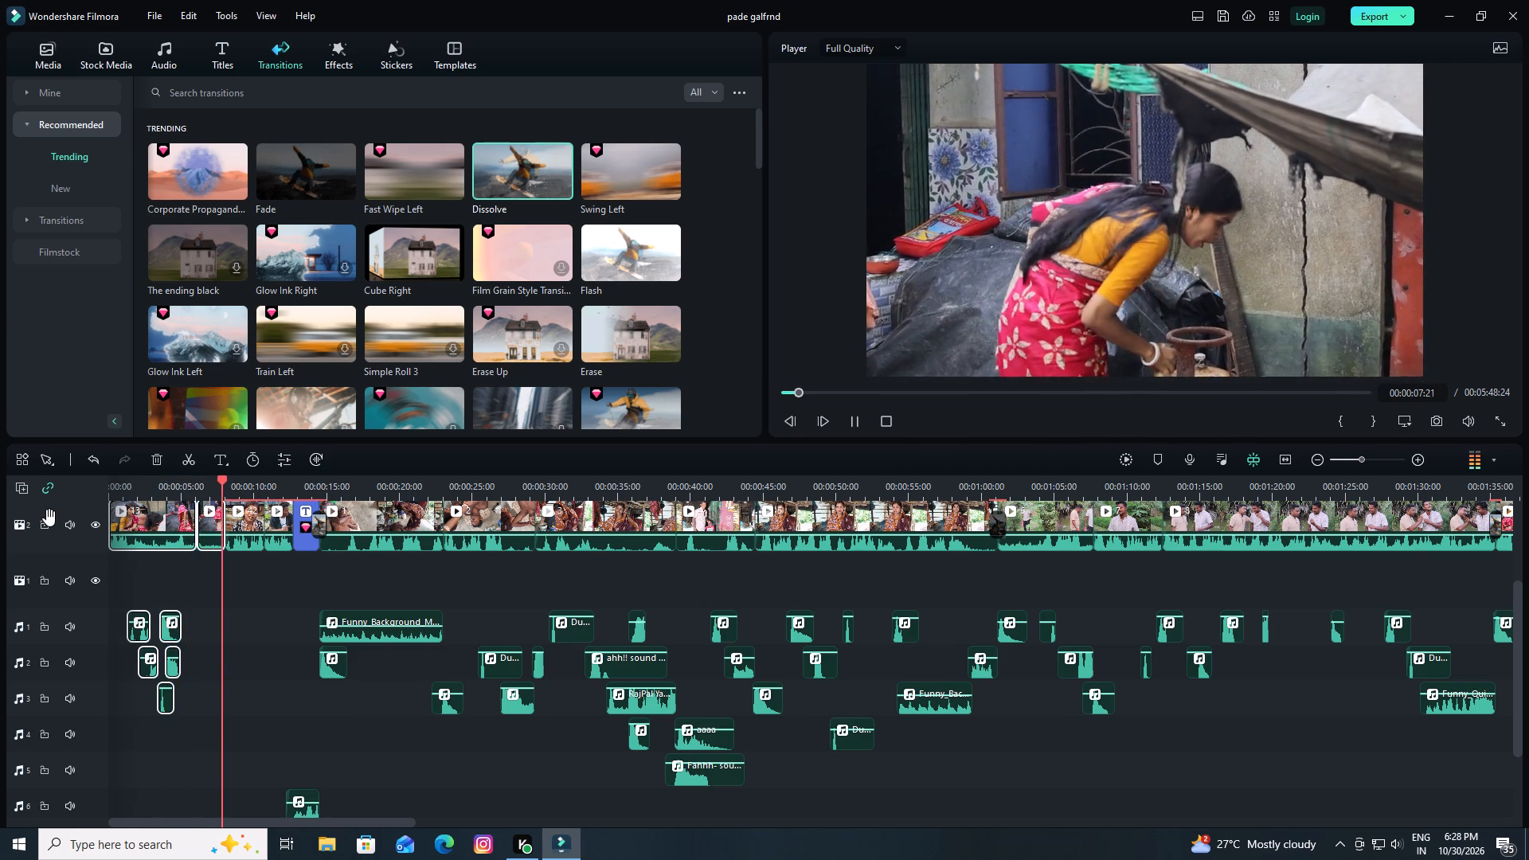
pyautogui.press('space')
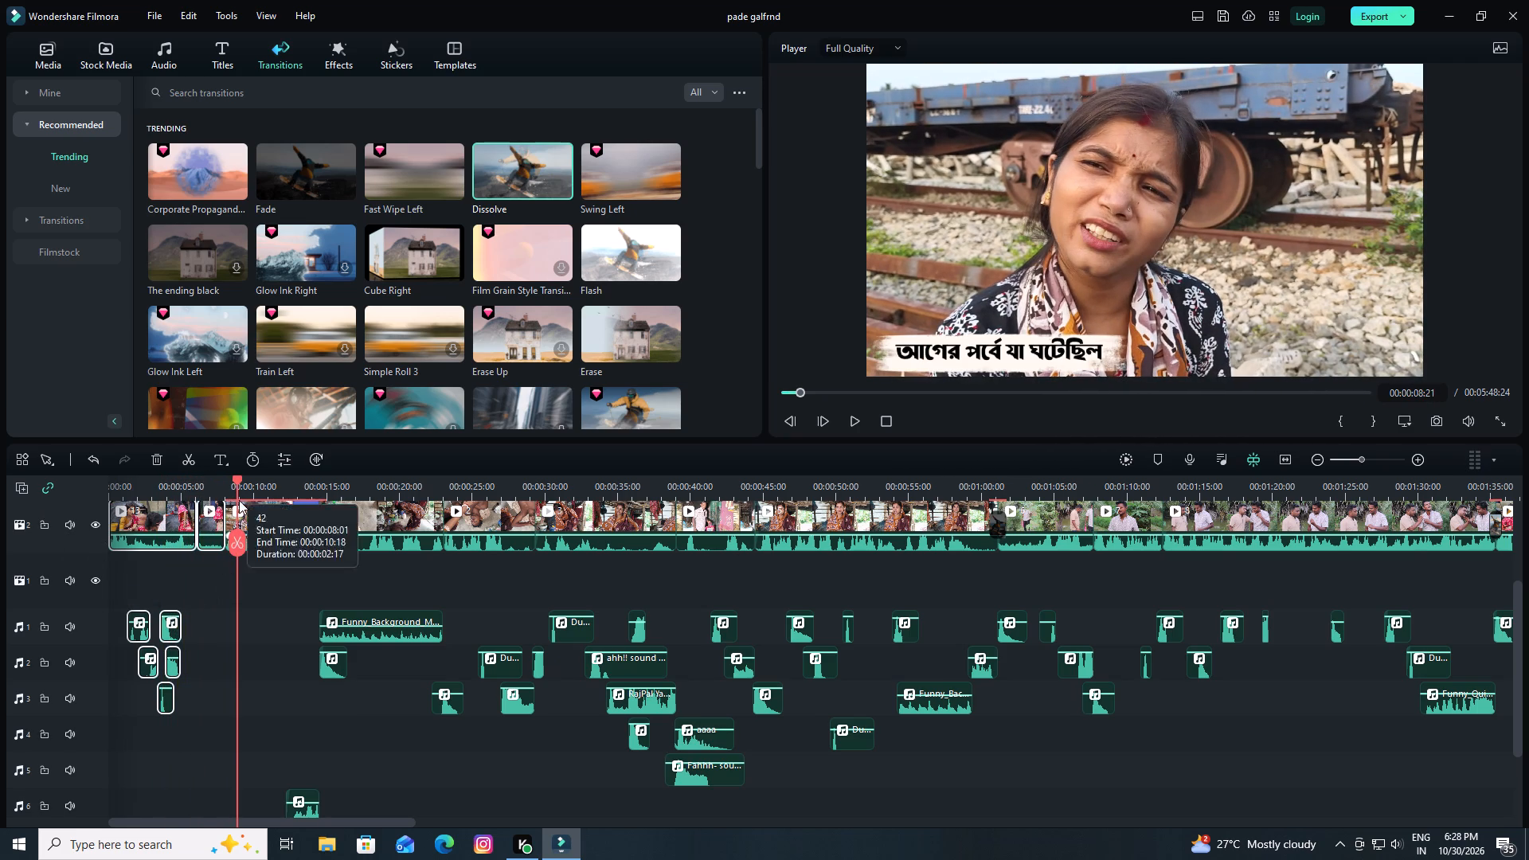
pyautogui.moveTo(239, 480); pyautogui.dragTo(176, 496)
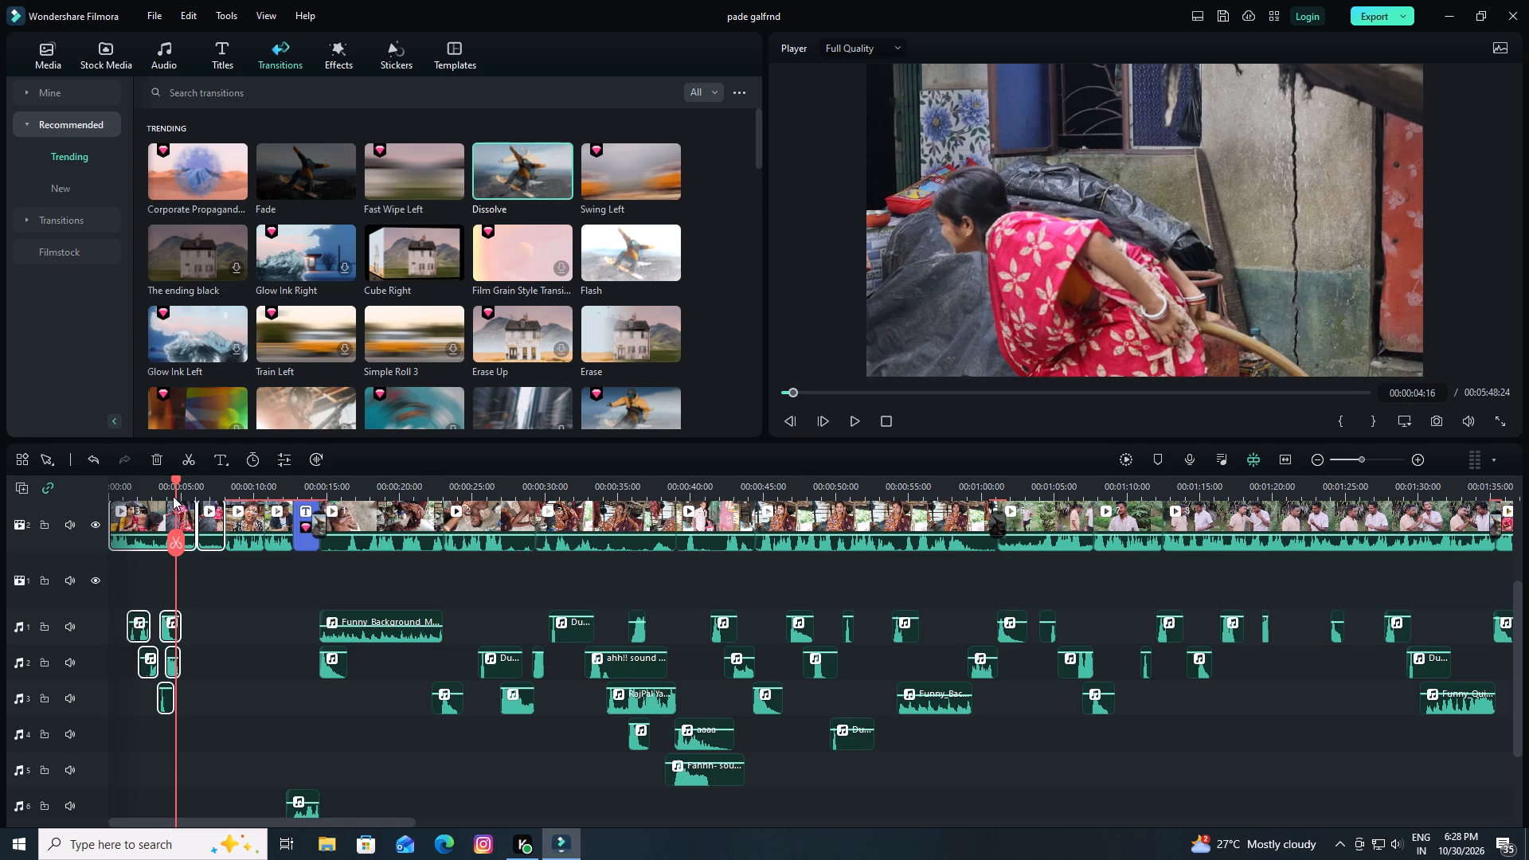
# Import the "Bong Star bisu ,,, Disclaimer" video from the Desktop folder into the project media.
pyautogui.scroll(1, 190, 209)
pyautogui.click(44, 56)
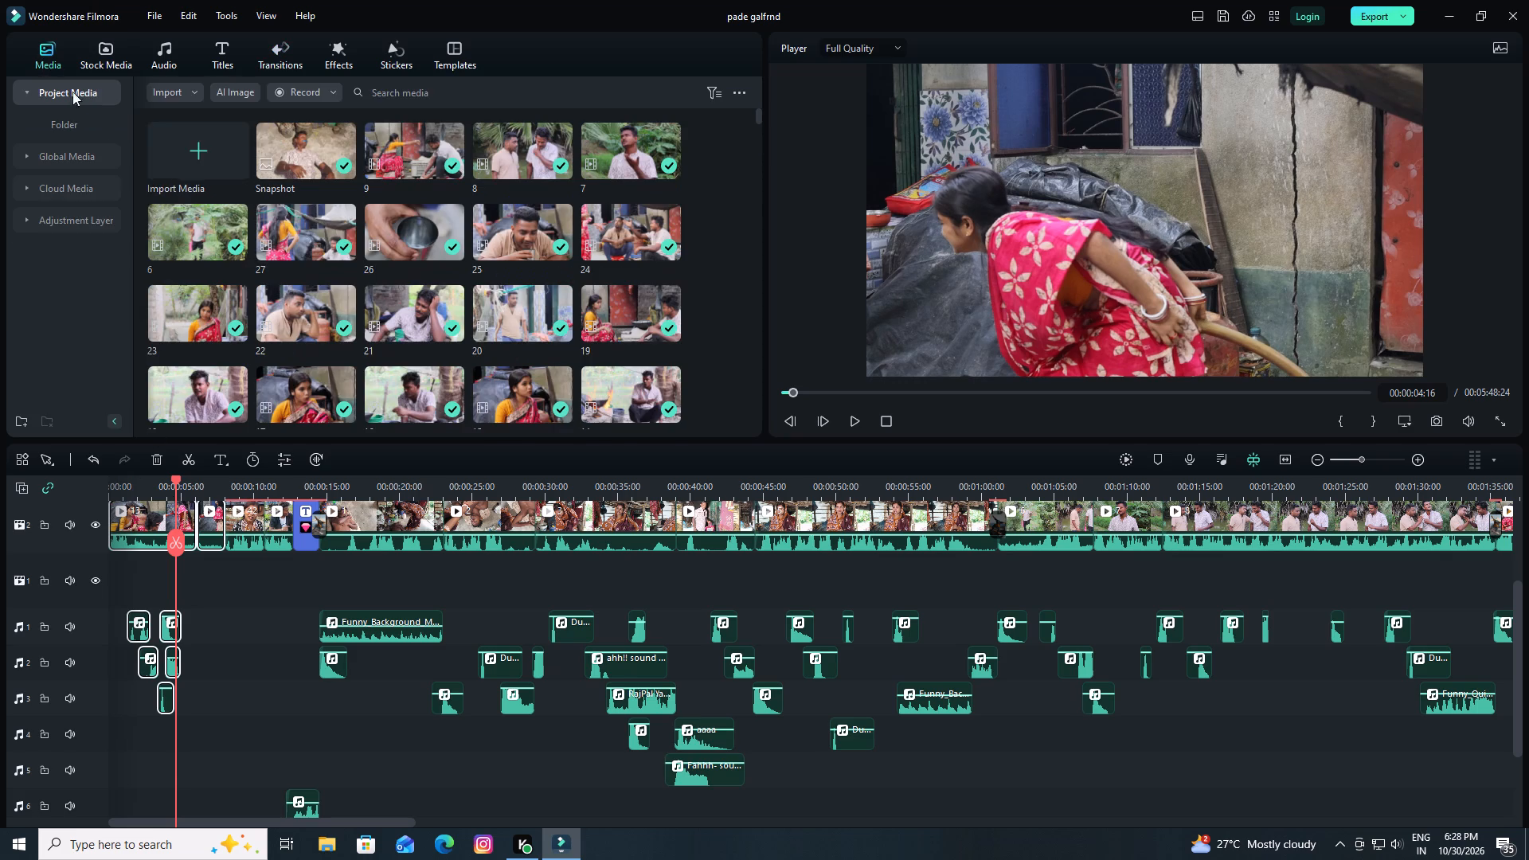
pyautogui.scroll(-4, 330, 203)
pyautogui.scroll(4, 306, 256)
pyautogui.click(196, 147)
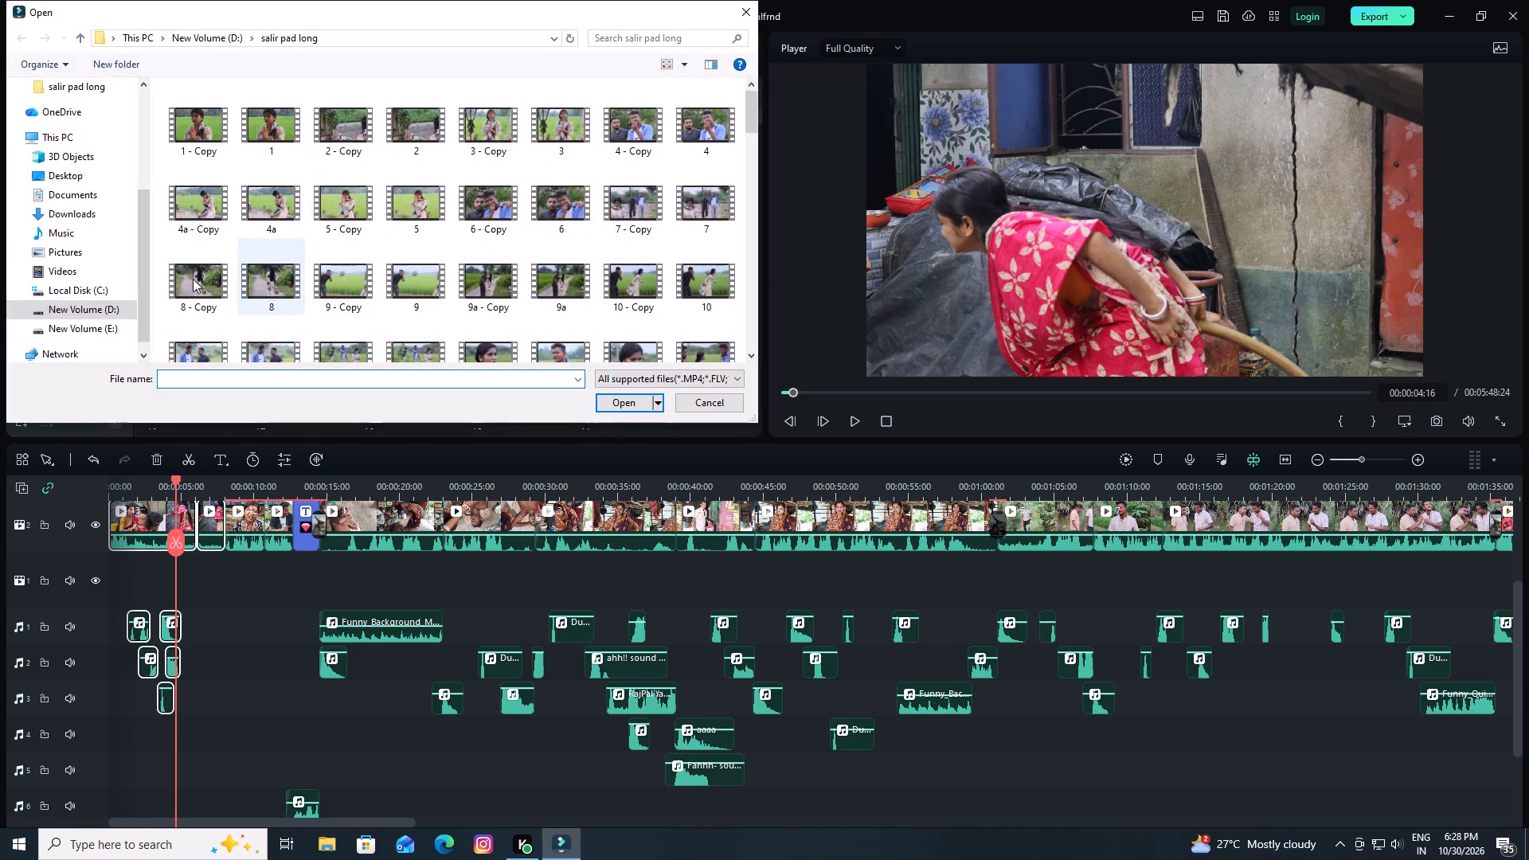
pyautogui.click(74, 175)
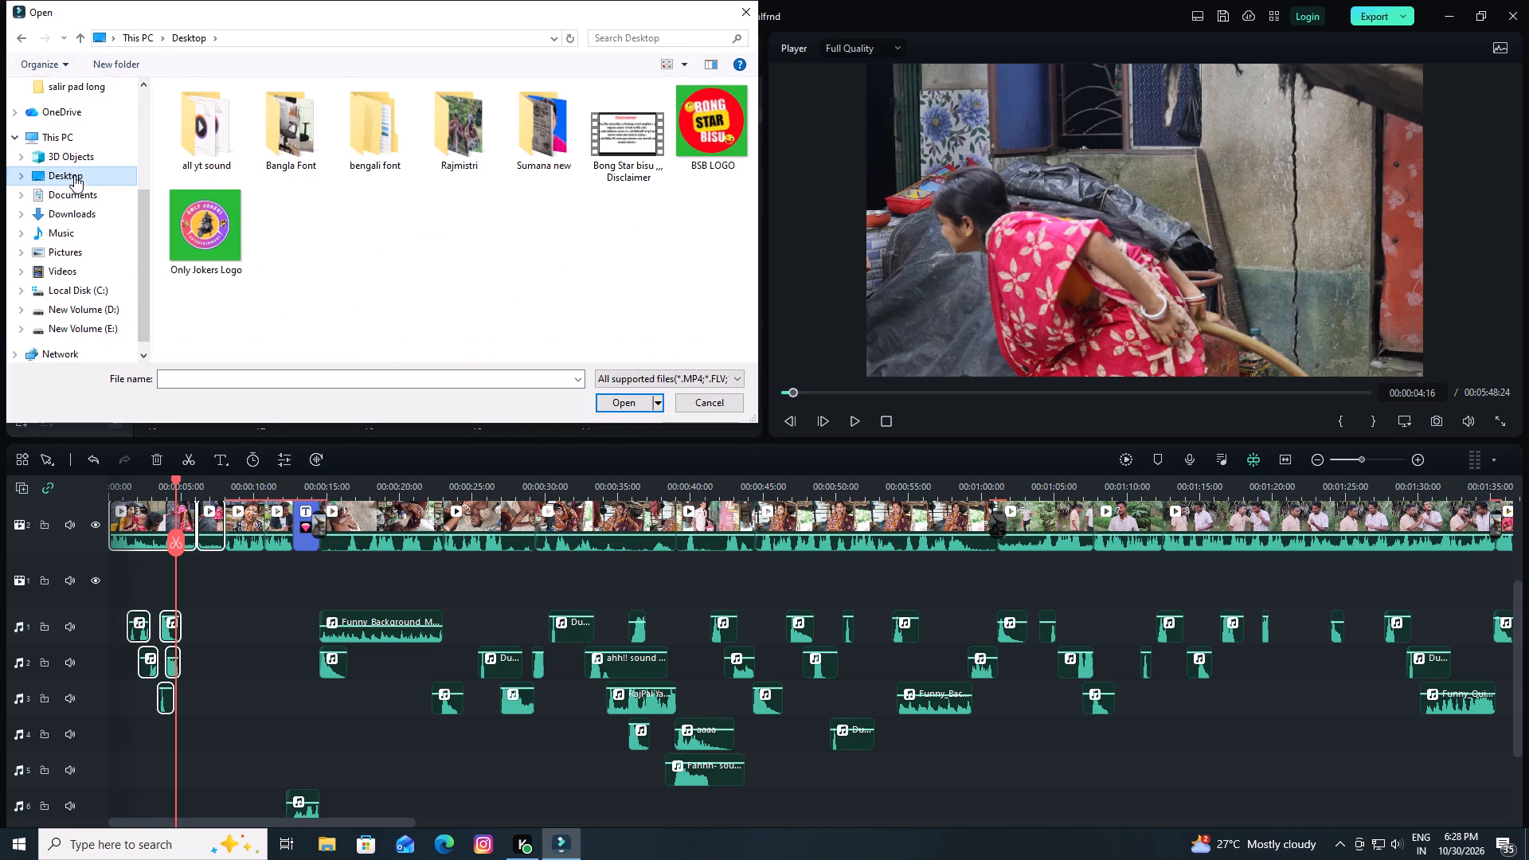
pyautogui.click(621, 152)
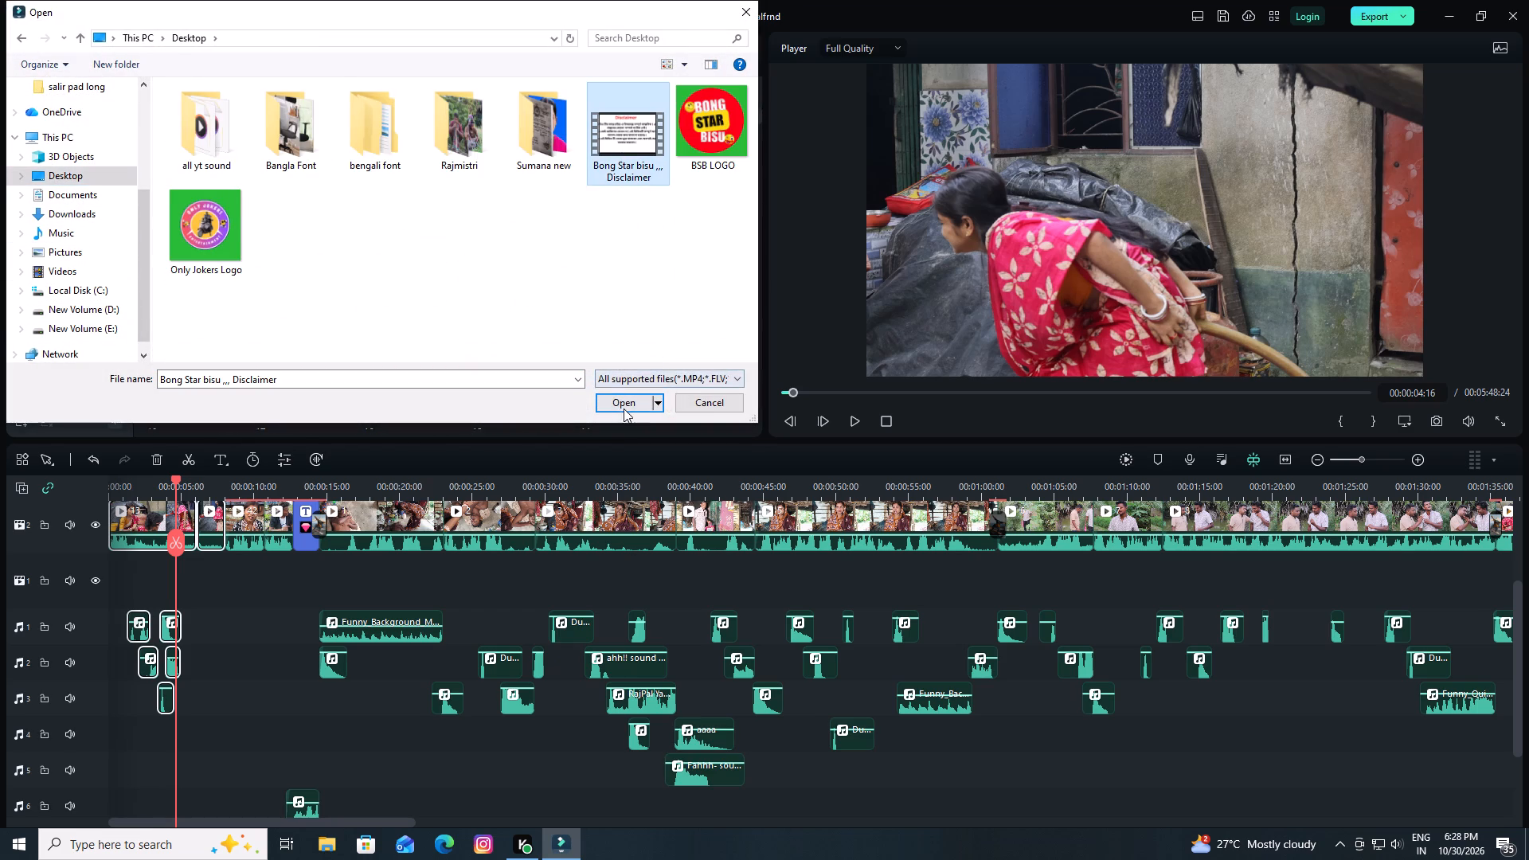
pyautogui.click(624, 408)
# Find the imported disclaimer in the media library and place it on video track 1 near 00:00:10, keeping the 1920 x 1080 25fps project settings.
pyautogui.scroll(-3, 513, 303)
pyautogui.scroll(5, 585, 330)
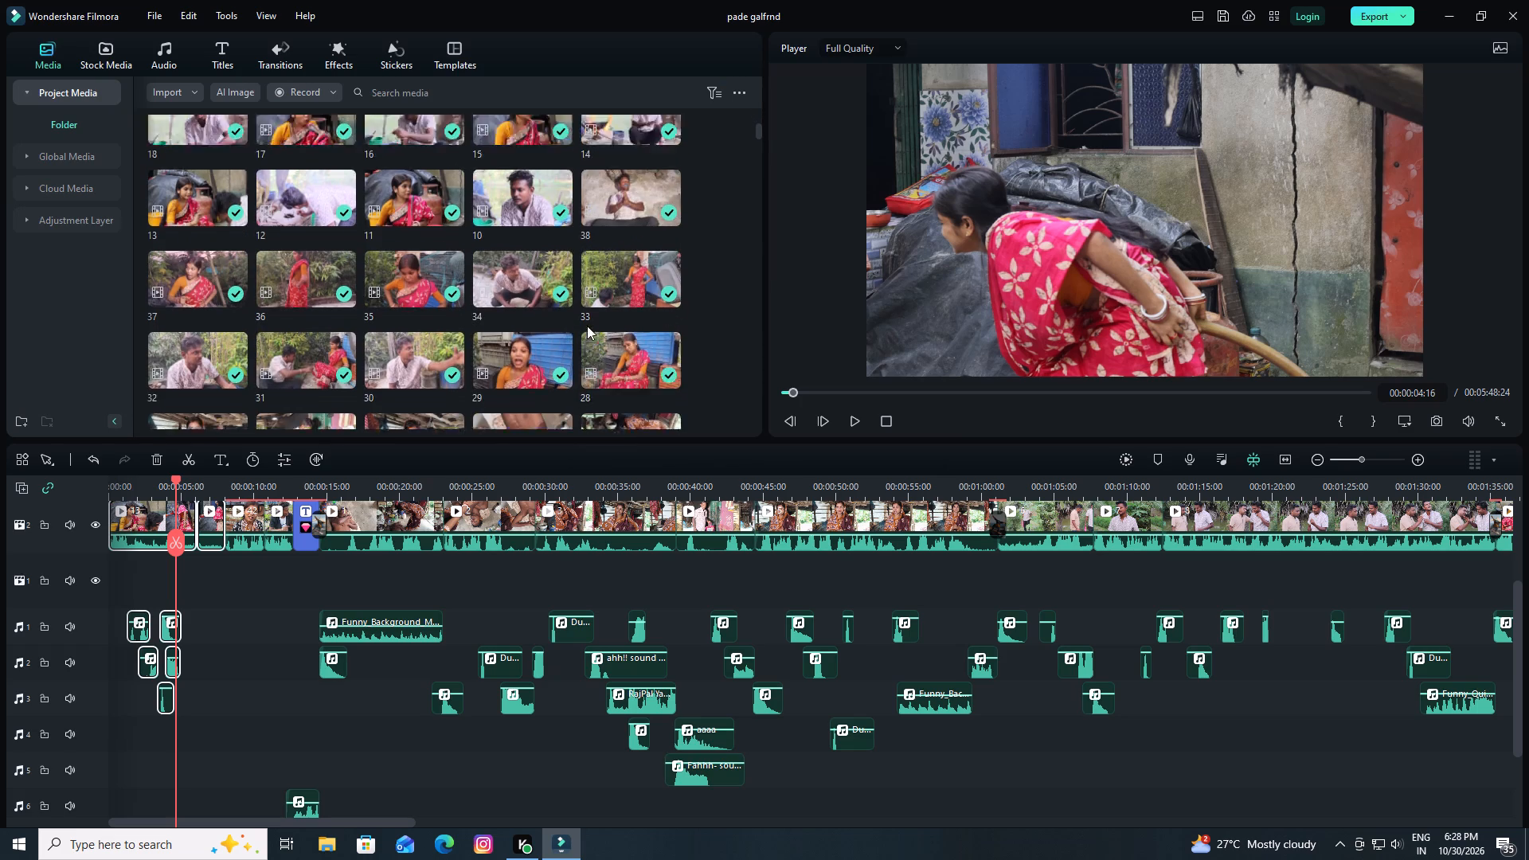
pyautogui.scroll(-10, 587, 324)
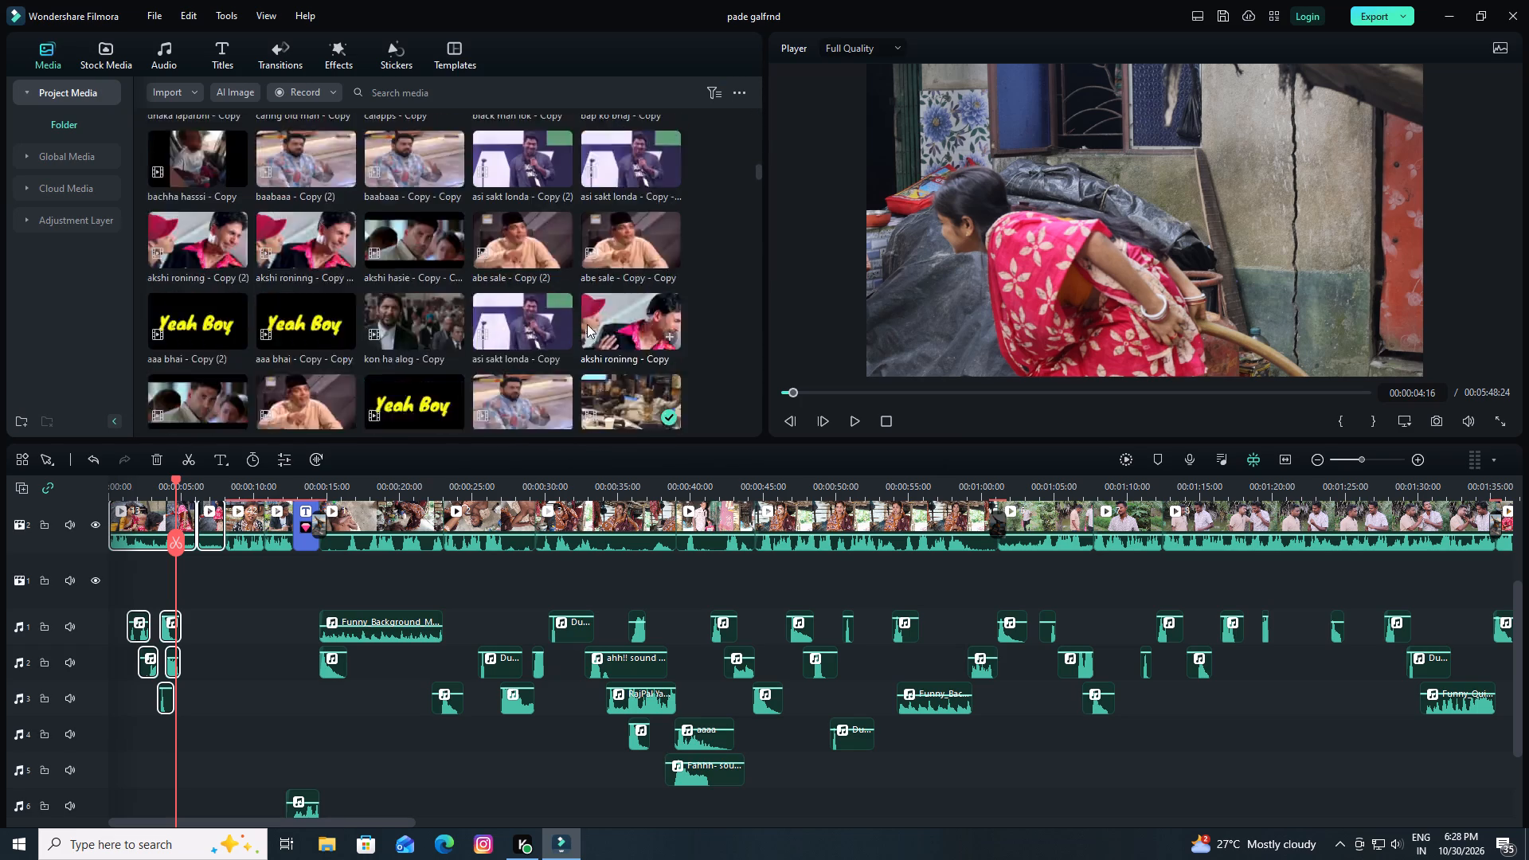
pyautogui.scroll(-14, 587, 324)
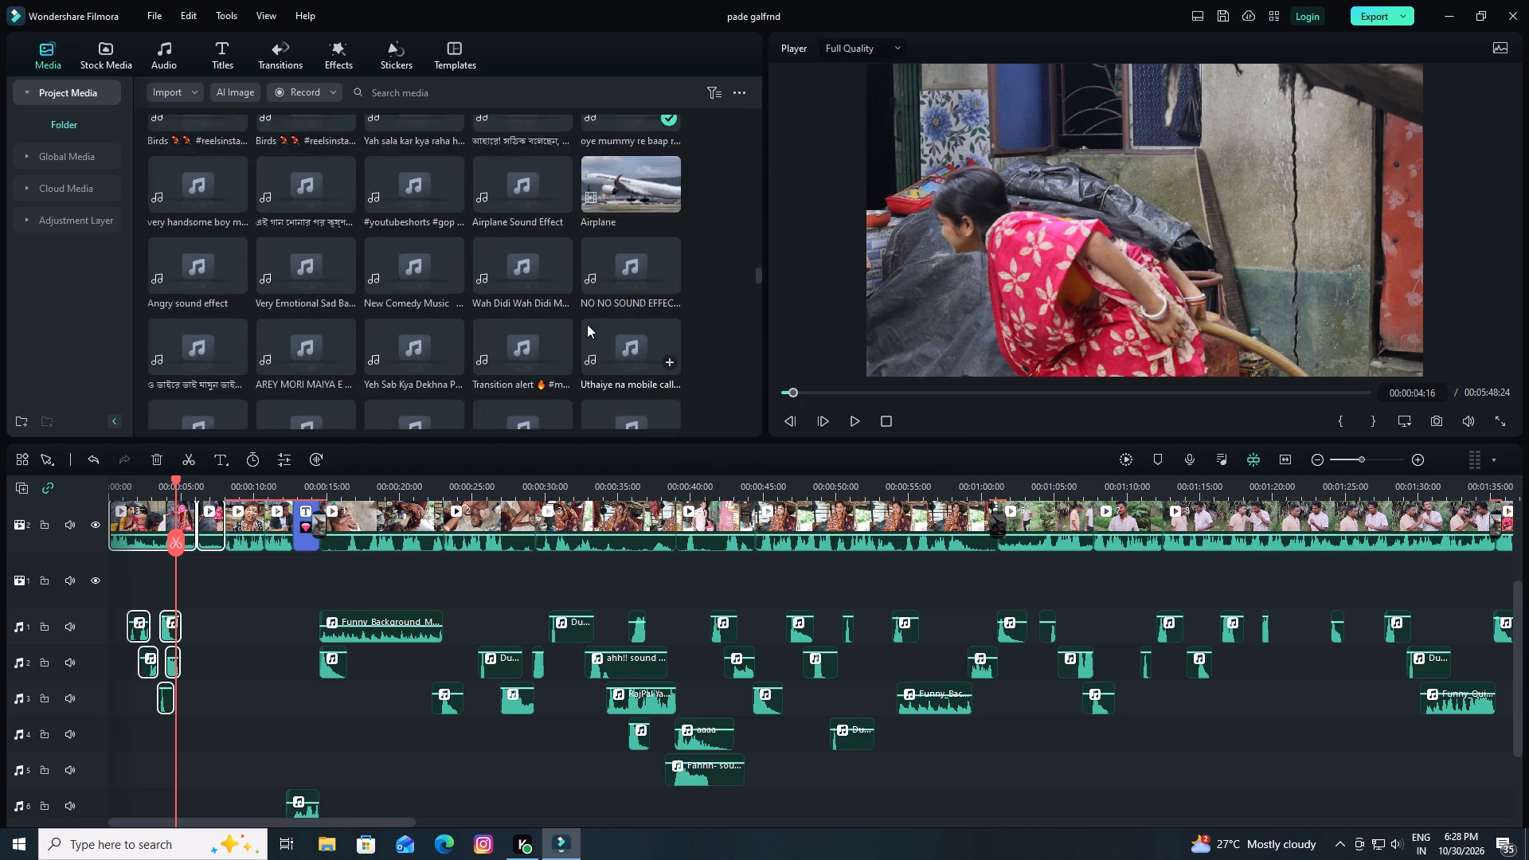
pyautogui.scroll(5, 522, 327)
pyautogui.moveTo(418, 352); pyautogui.dragTo(417, 354)
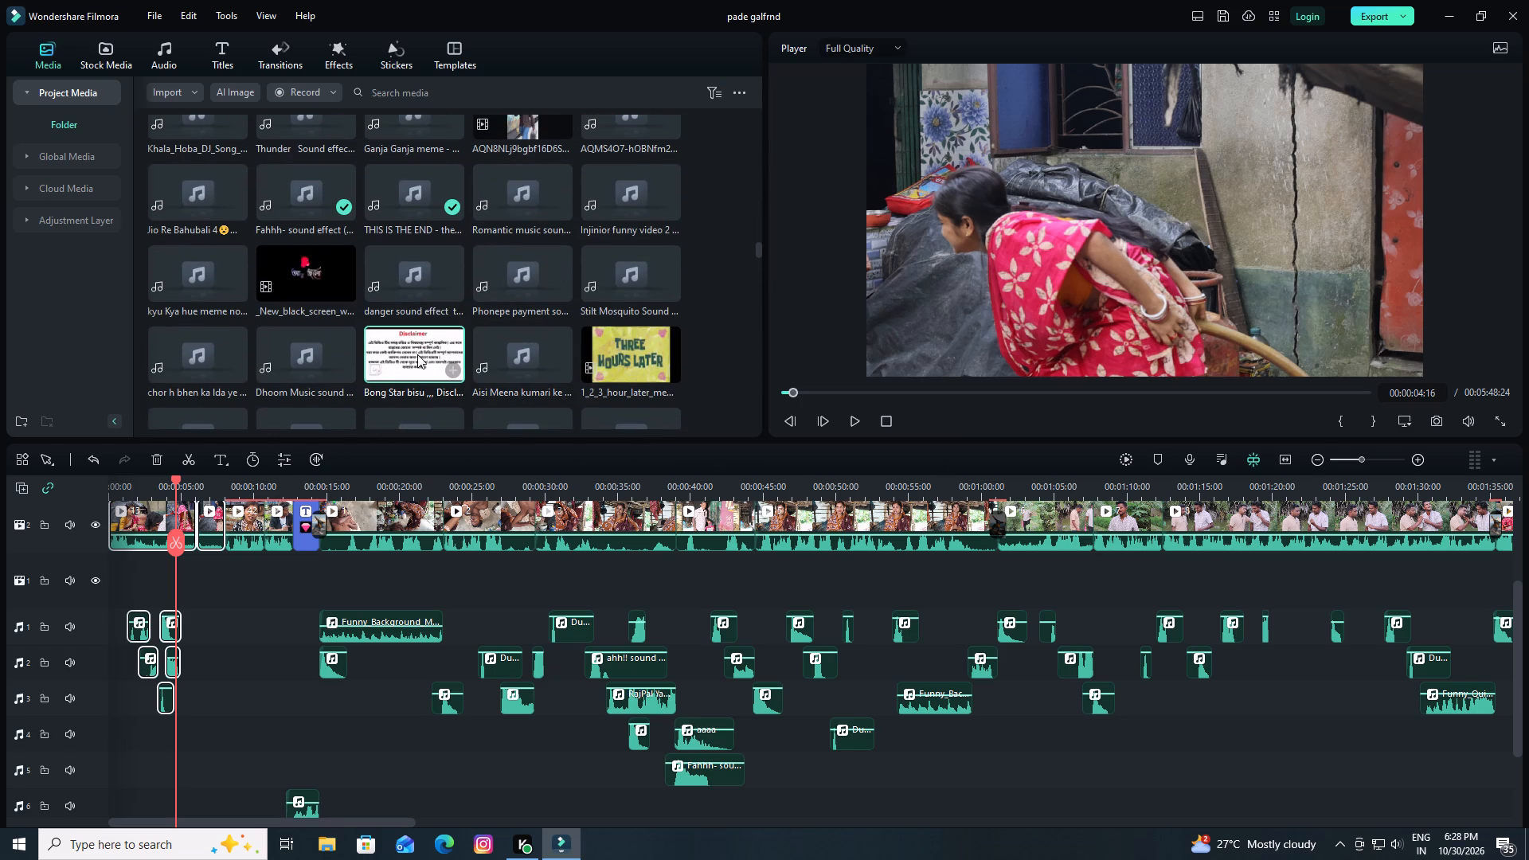
pyautogui.moveTo(417, 354); pyautogui.dragTo(237, 569)
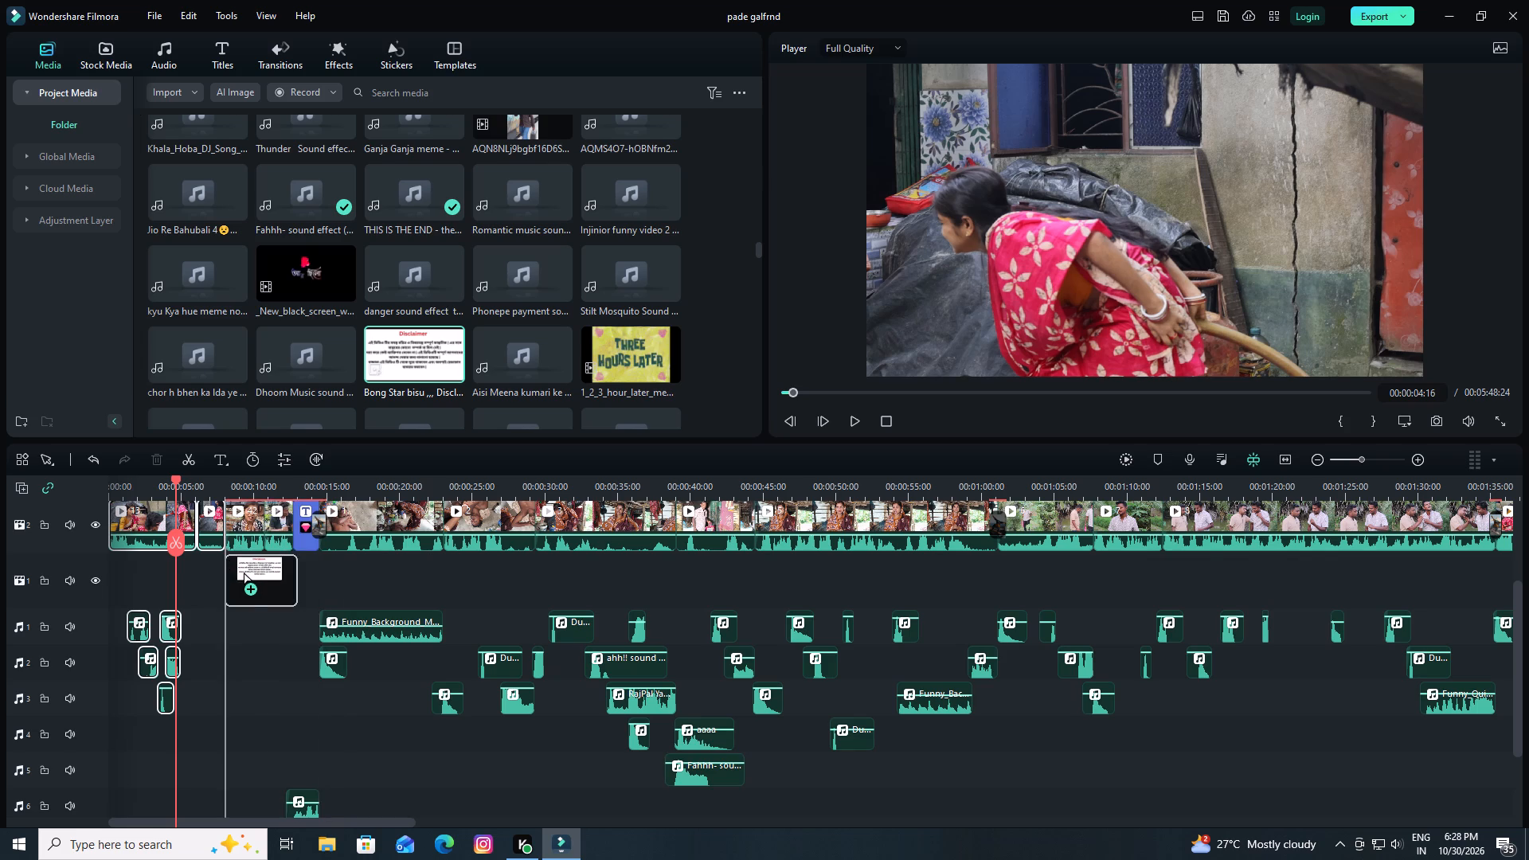
pyautogui.moveTo(237, 569); pyautogui.dragTo(238, 577)
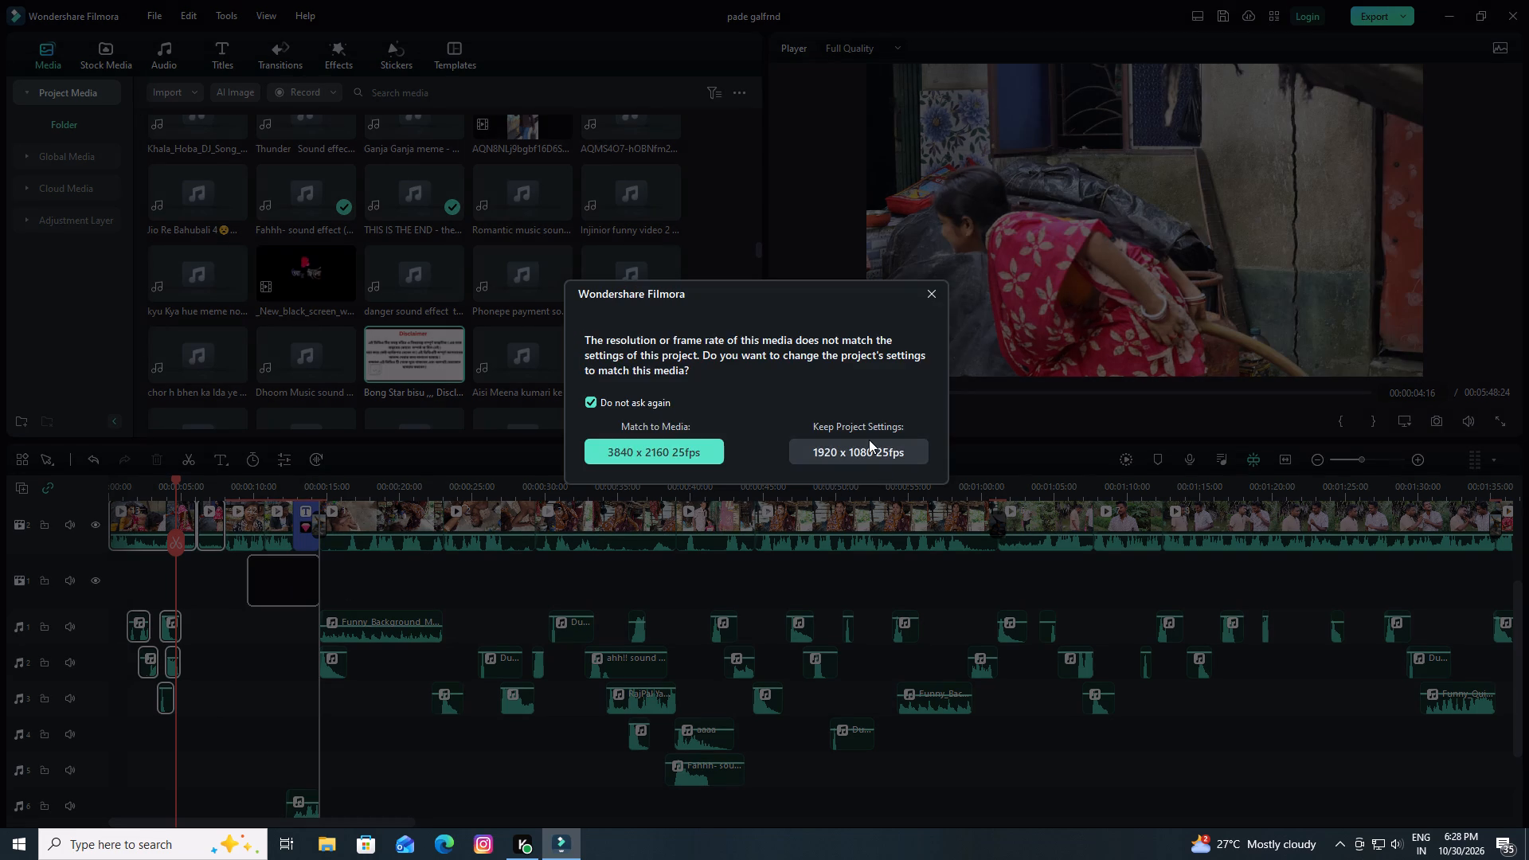
pyautogui.click(865, 452)
# Move the disclaimer clip into the main video track at 00:00:08:01, inserting it between the opening excerpt and the railway scene.
pyautogui.scroll(1, 422, 583)
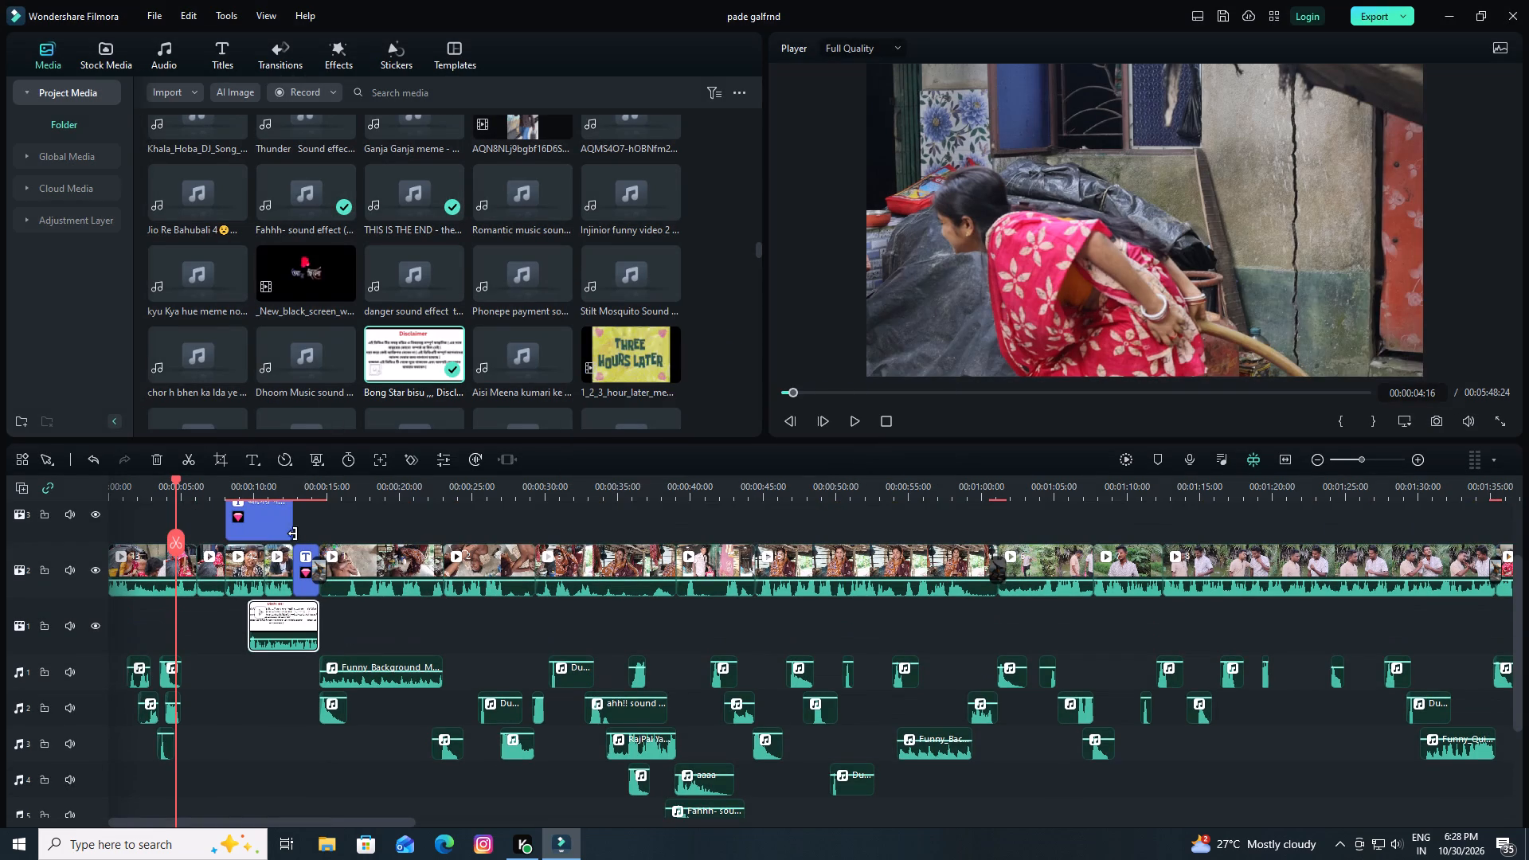
pyautogui.moveTo(174, 481); pyautogui.dragTo(222, 490)
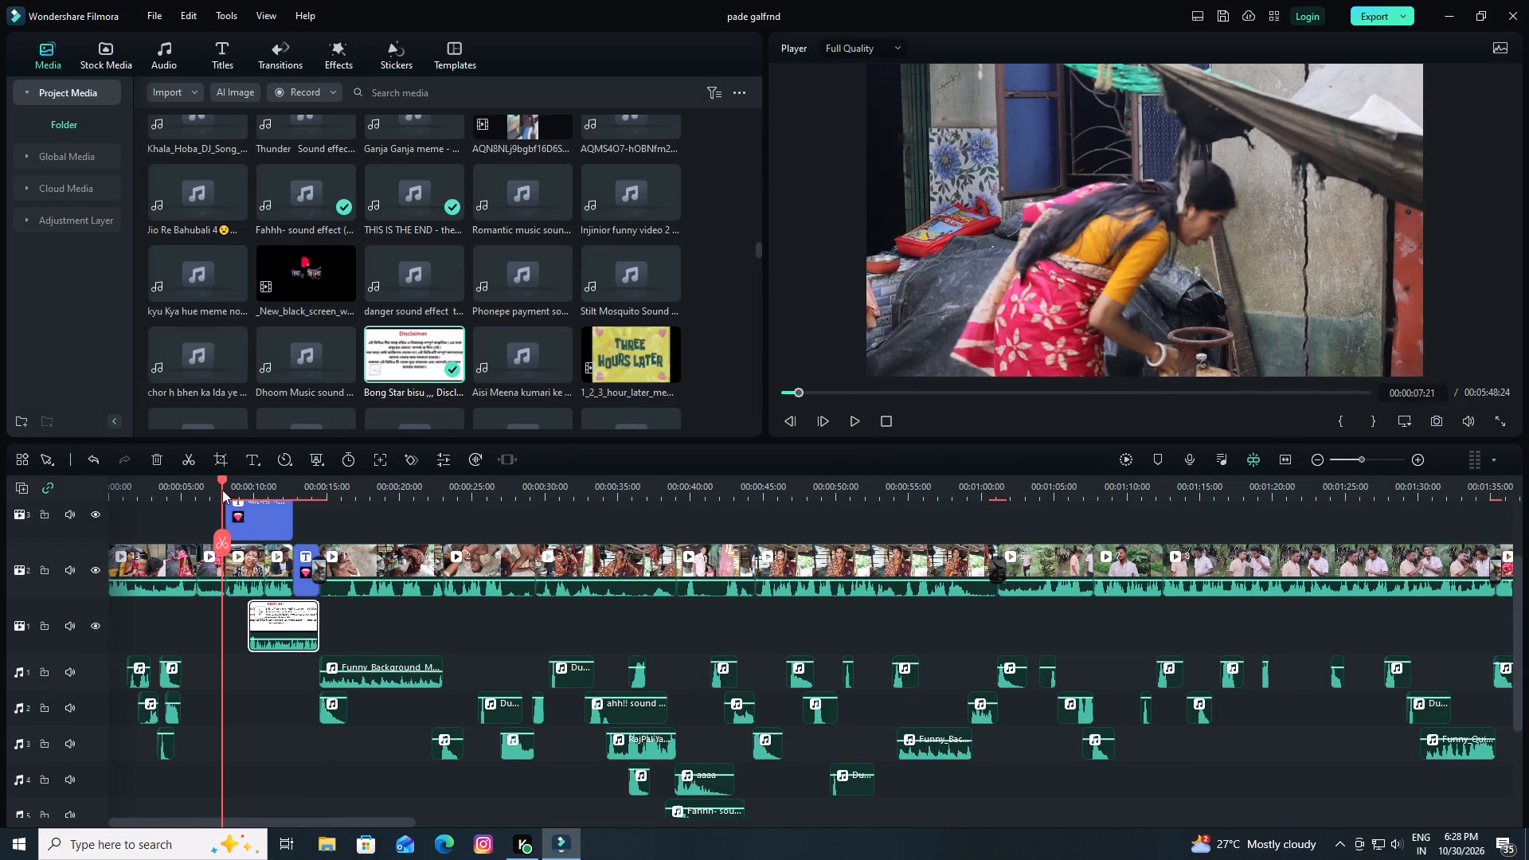
pyautogui.moveTo(222, 490); pyautogui.dragTo(225, 491)
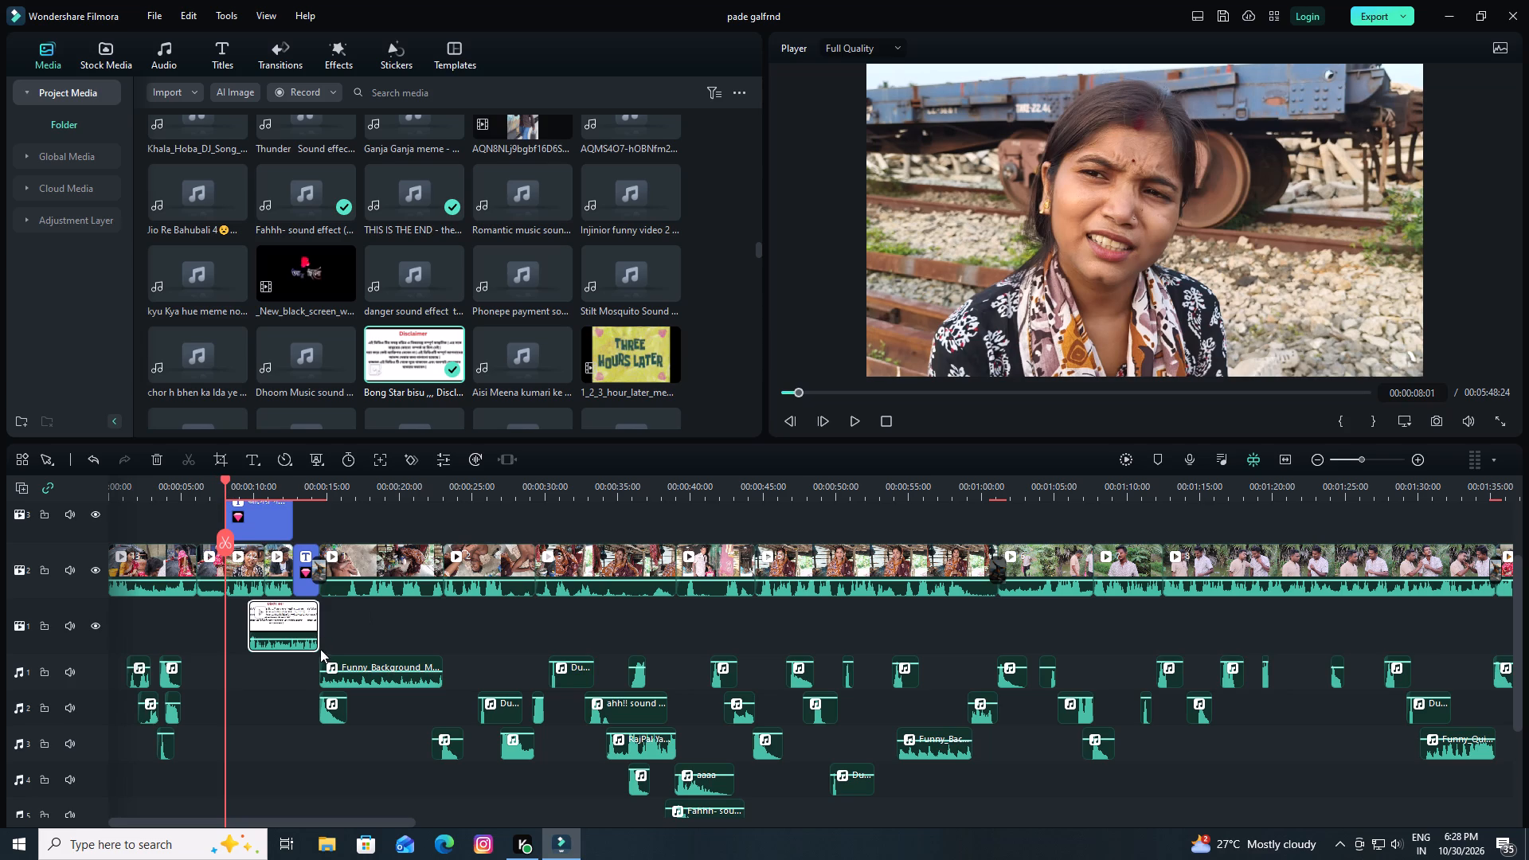
pyautogui.moveTo(288, 624); pyautogui.dragTo(255, 573)
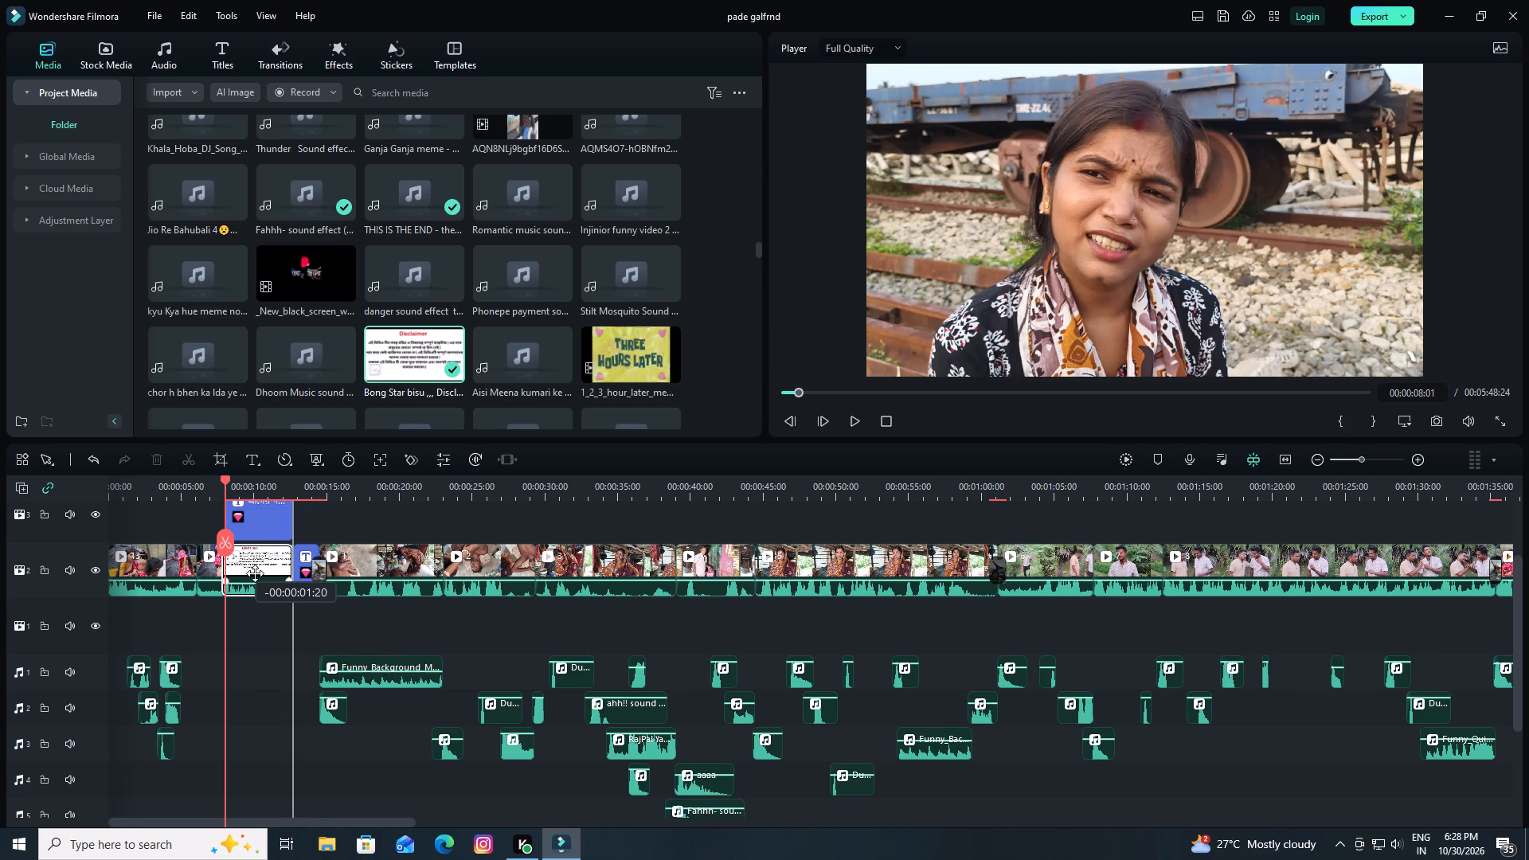
pyautogui.moveTo(255, 573); pyautogui.dragTo(260, 576)
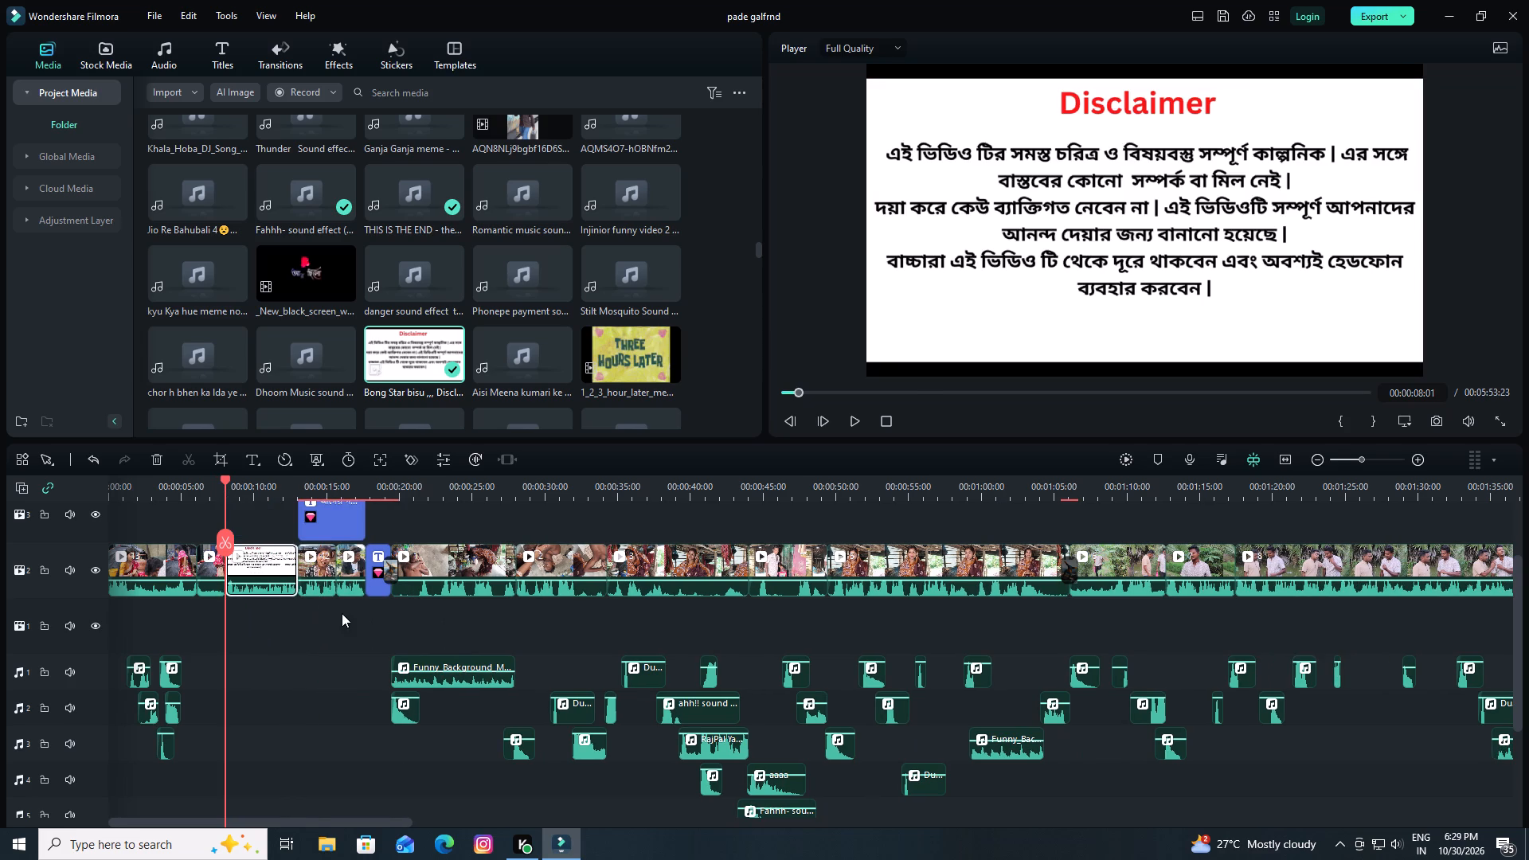
# Raise the disclaimer clip's audio level and replay the passage from the opening excerpt into it.
pyautogui.moveTo(264, 583); pyautogui.dragTo(265, 546)
pyautogui.moveTo(224, 479); pyautogui.dragTo(201, 484)
pyautogui.press('space')
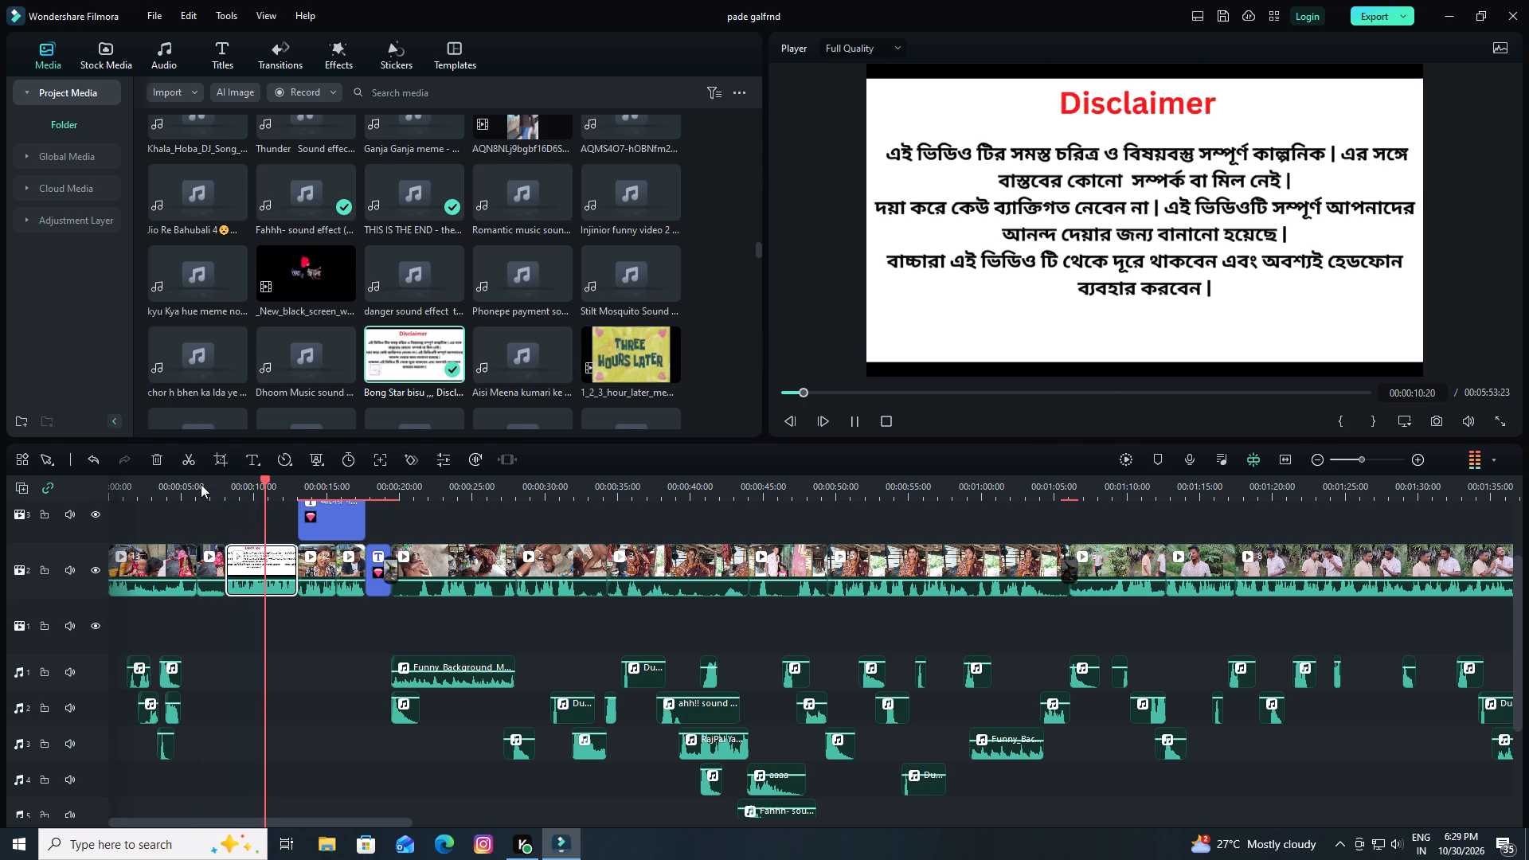
pyautogui.press('space')
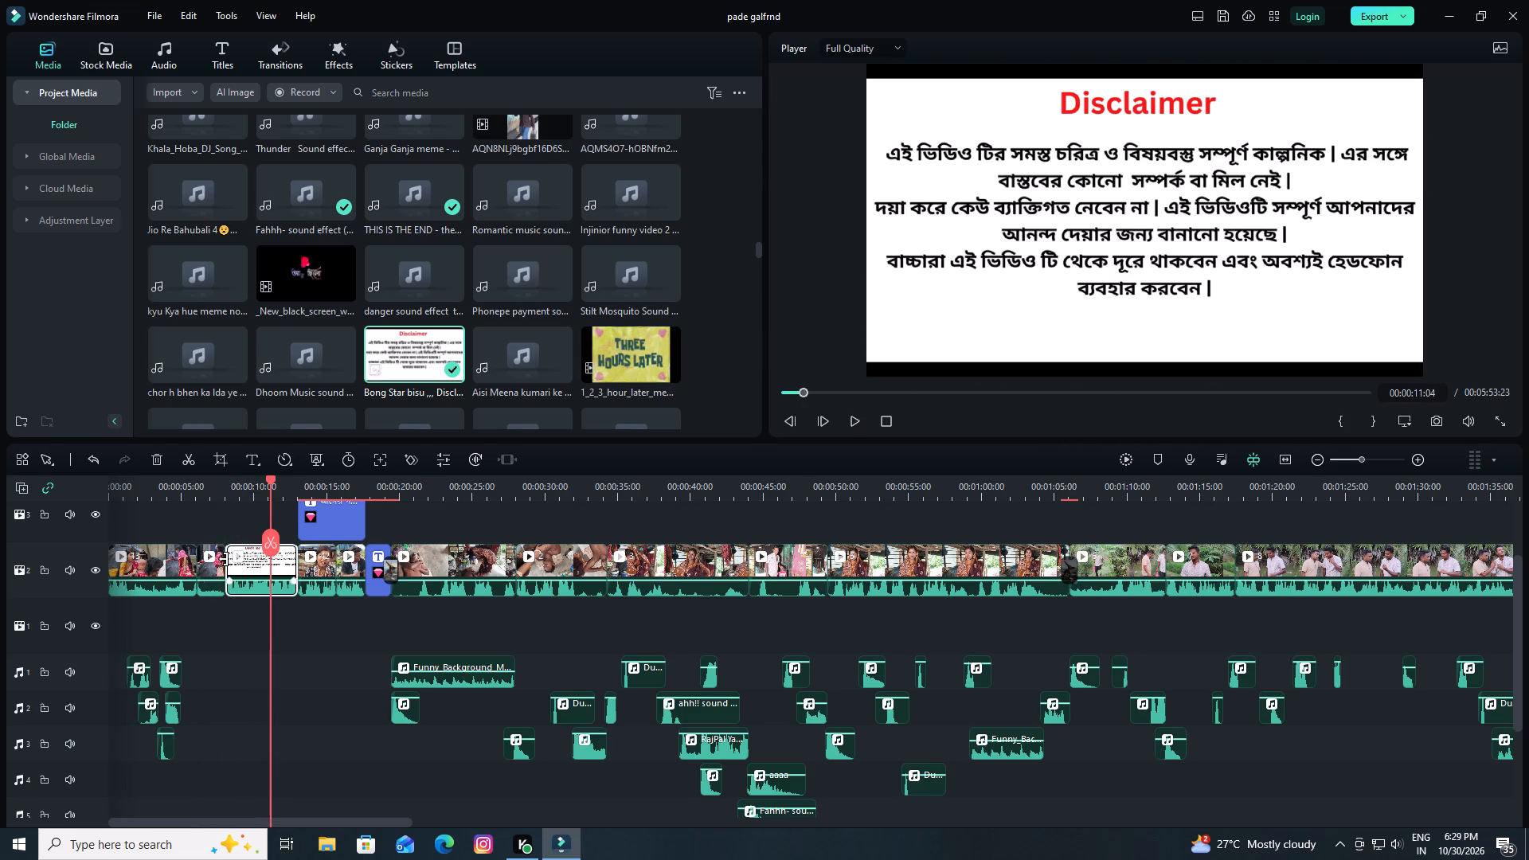
pyautogui.moveTo(272, 481); pyautogui.dragTo(174, 502)
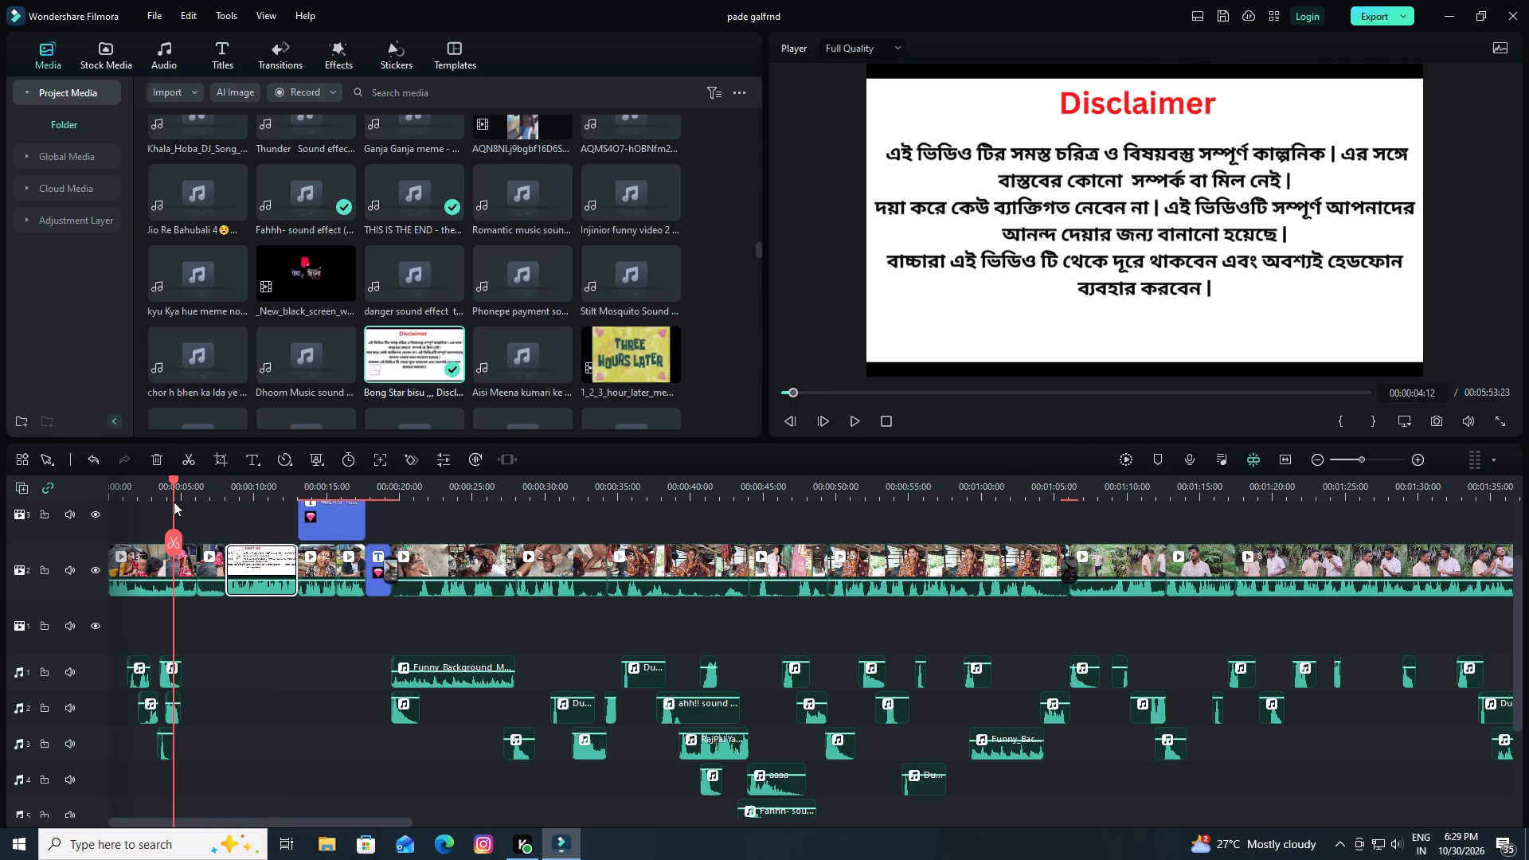
pyautogui.press('space')
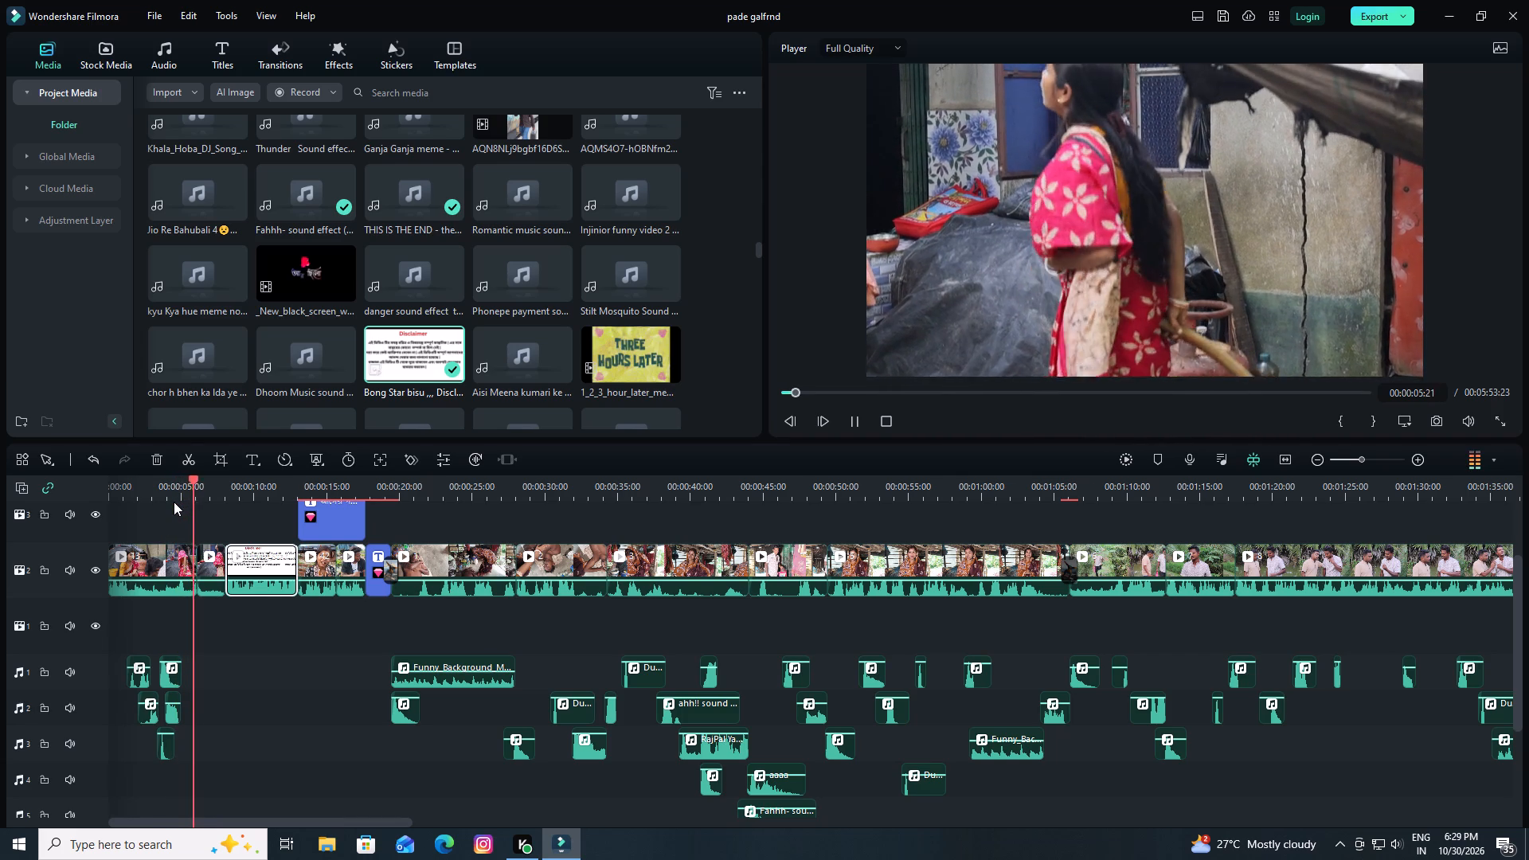
pyautogui.press('space')
pyautogui.press('space')
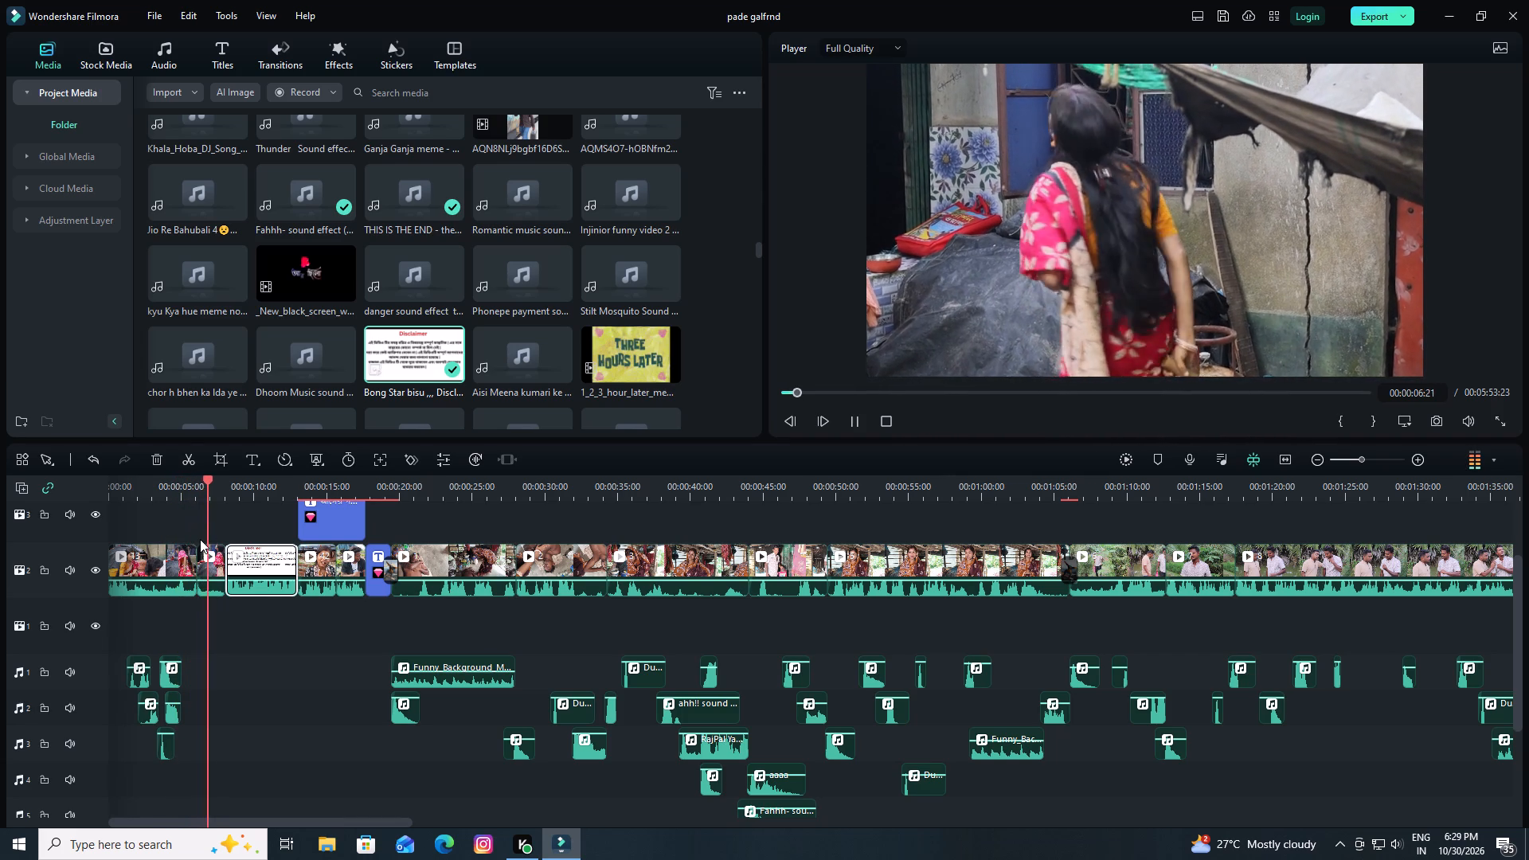
pyautogui.press('space')
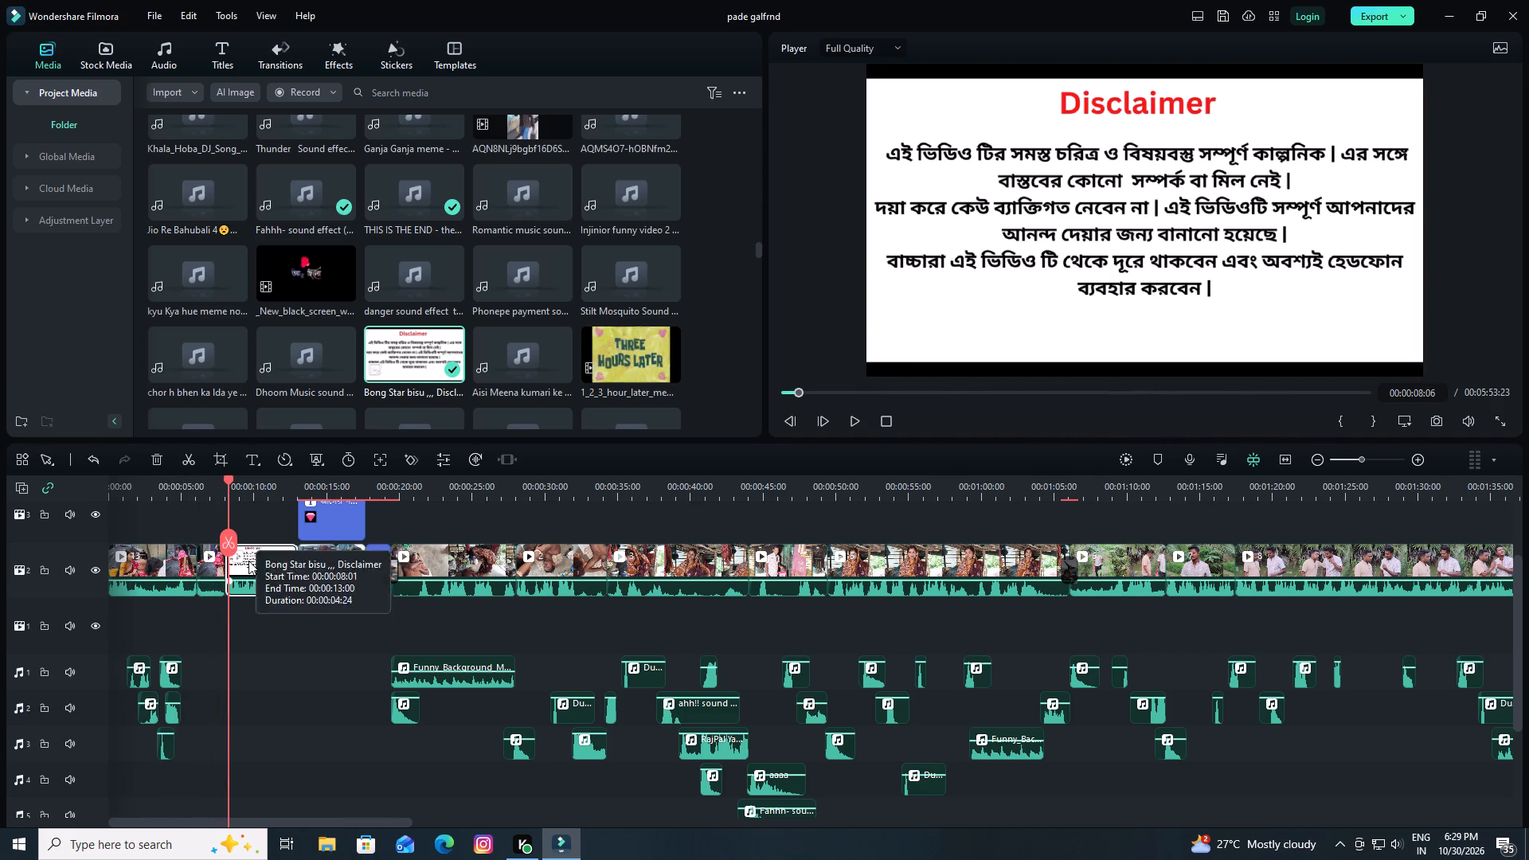
# Raise the disclaimer clip's audio level further and play the video from the start through the disclaimer.
pyautogui.moveTo(252, 583); pyautogui.dragTo(255, 556)
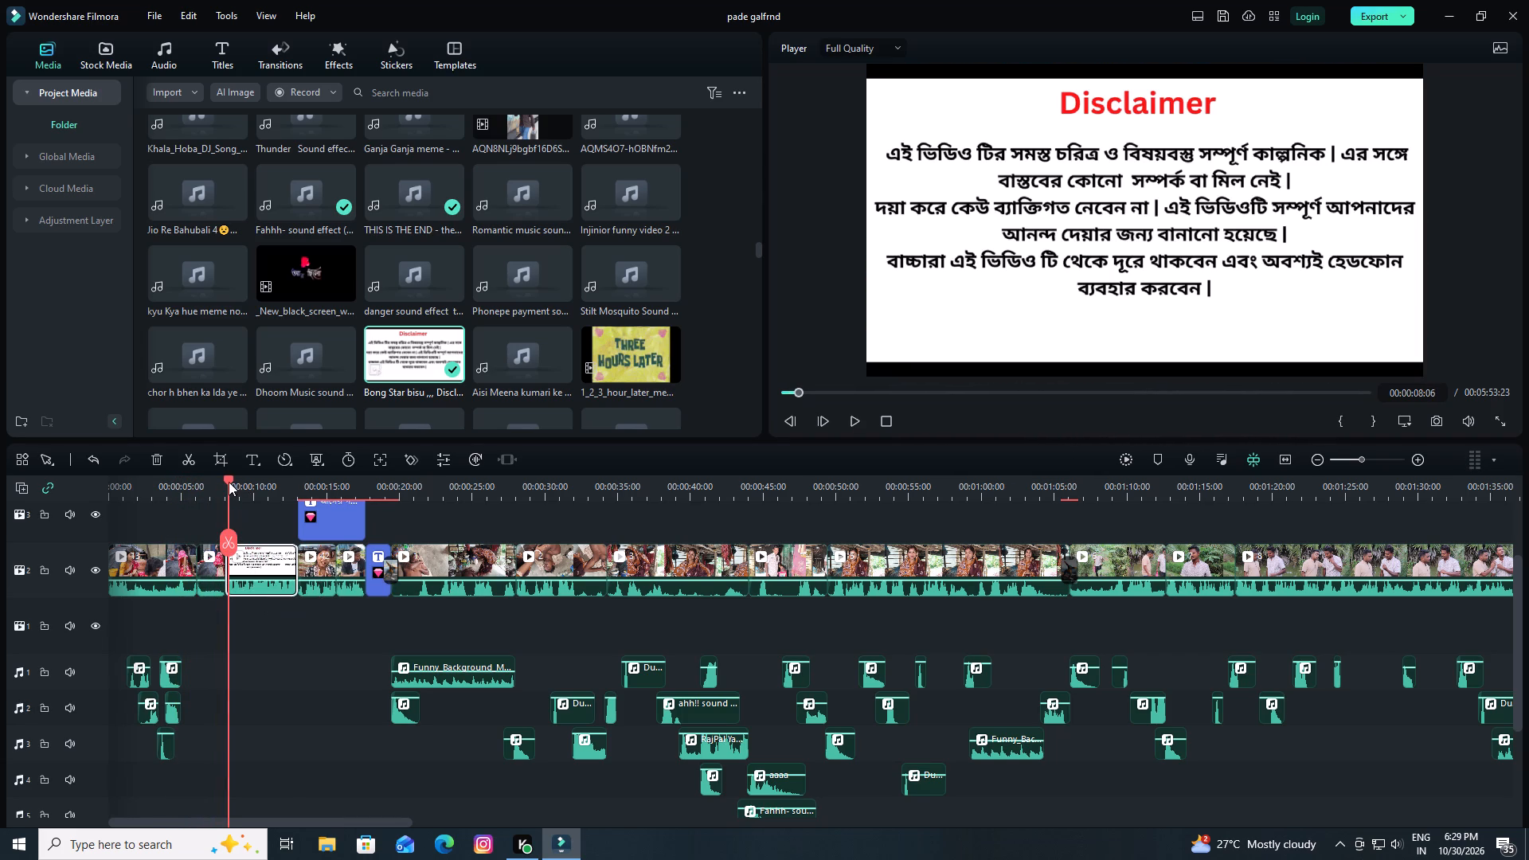
pyautogui.moveTo(229, 482); pyautogui.dragTo(68, 515)
pyautogui.press('space')
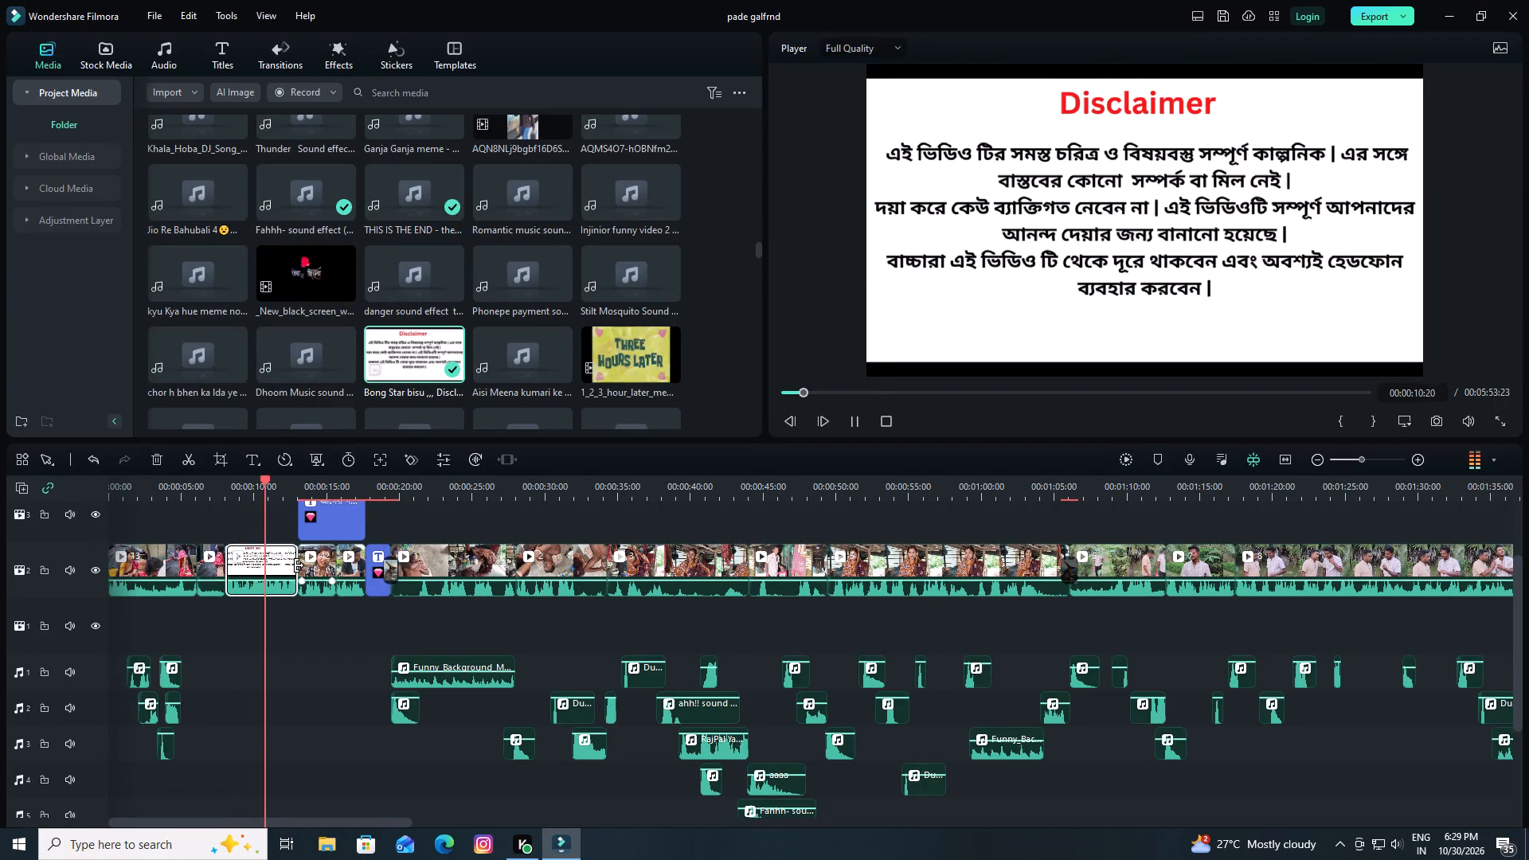
pyautogui.press('space')
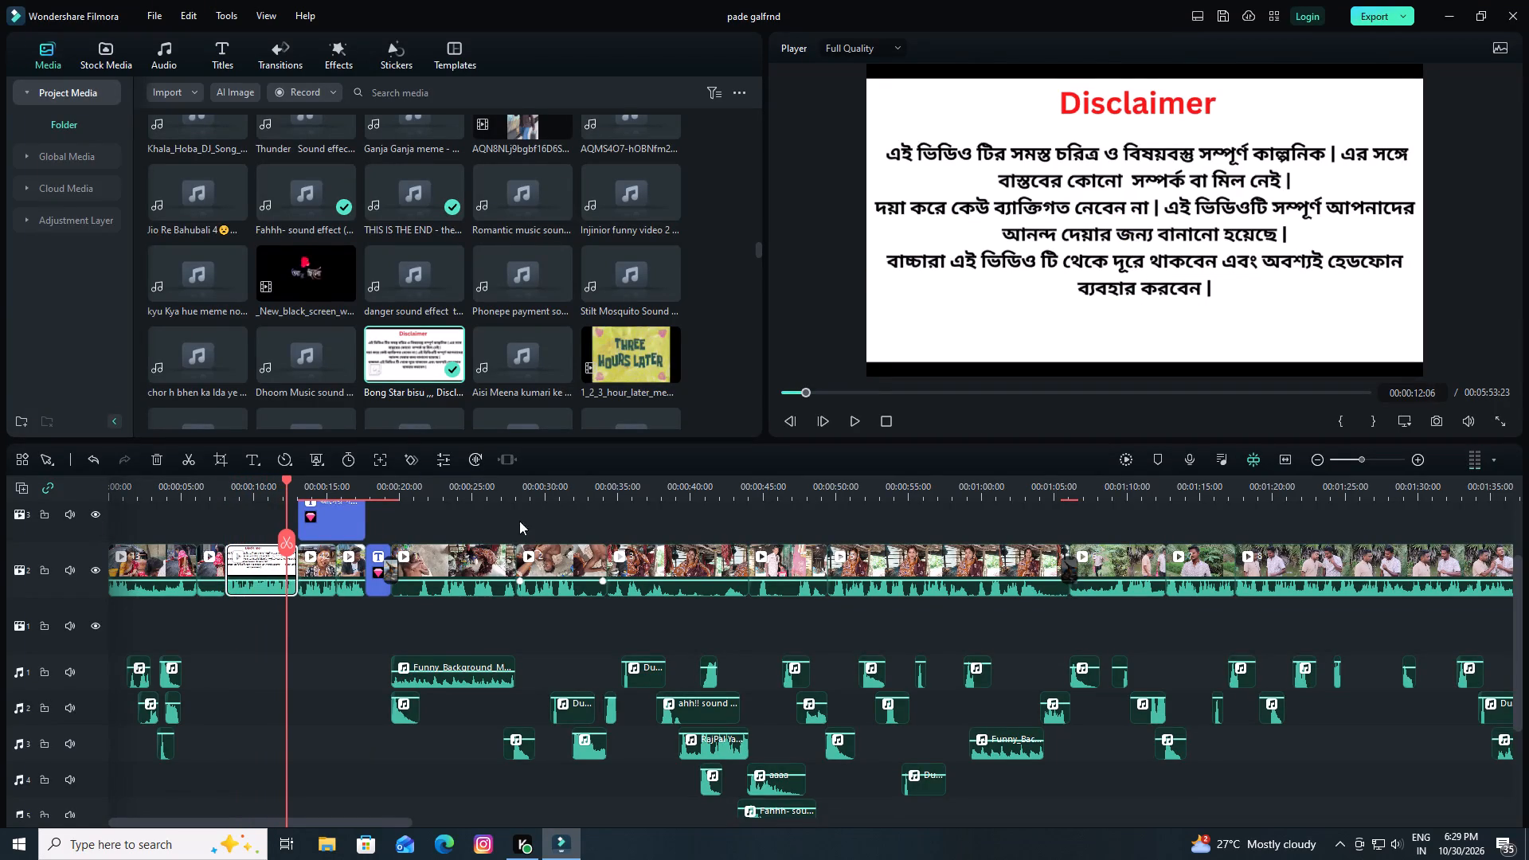
# Save the project.
pyautogui.moveTo(923, 487); pyautogui.dragTo(579, 502)
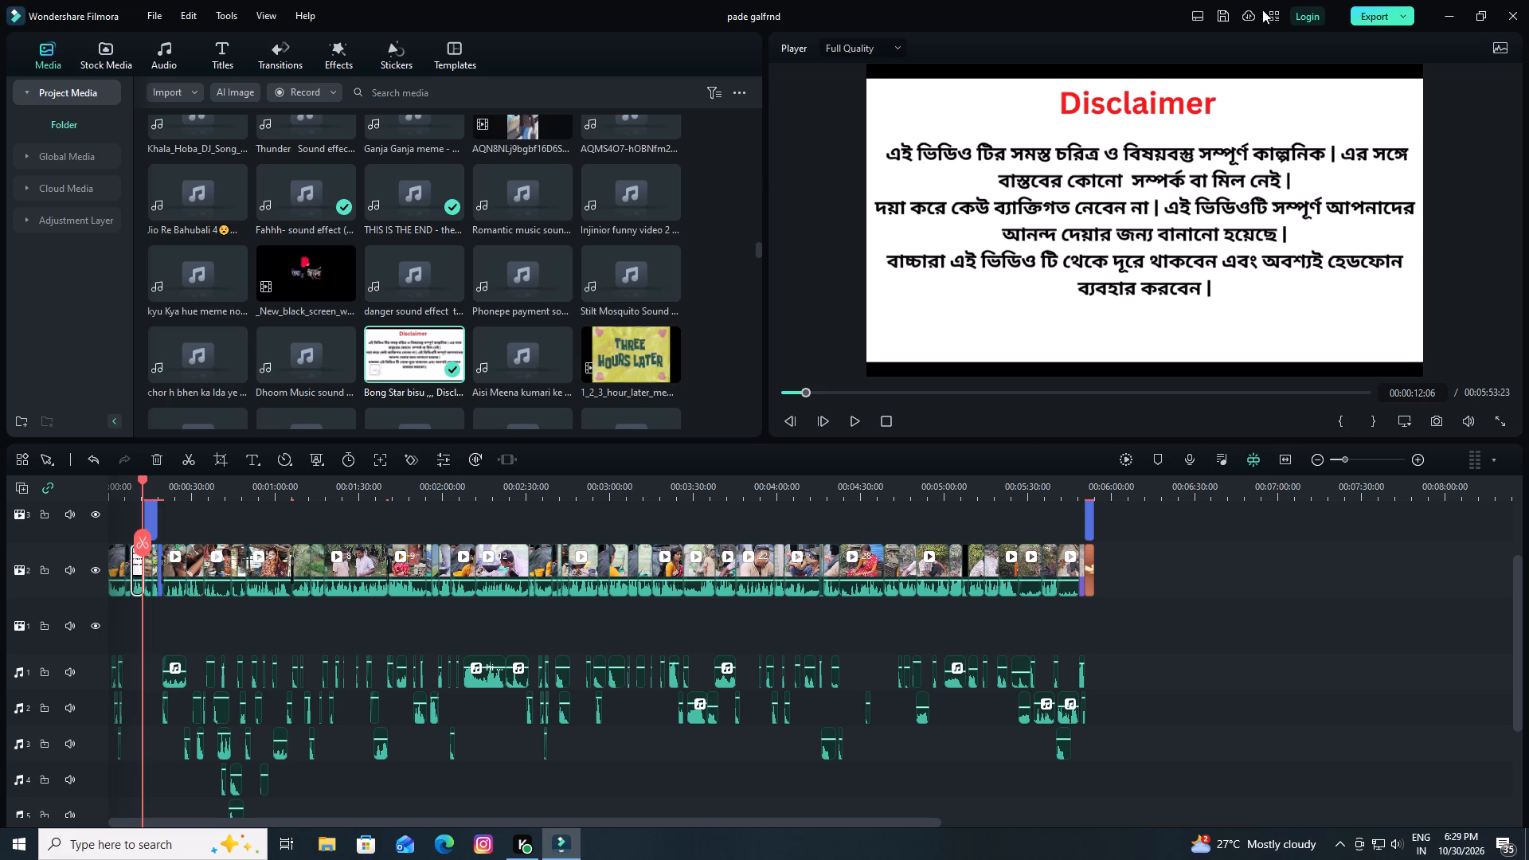
pyautogui.click(1218, 15)
# Skim ahead through the video and play the scene around 4:00 to review it.
pyautogui.moveTo(139, 475); pyautogui.dragTo(413, 490)
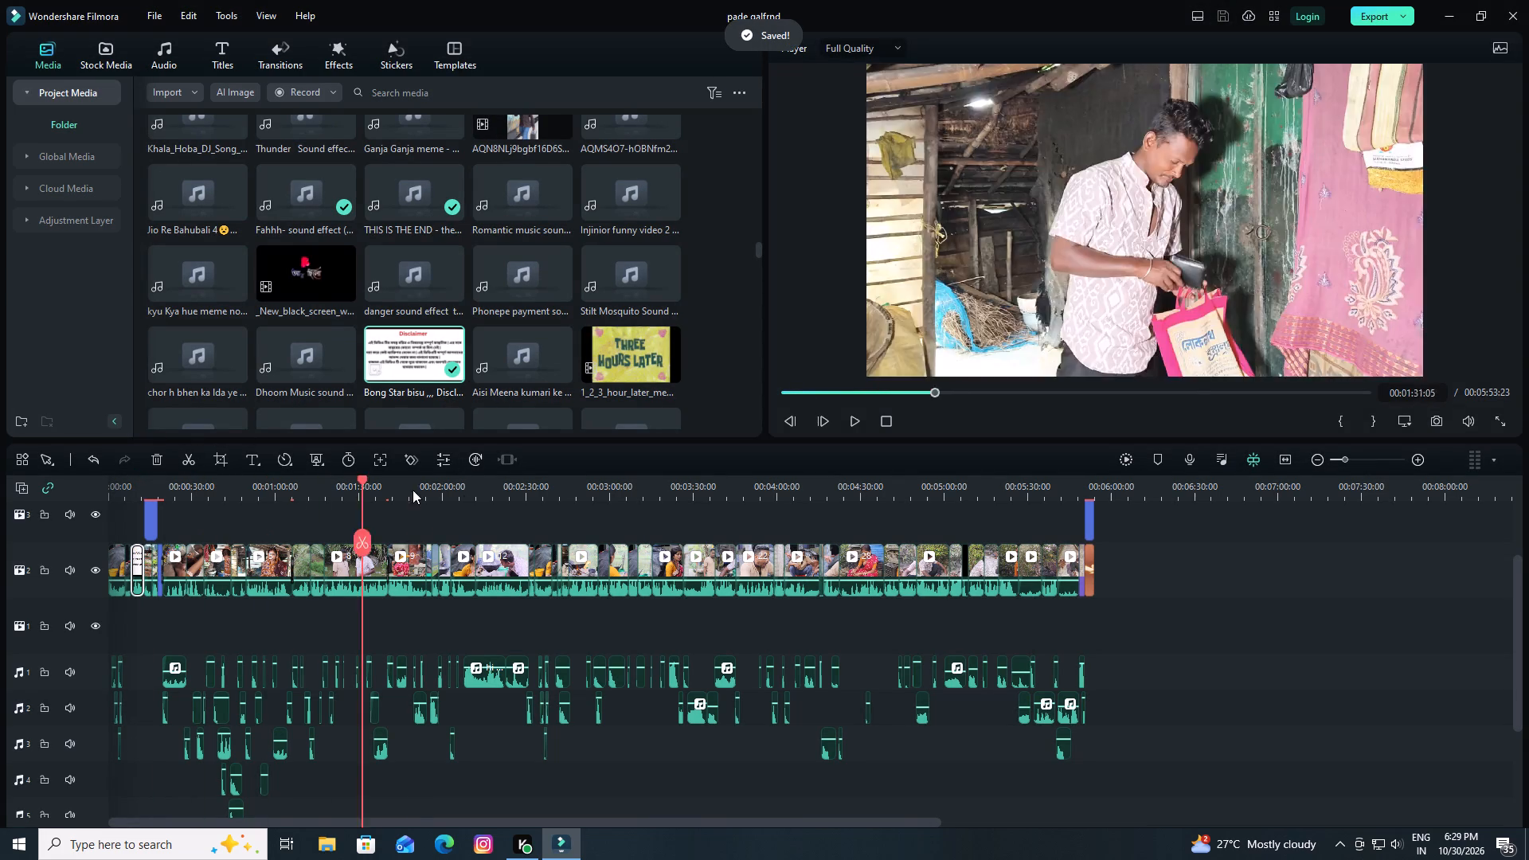
pyautogui.moveTo(413, 490); pyautogui.dragTo(757, 512)
pyautogui.press('space')
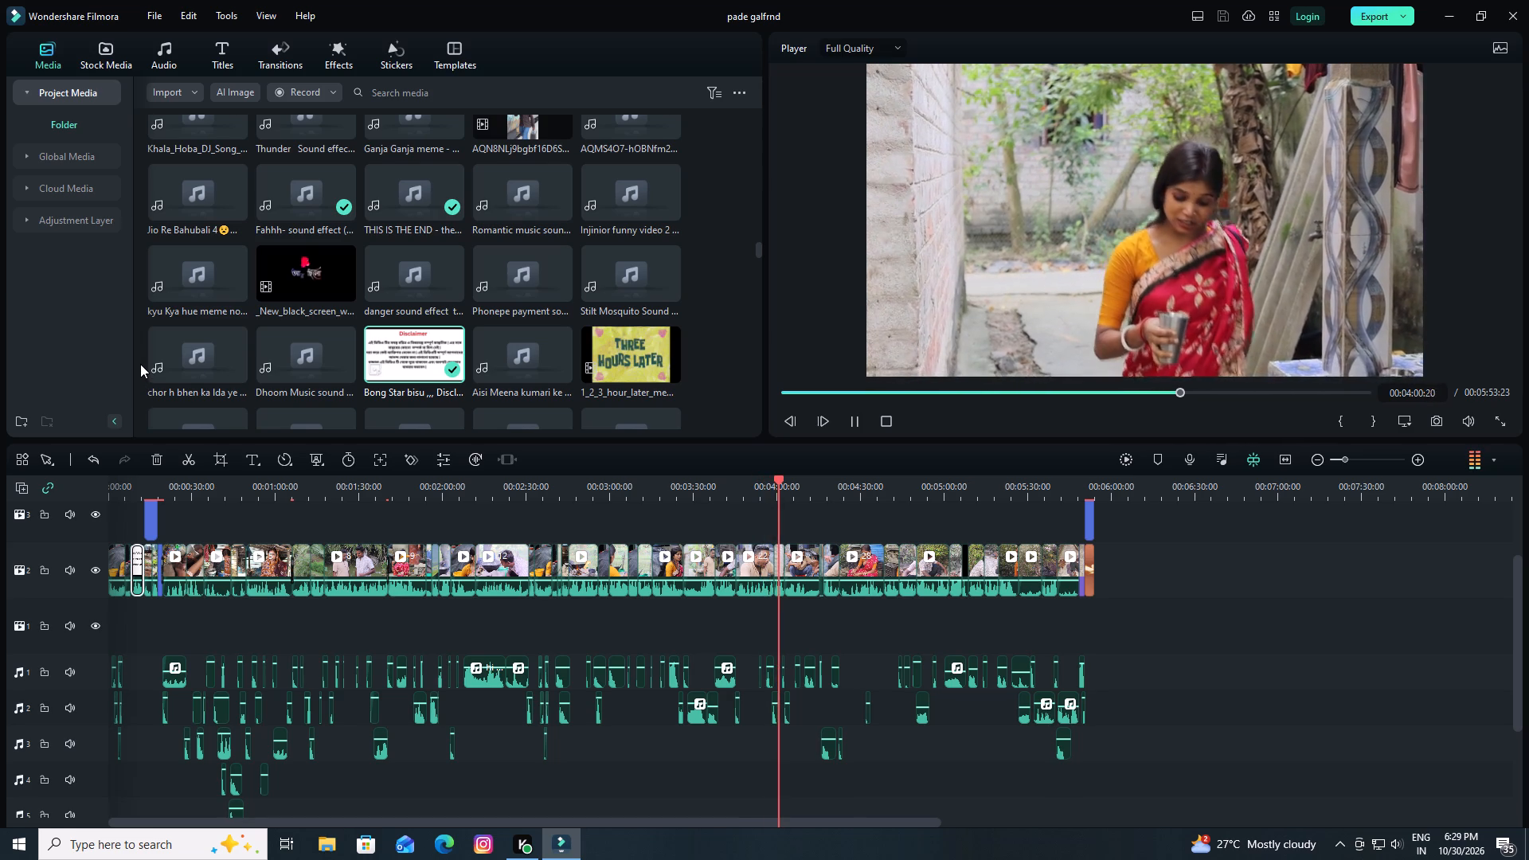
pyautogui.press('space')
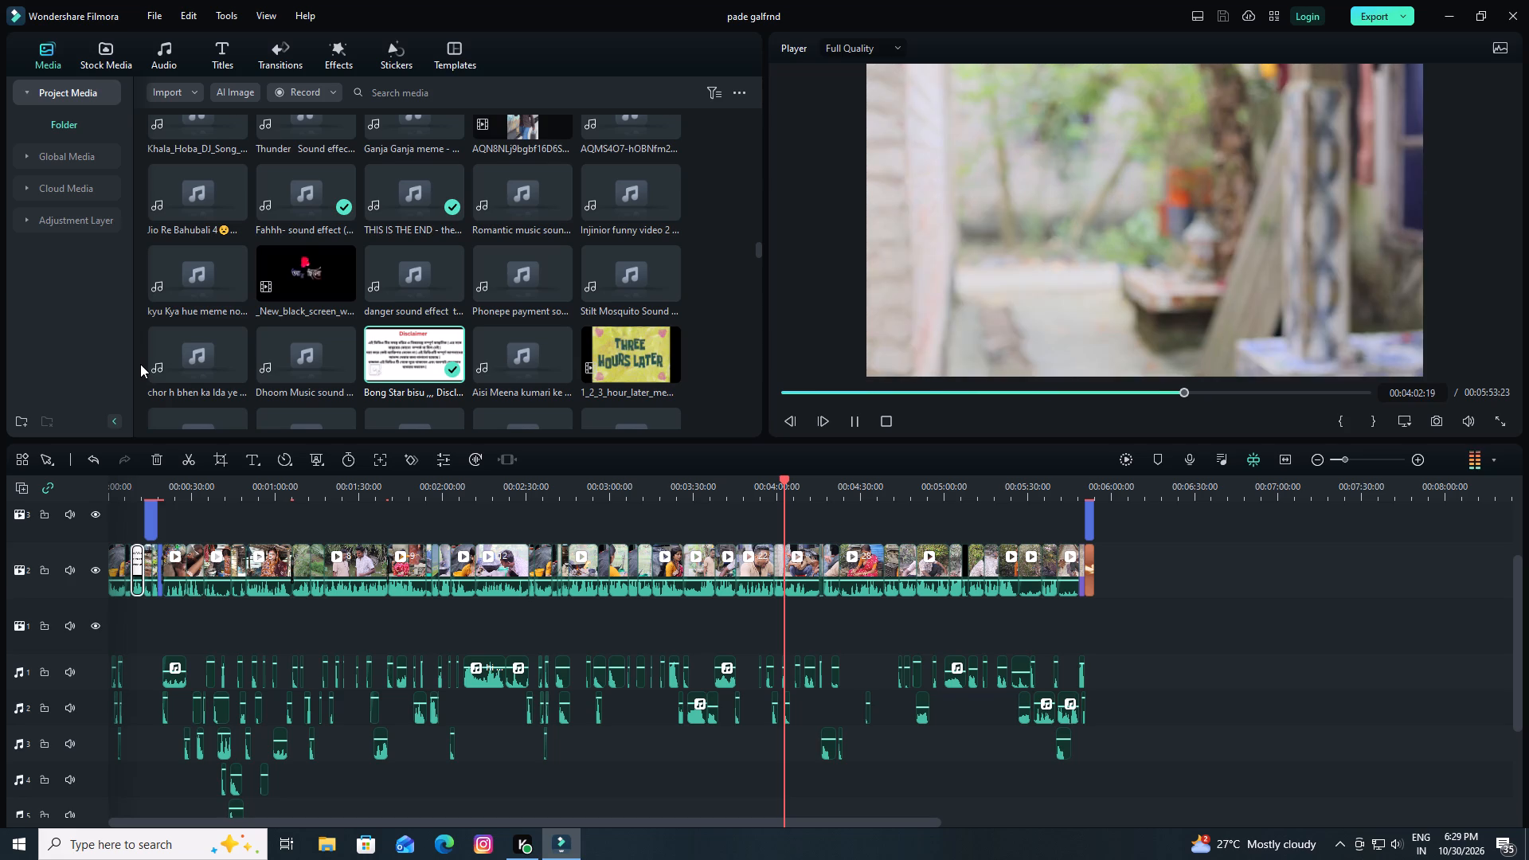
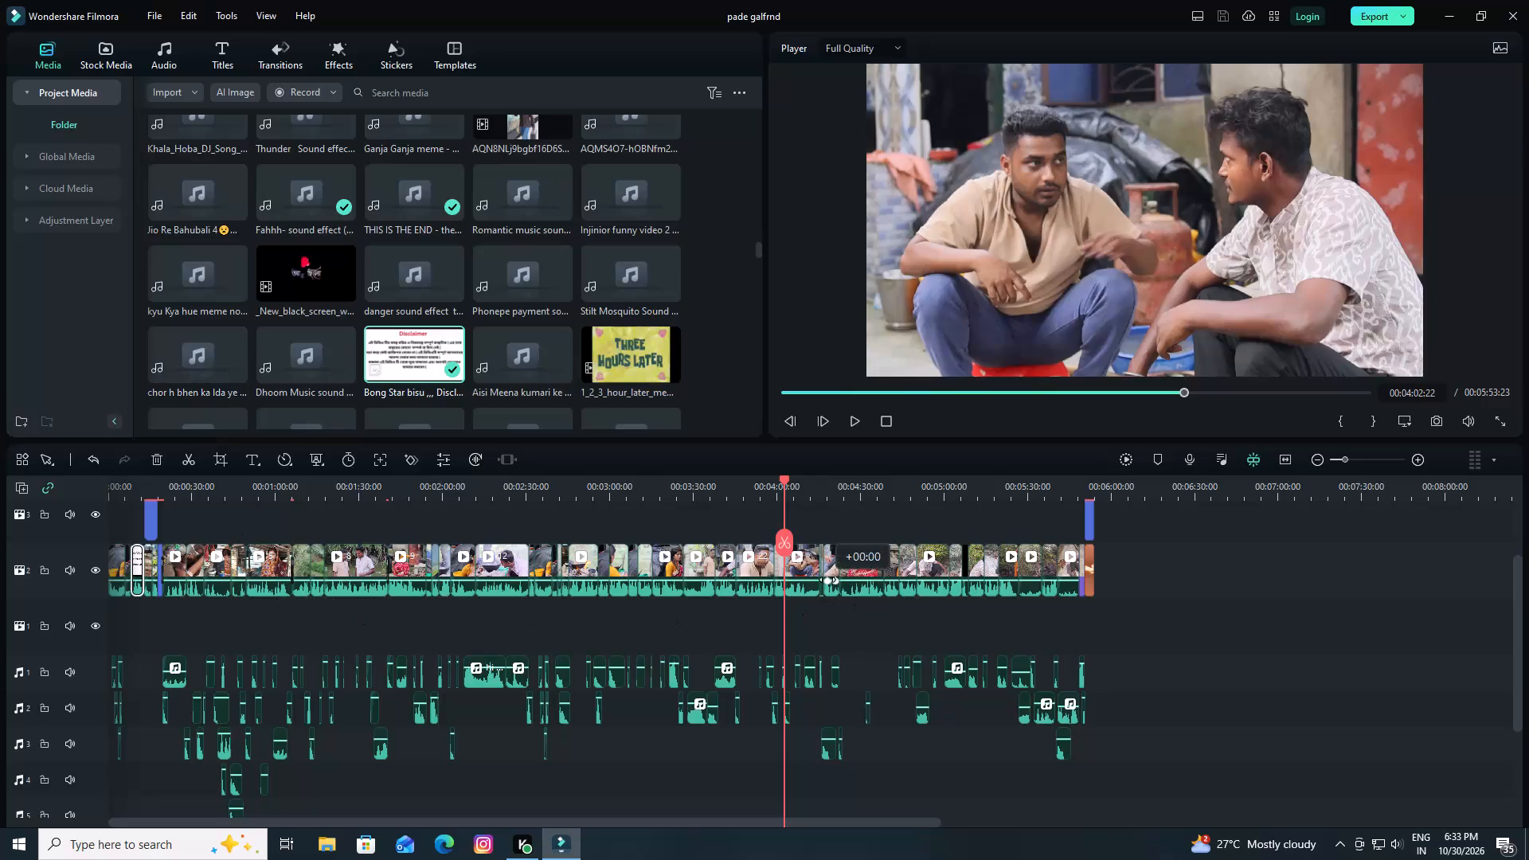
# Play the courtyard scene in parts from about 3:51 to 4:15 to review it.
pyautogui.moveTo(784, 480); pyautogui.dragTo(754, 487)
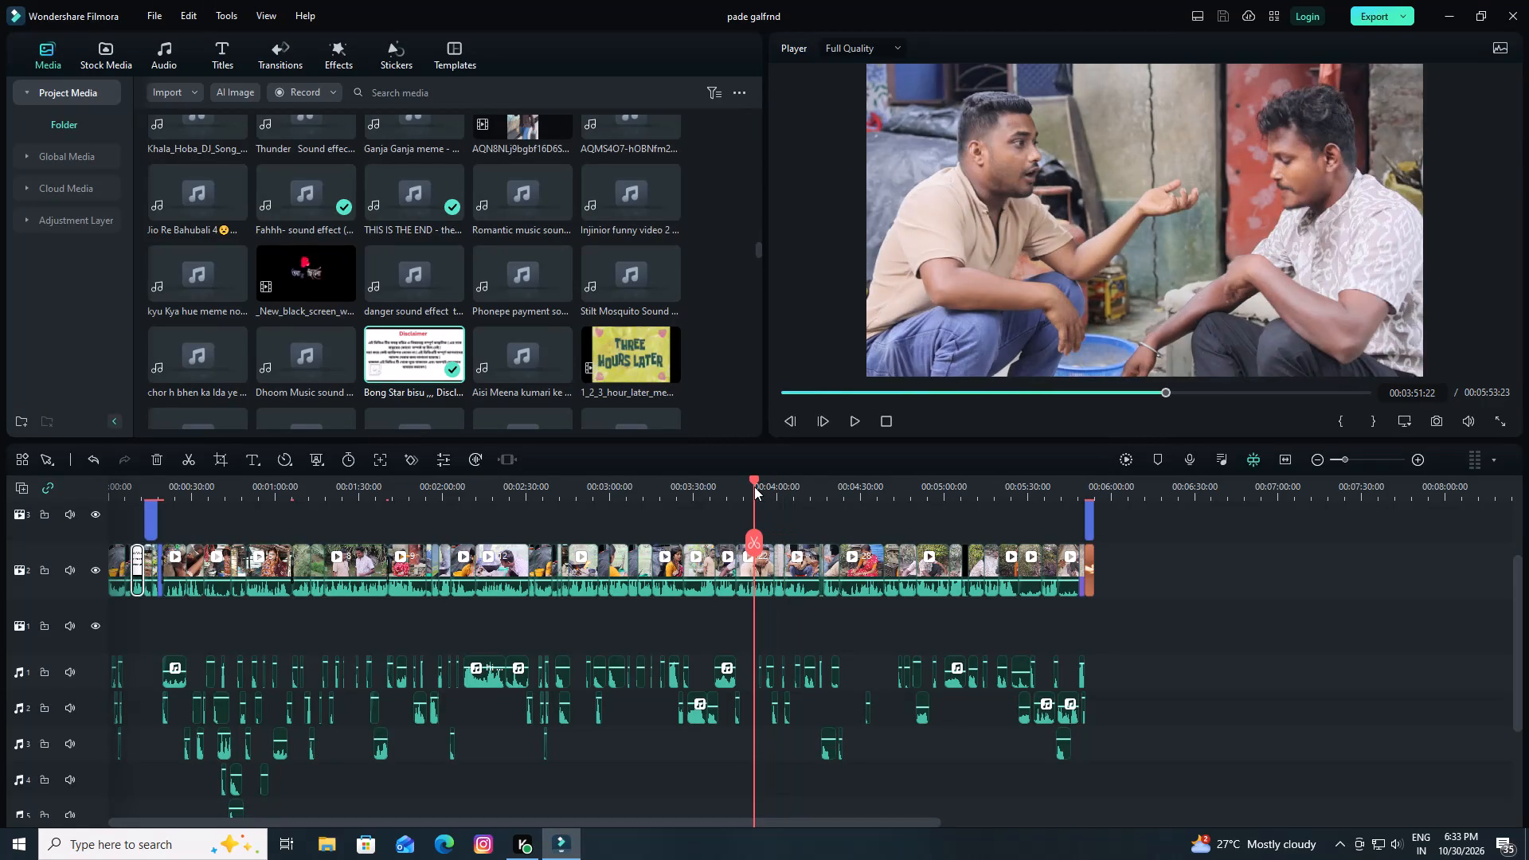
pyautogui.press('space')
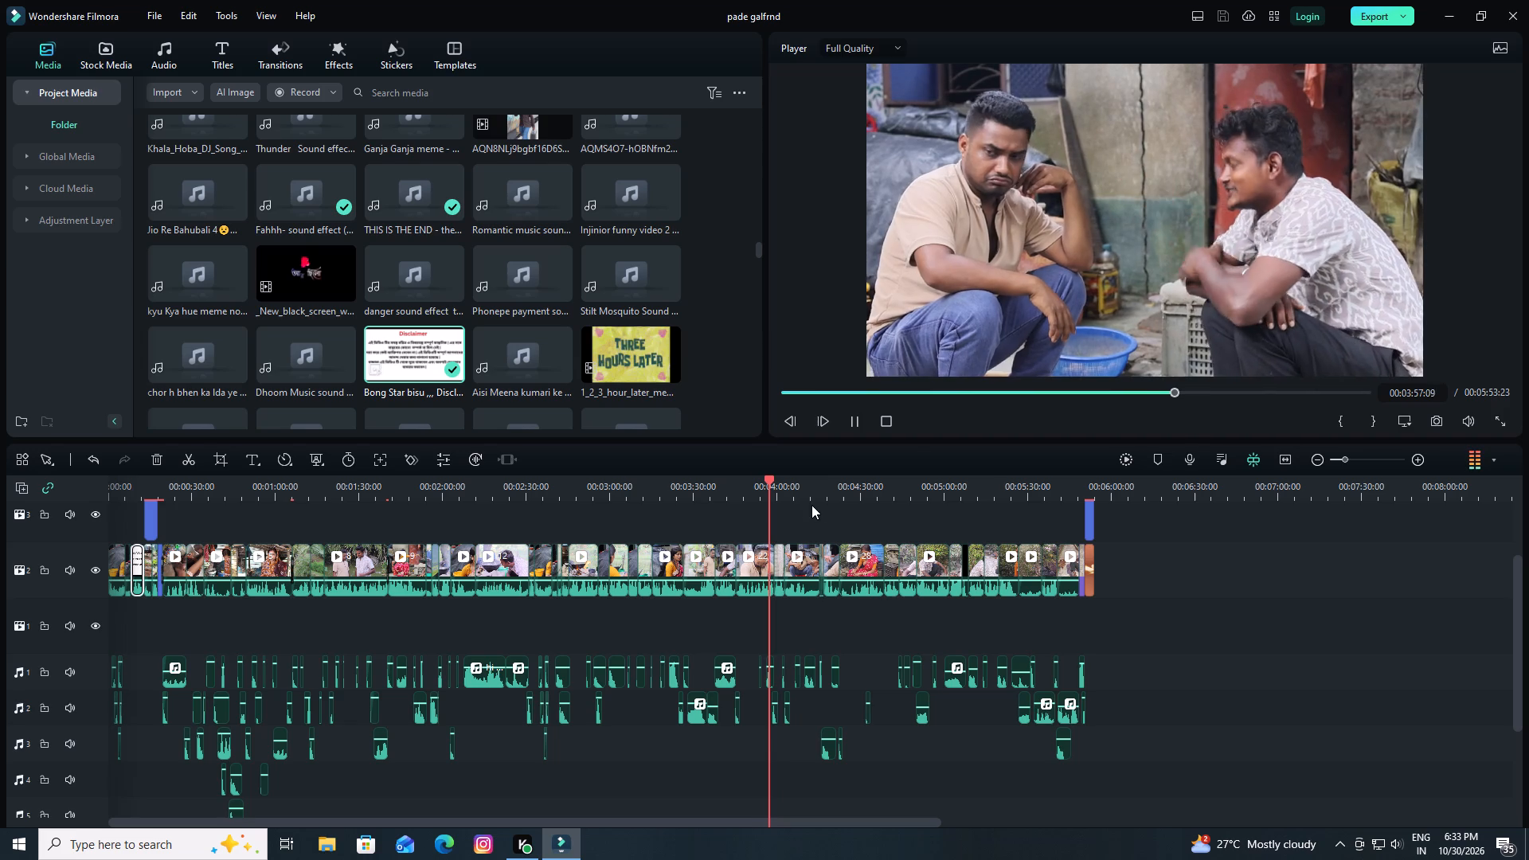
pyautogui.moveTo(775, 478); pyautogui.dragTo(802, 482)
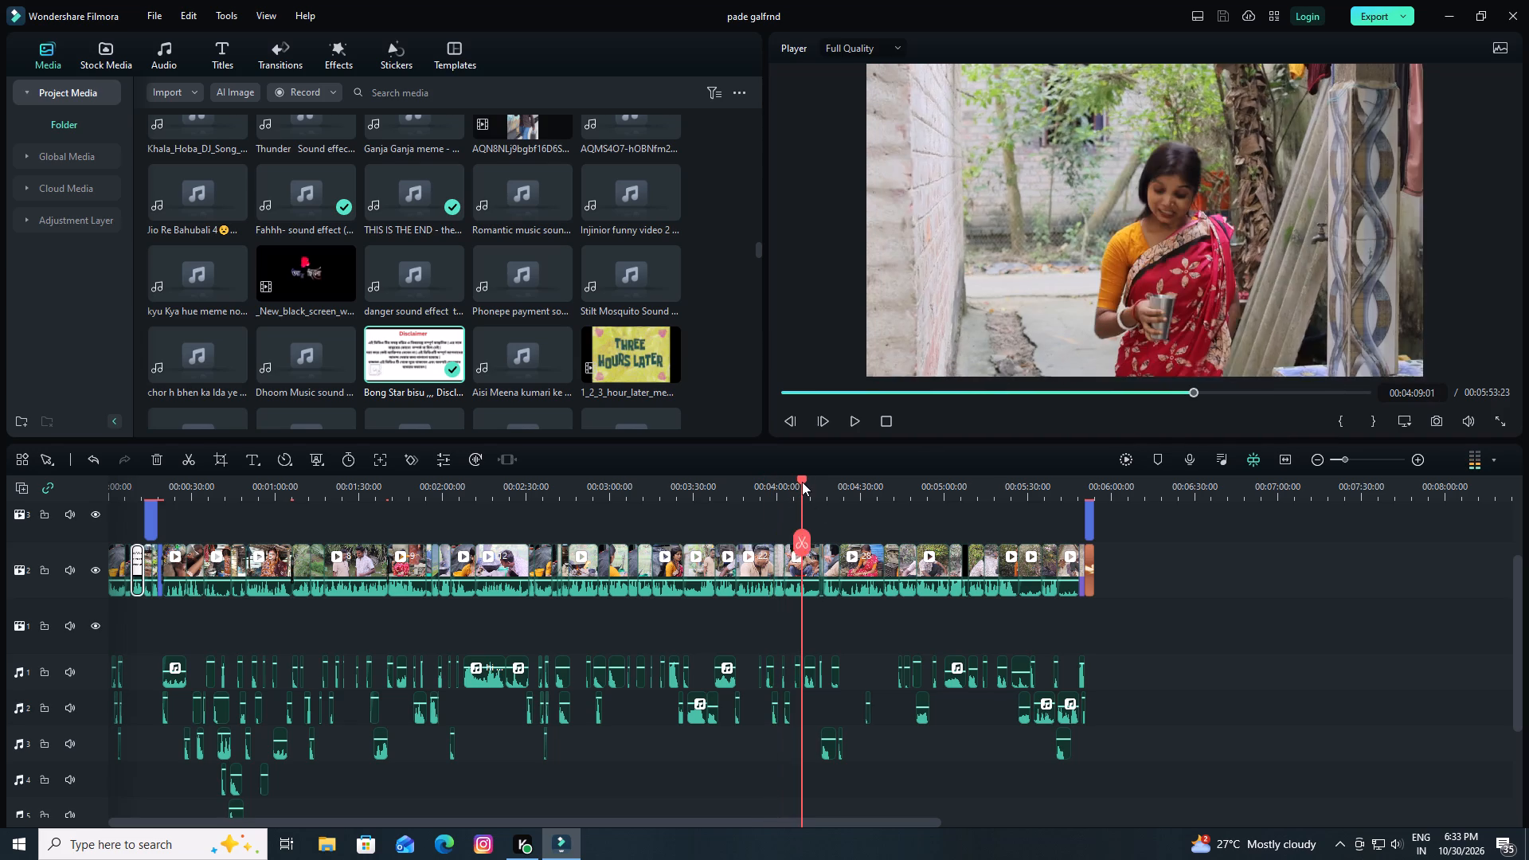
pyautogui.press('space')
pyautogui.press('space')
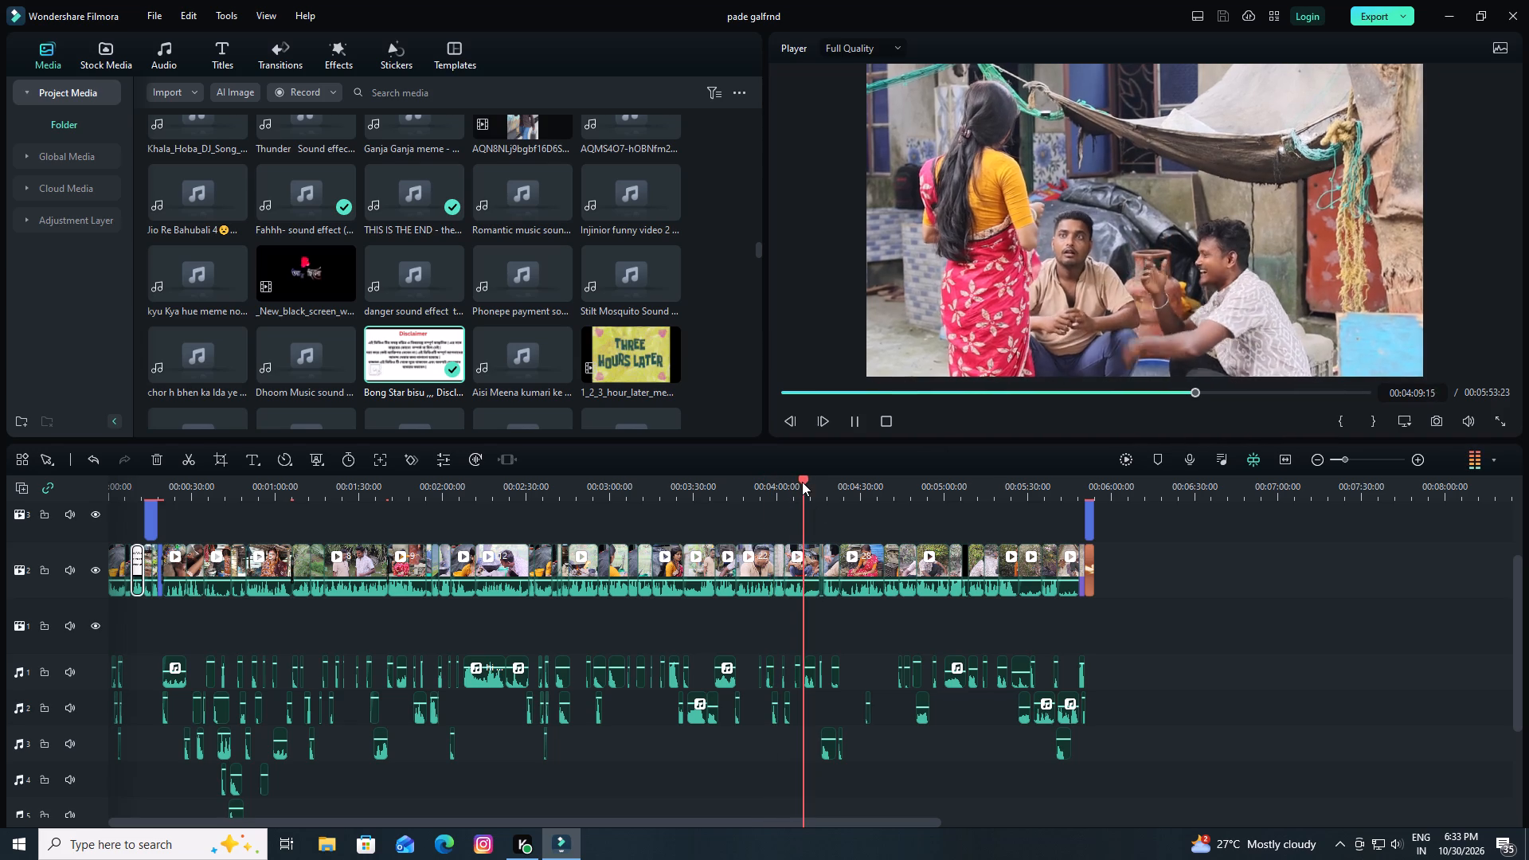
pyautogui.moveTo(852, 486); pyautogui.dragTo(954, 491)
pyautogui.press('space')
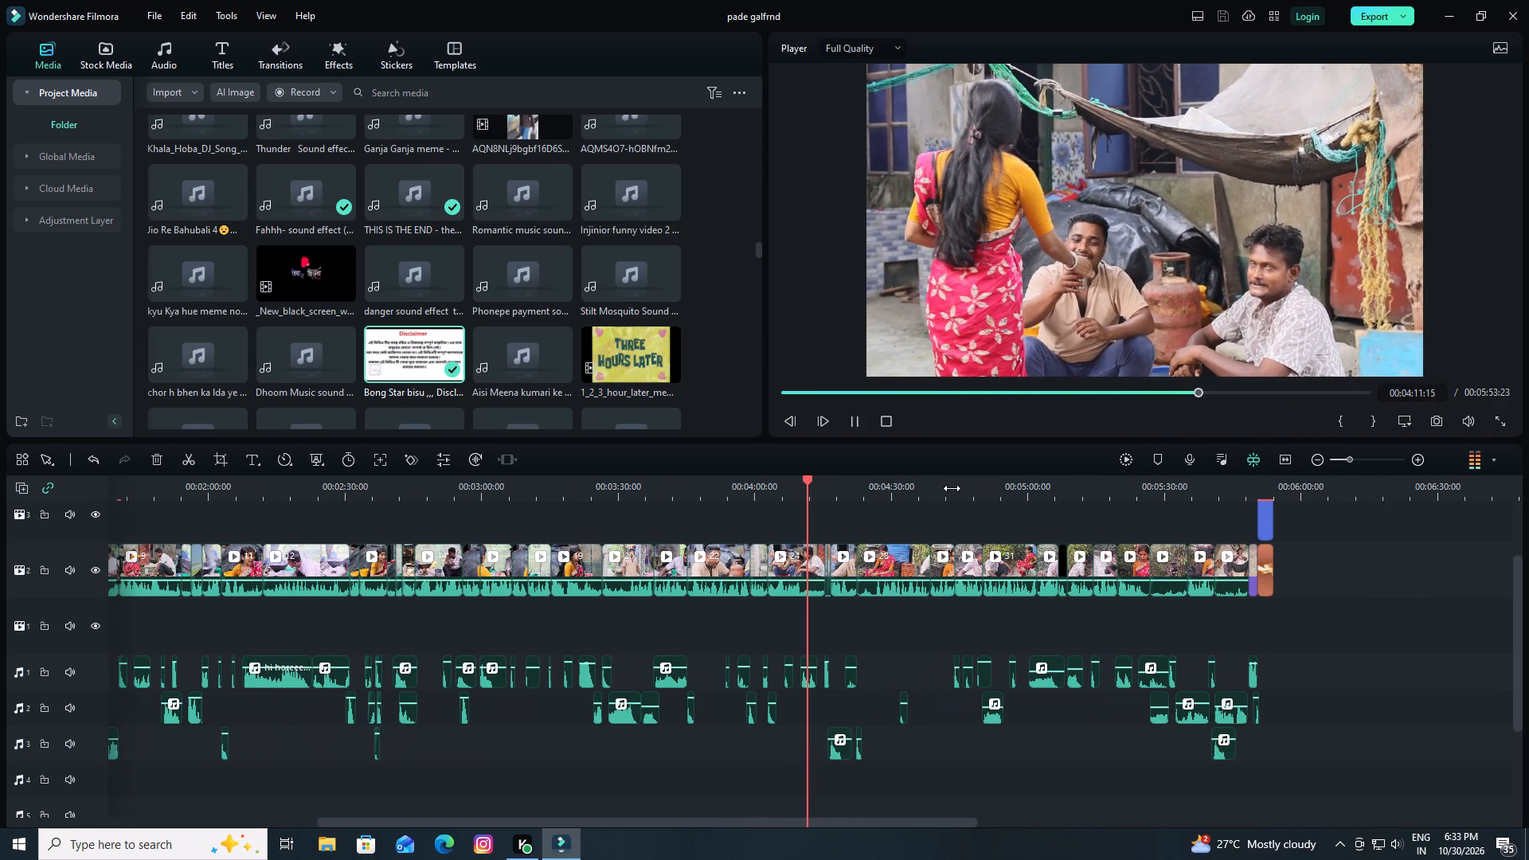
pyautogui.press('space')
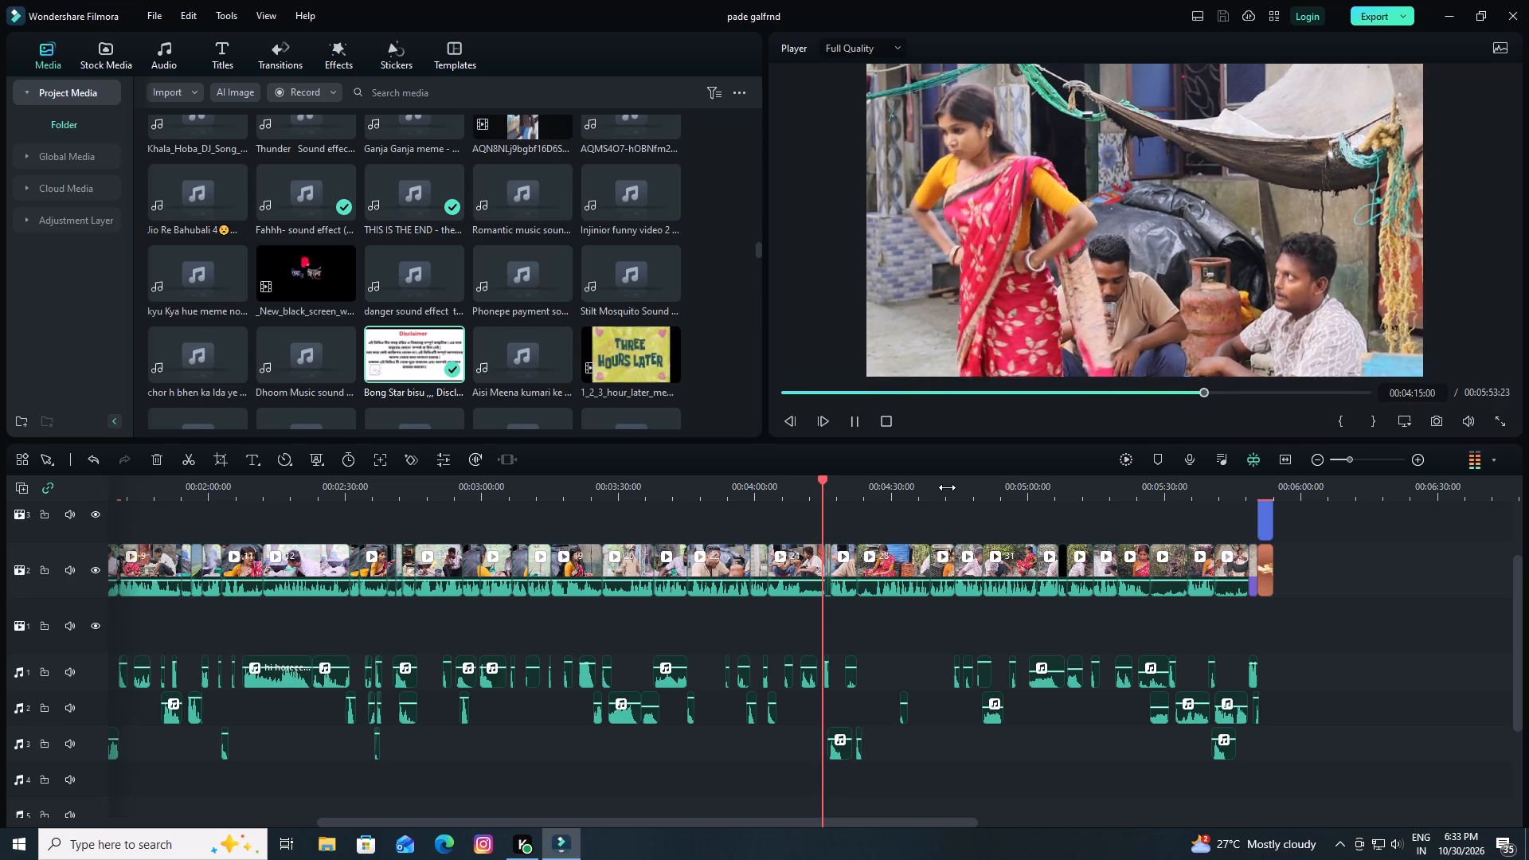
pyautogui.press('space')
# Play on to about 4:17 and replay the moment from 4:13 to 4:15 where the woman turns.
pyautogui.moveTo(886, 494); pyautogui.dragTo(1149, 494)
pyautogui.press('space')
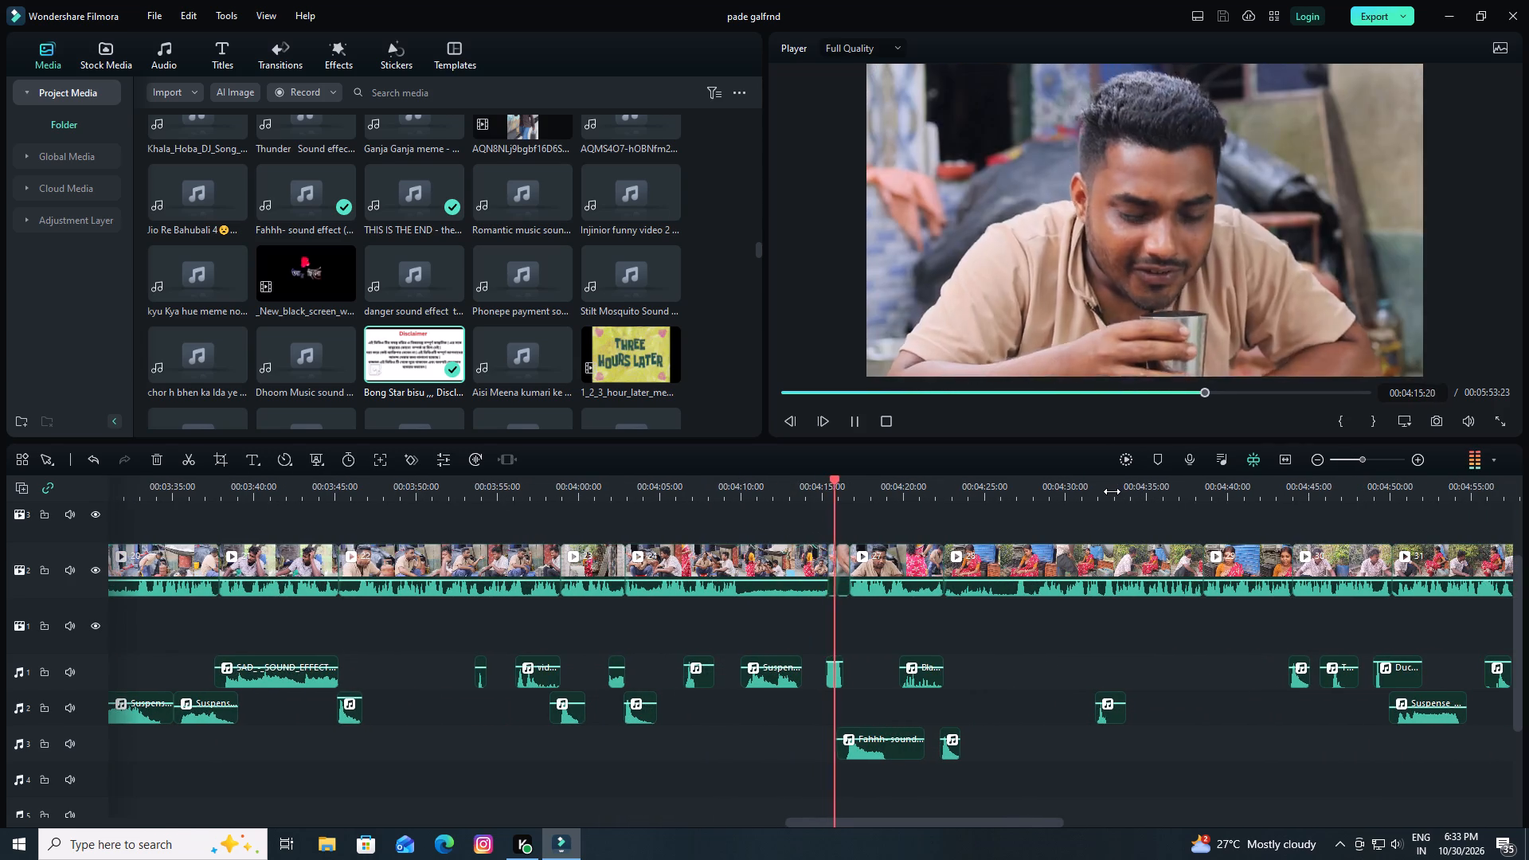
pyautogui.press('space')
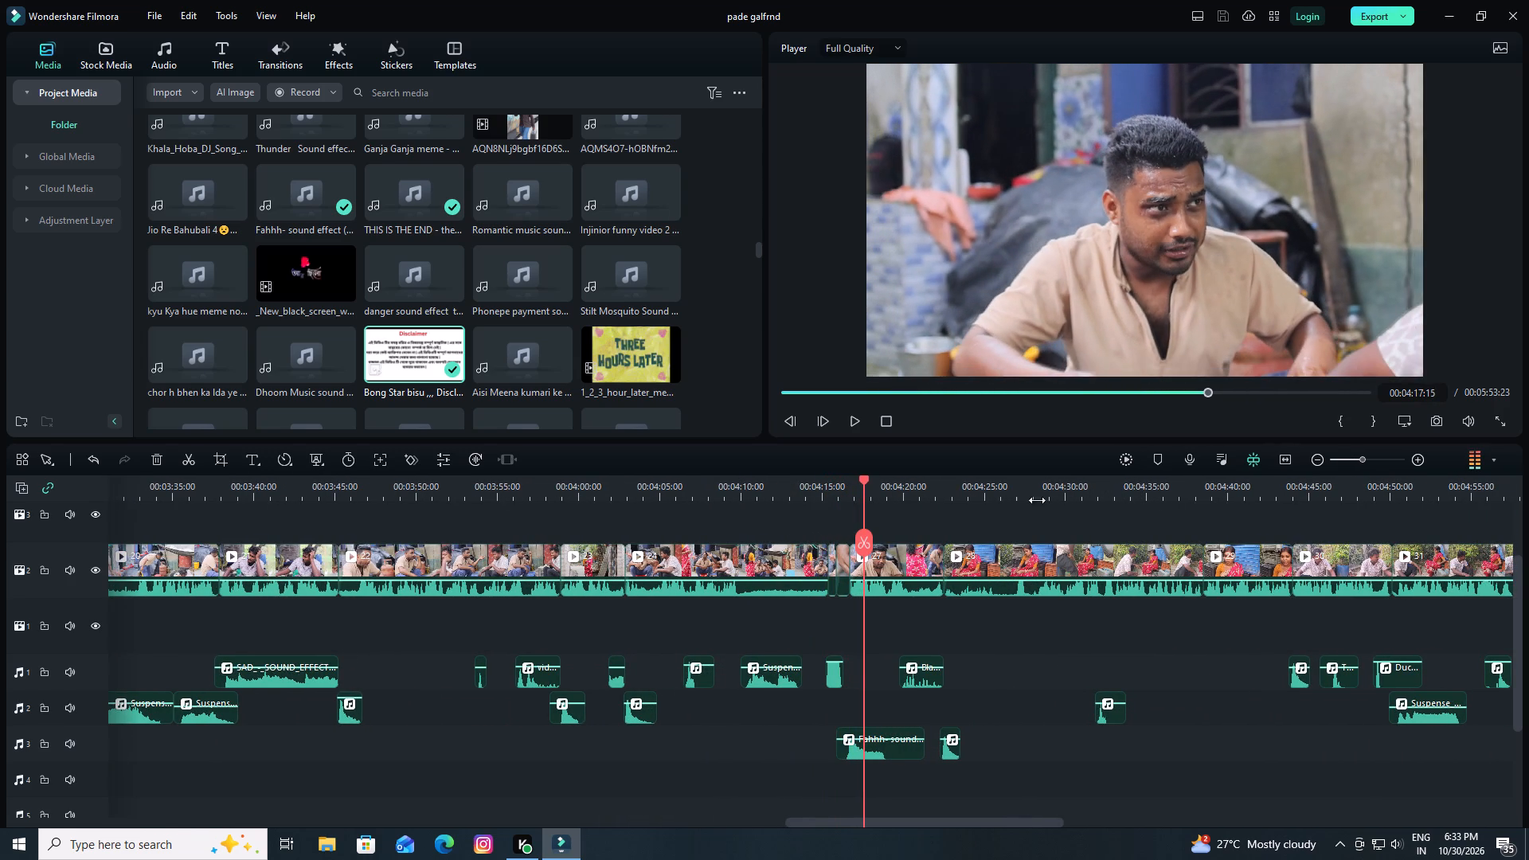
pyautogui.moveTo(862, 479); pyautogui.dragTo(792, 492)
pyautogui.press('space')
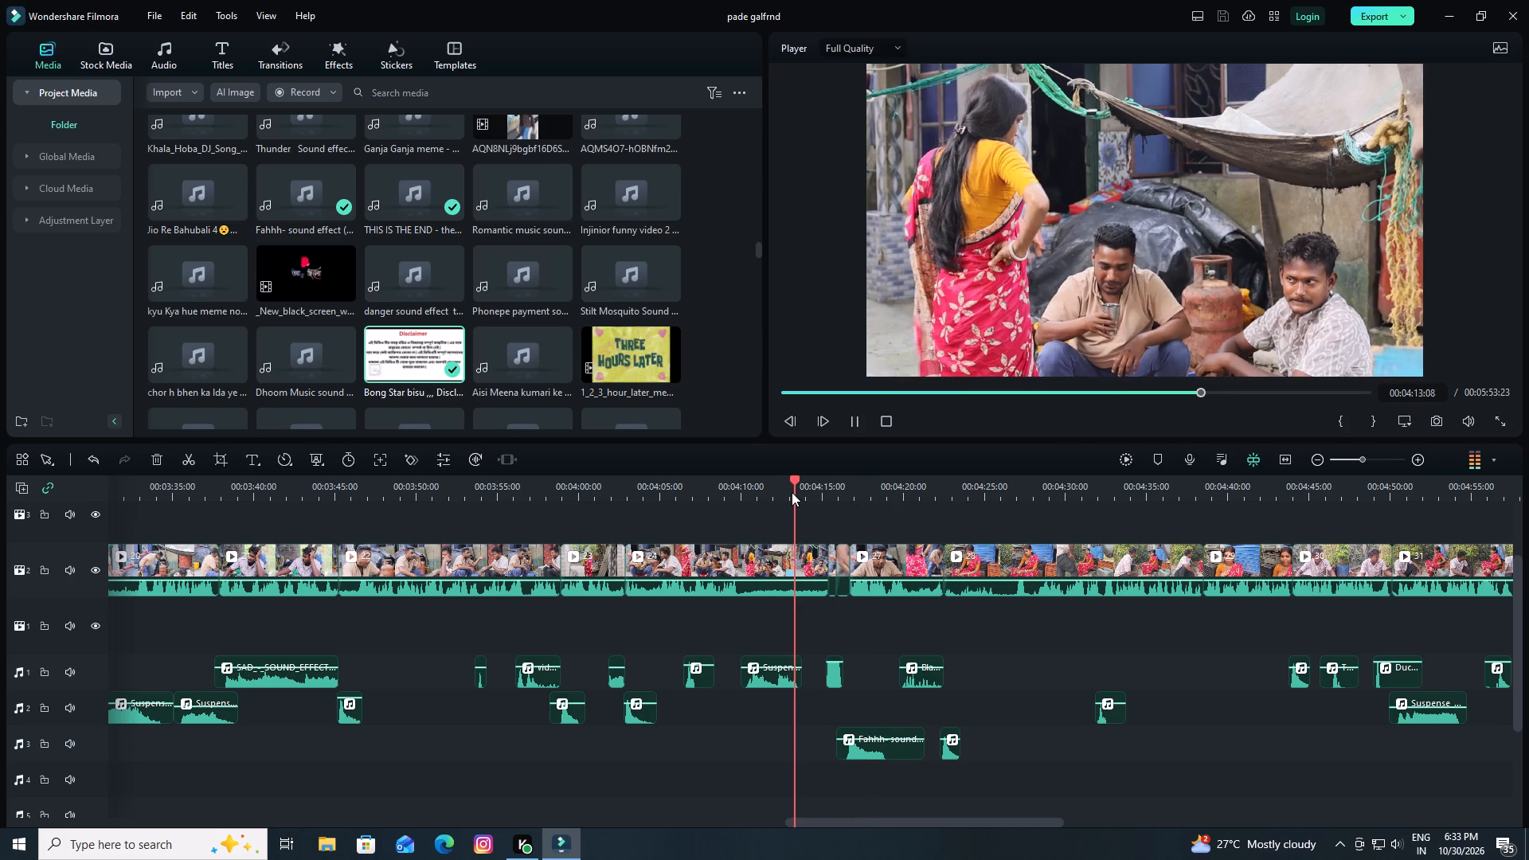
pyautogui.press('space')
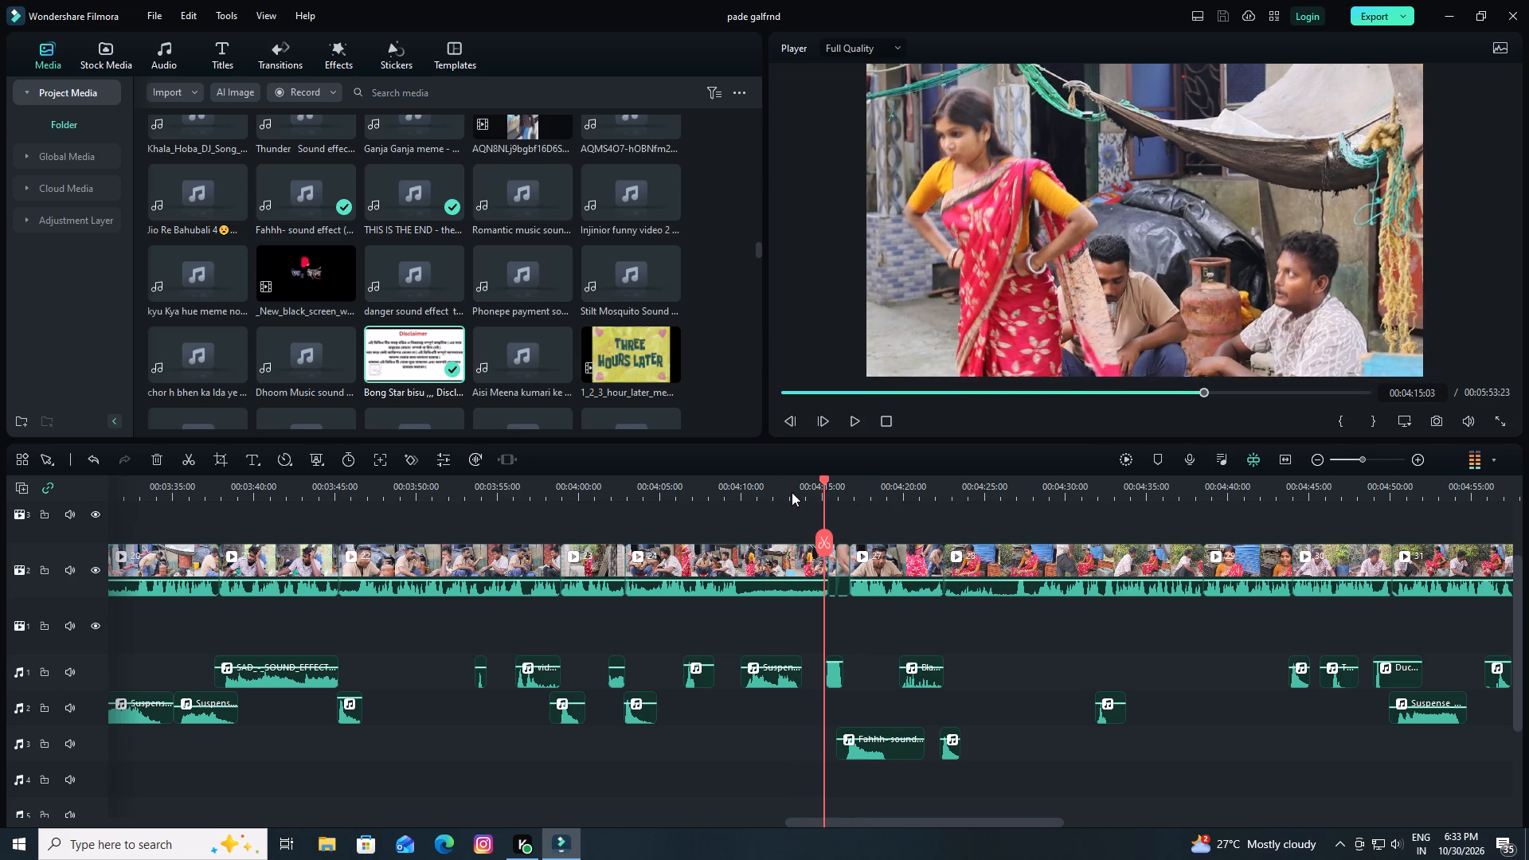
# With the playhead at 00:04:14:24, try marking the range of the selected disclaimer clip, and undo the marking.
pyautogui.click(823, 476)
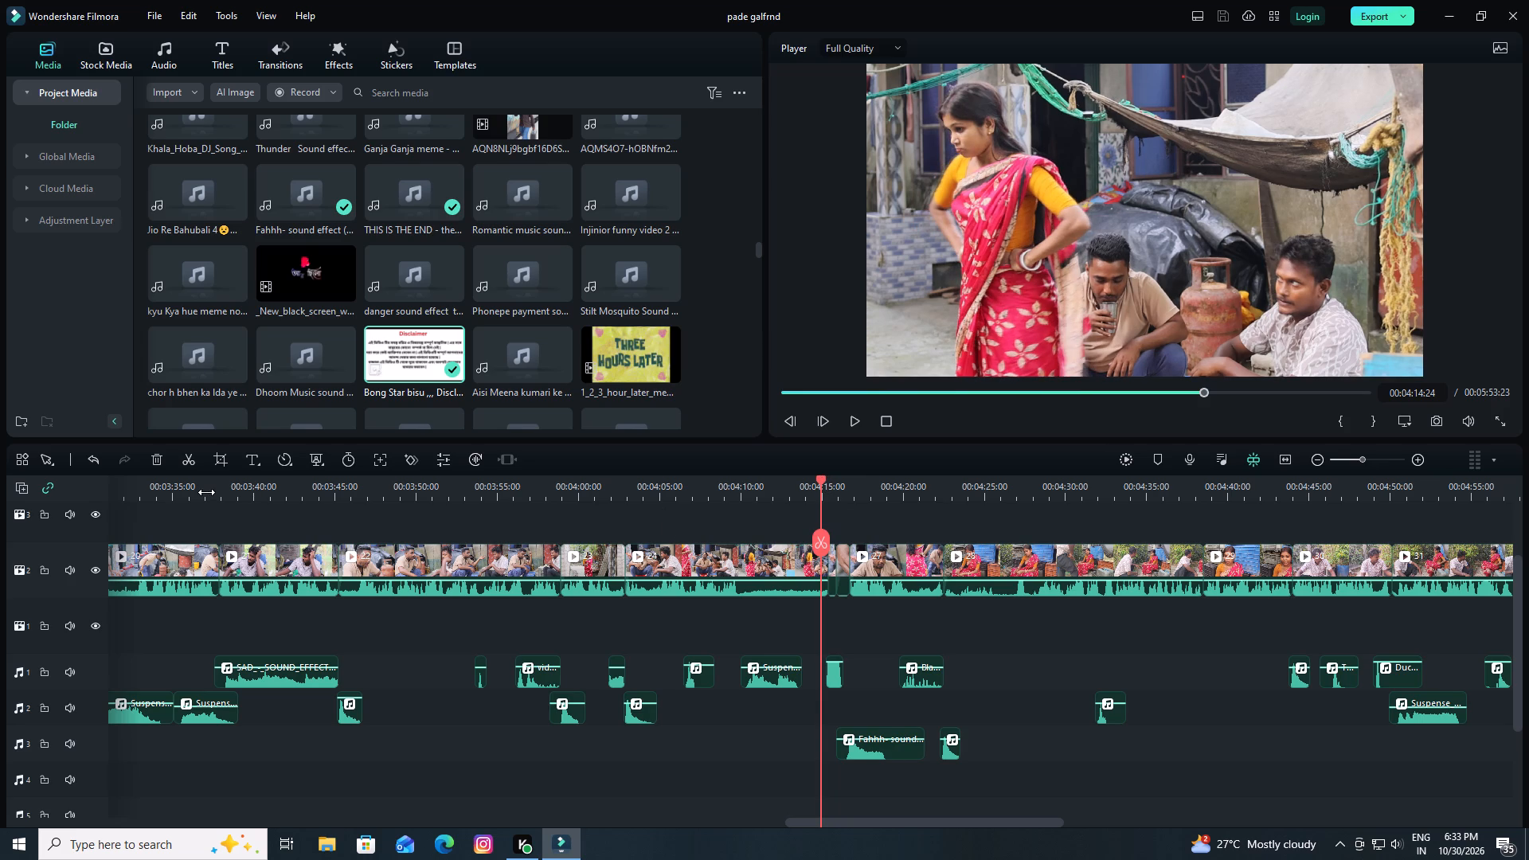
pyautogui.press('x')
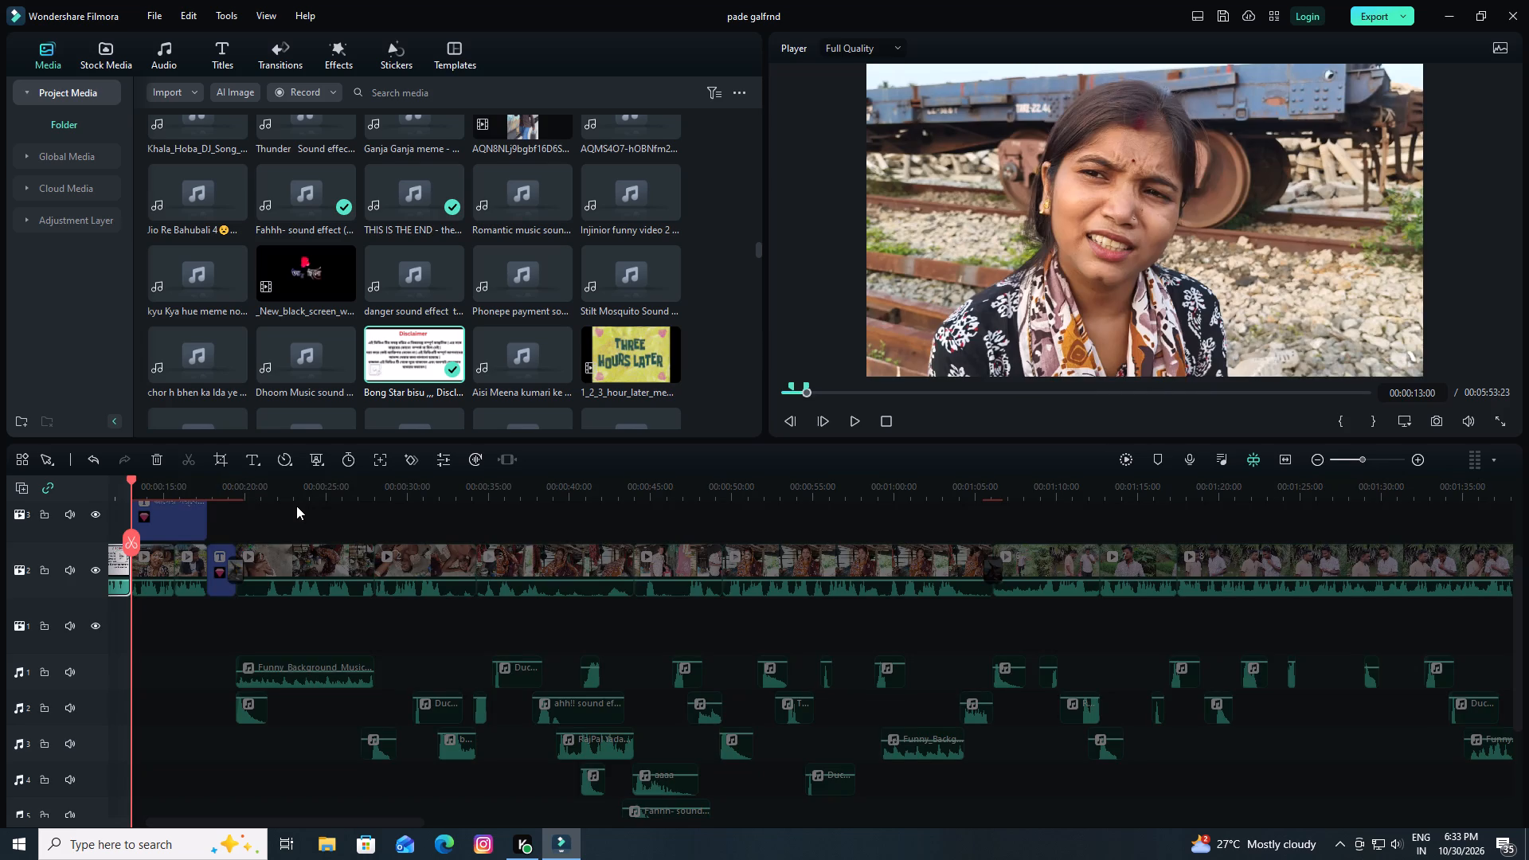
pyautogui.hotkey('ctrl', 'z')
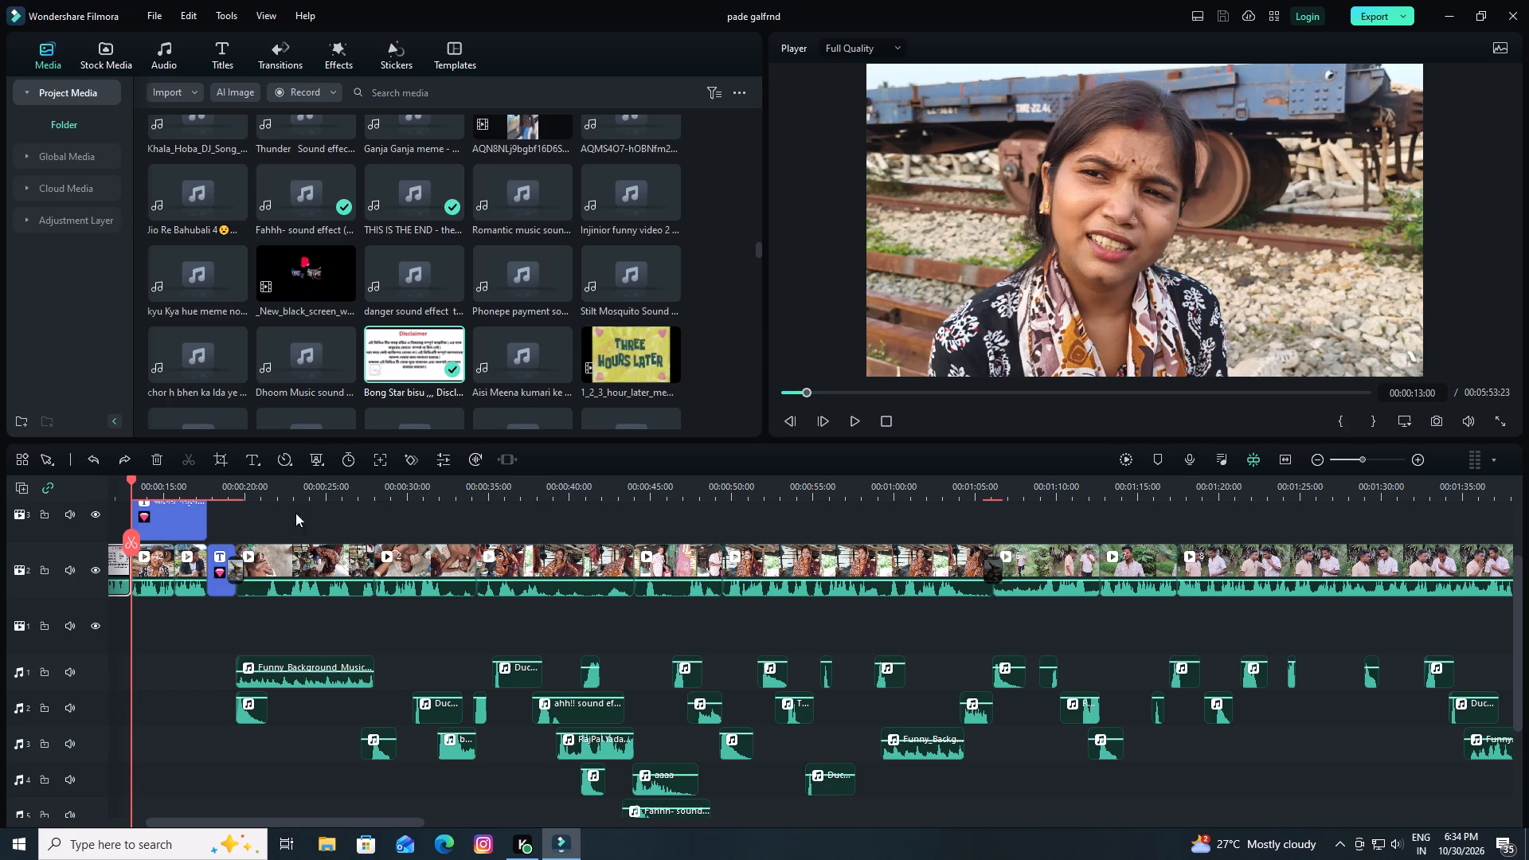
# Return to the courtyard scene around 4:05 and replay the passage from about 4:01 to 4:03.
pyautogui.moveTo(1035, 487); pyautogui.dragTo(825, 493)
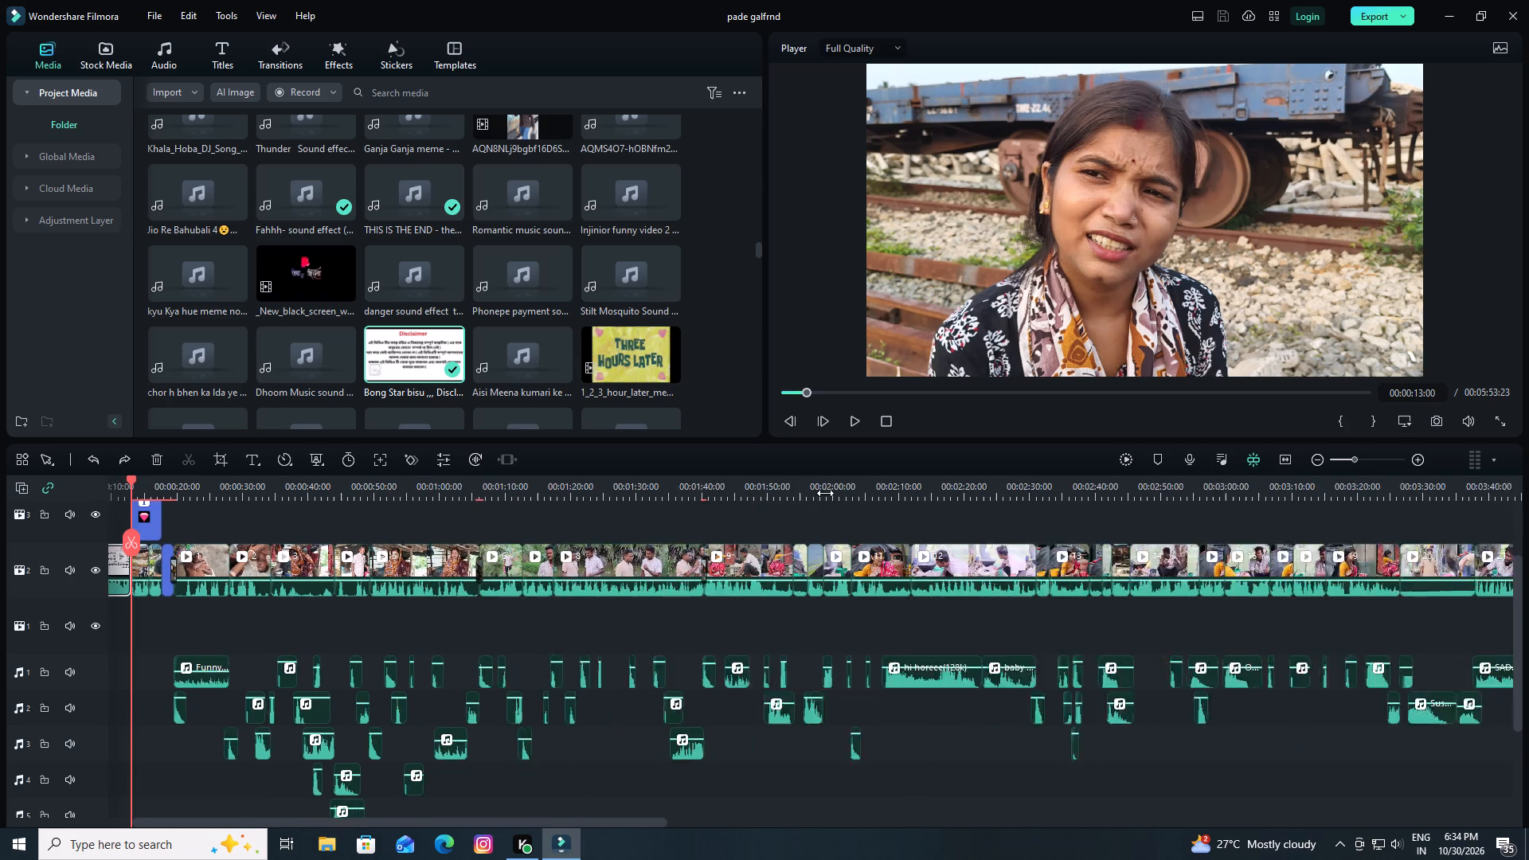
pyautogui.moveTo(825, 493); pyautogui.dragTo(784, 500)
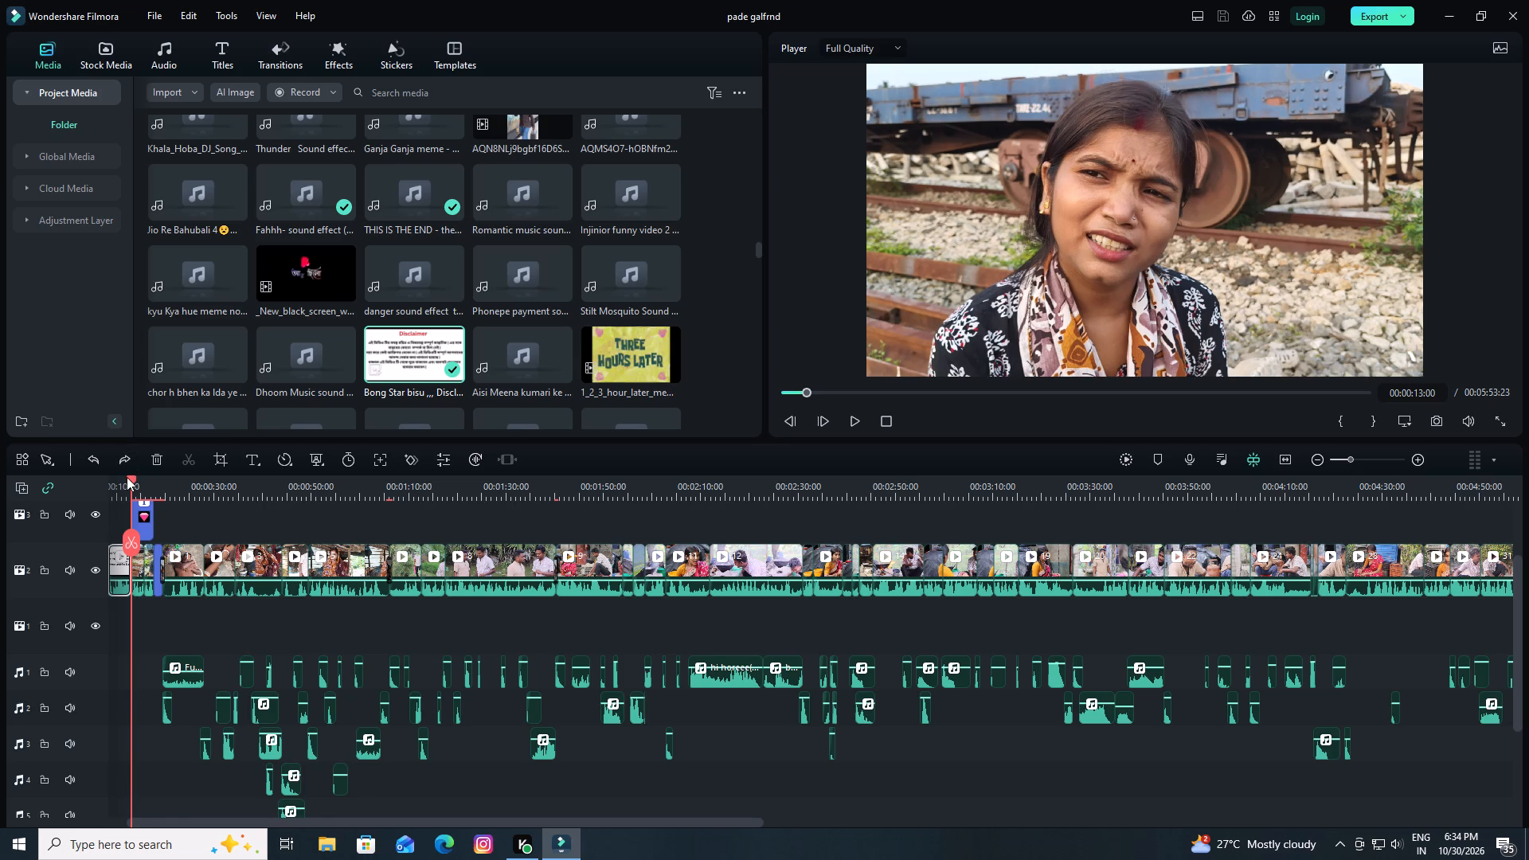
pyautogui.moveTo(127, 477); pyautogui.dragTo(791, 564)
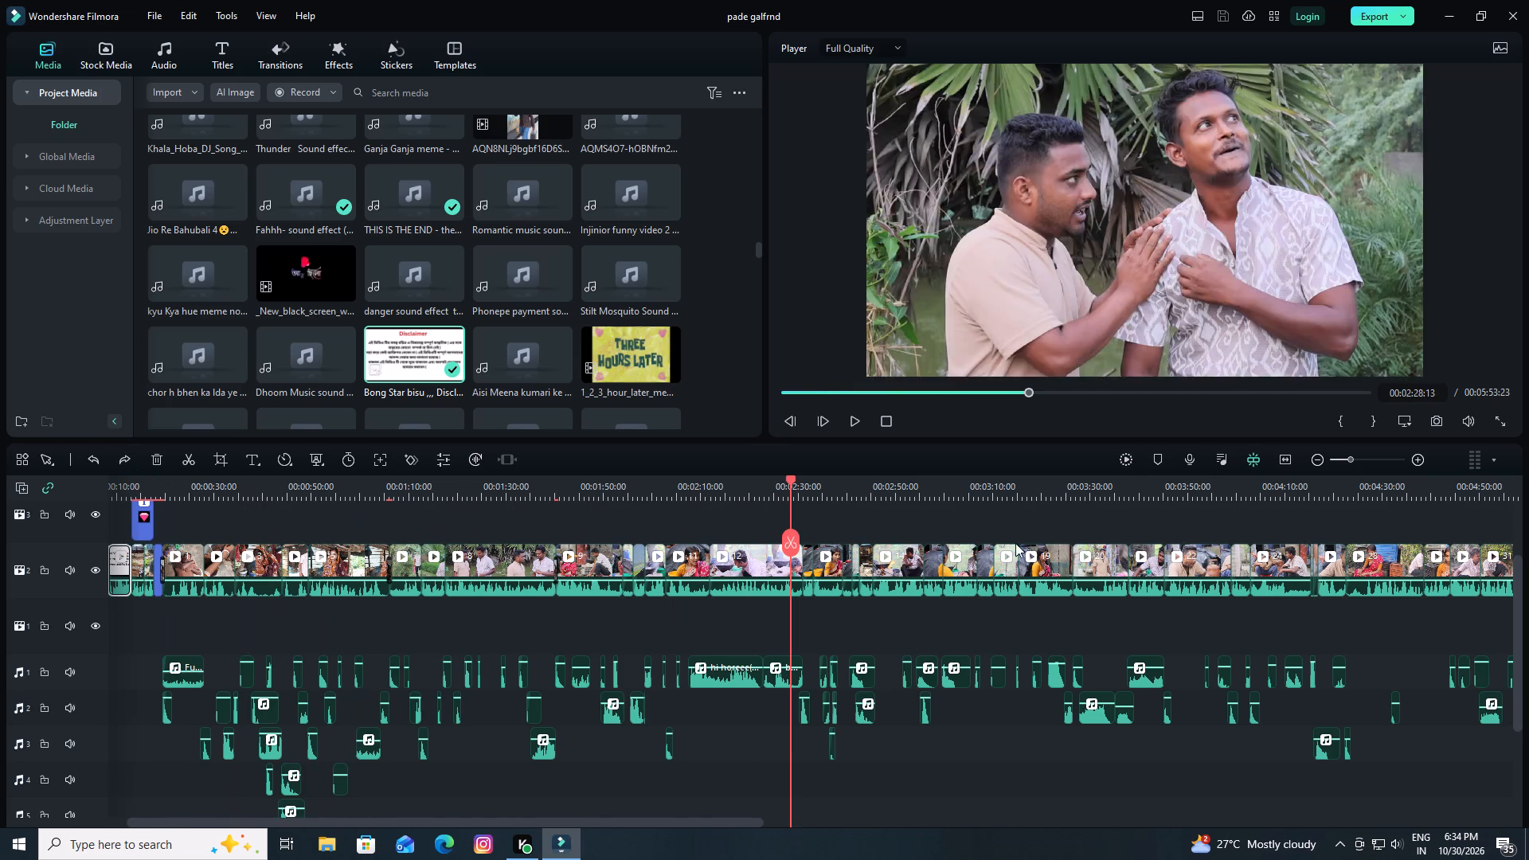
pyautogui.moveTo(1129, 486); pyautogui.dragTo(948, 487)
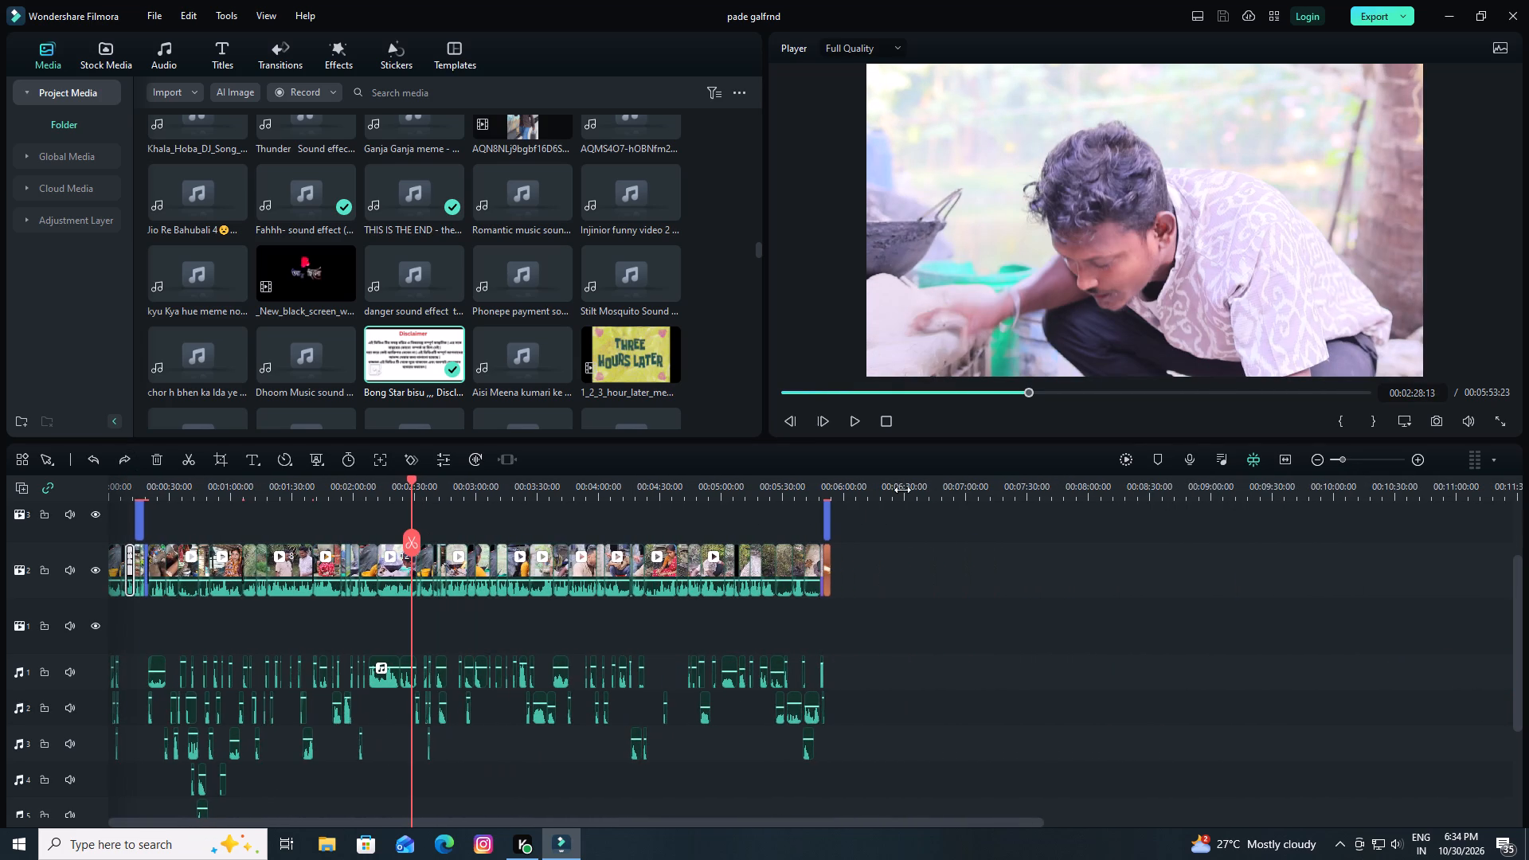
pyautogui.moveTo(598, 494); pyautogui.dragTo(764, 492)
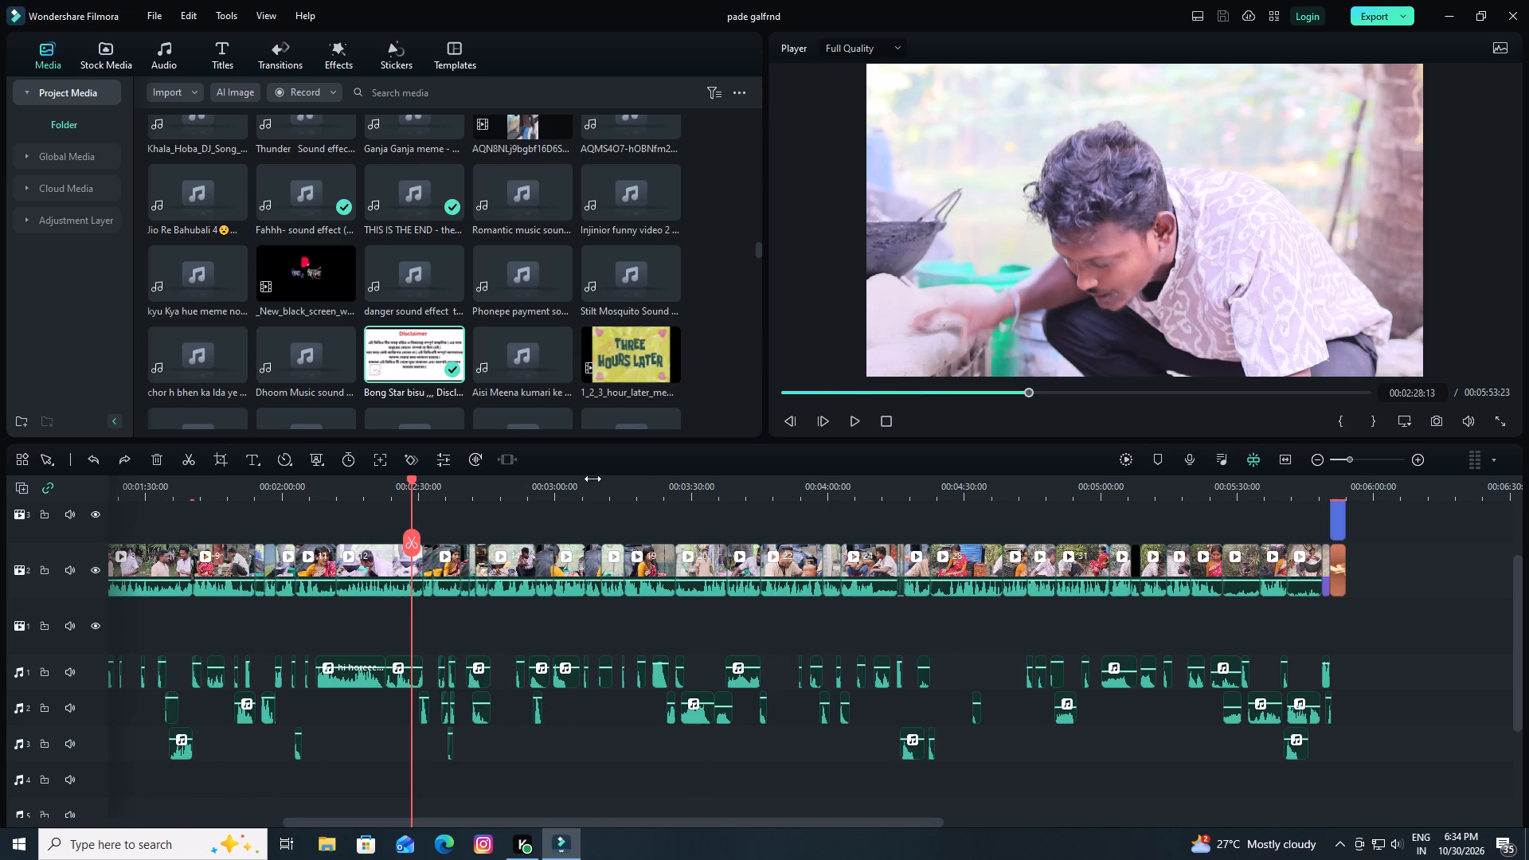
pyautogui.moveTo(412, 476); pyautogui.dragTo(804, 511)
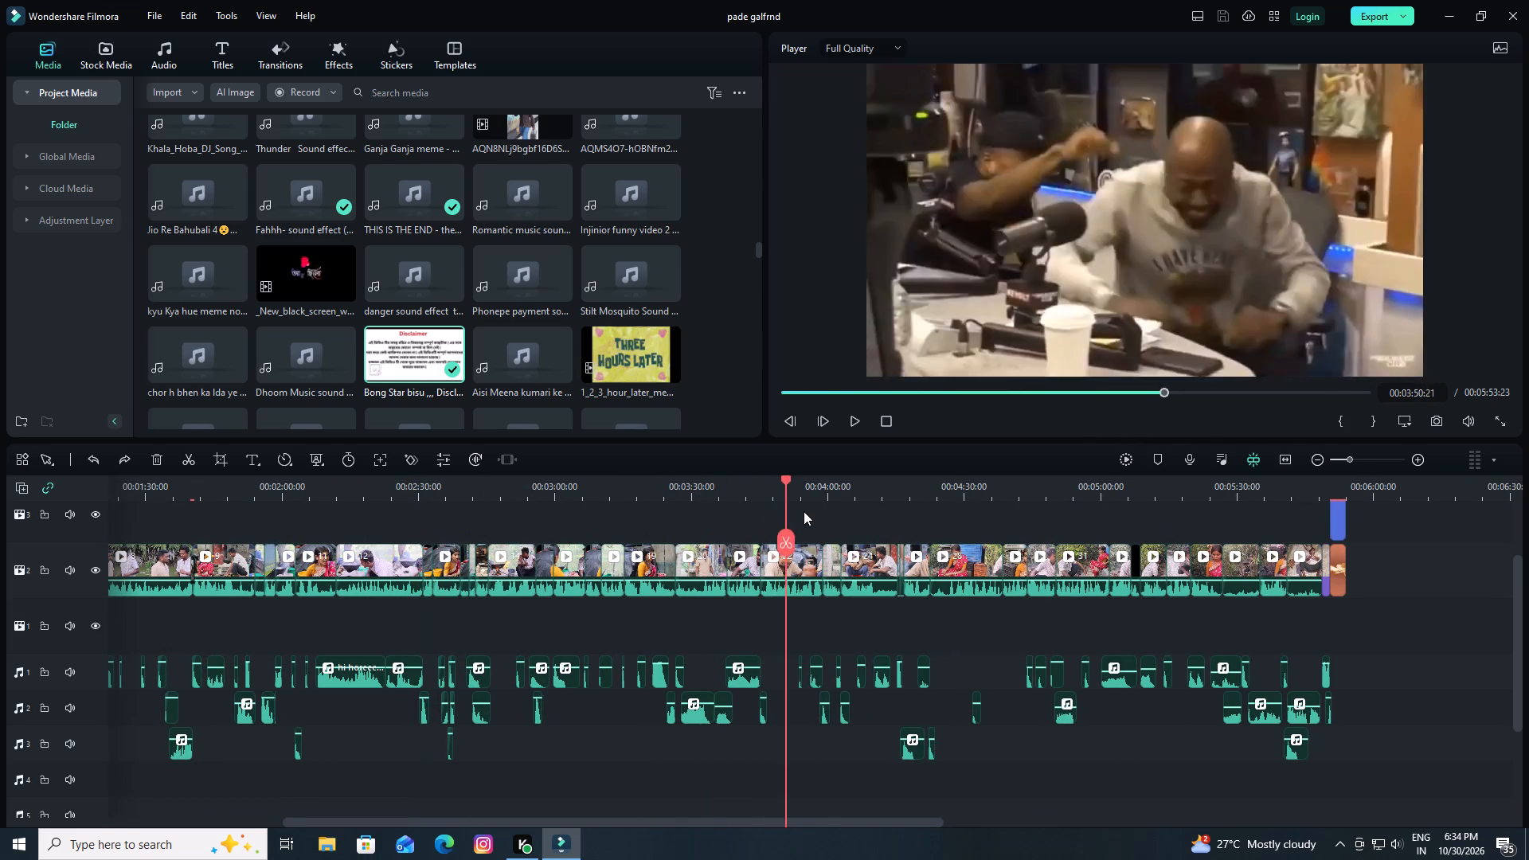
pyautogui.moveTo(804, 511); pyautogui.dragTo(854, 519)
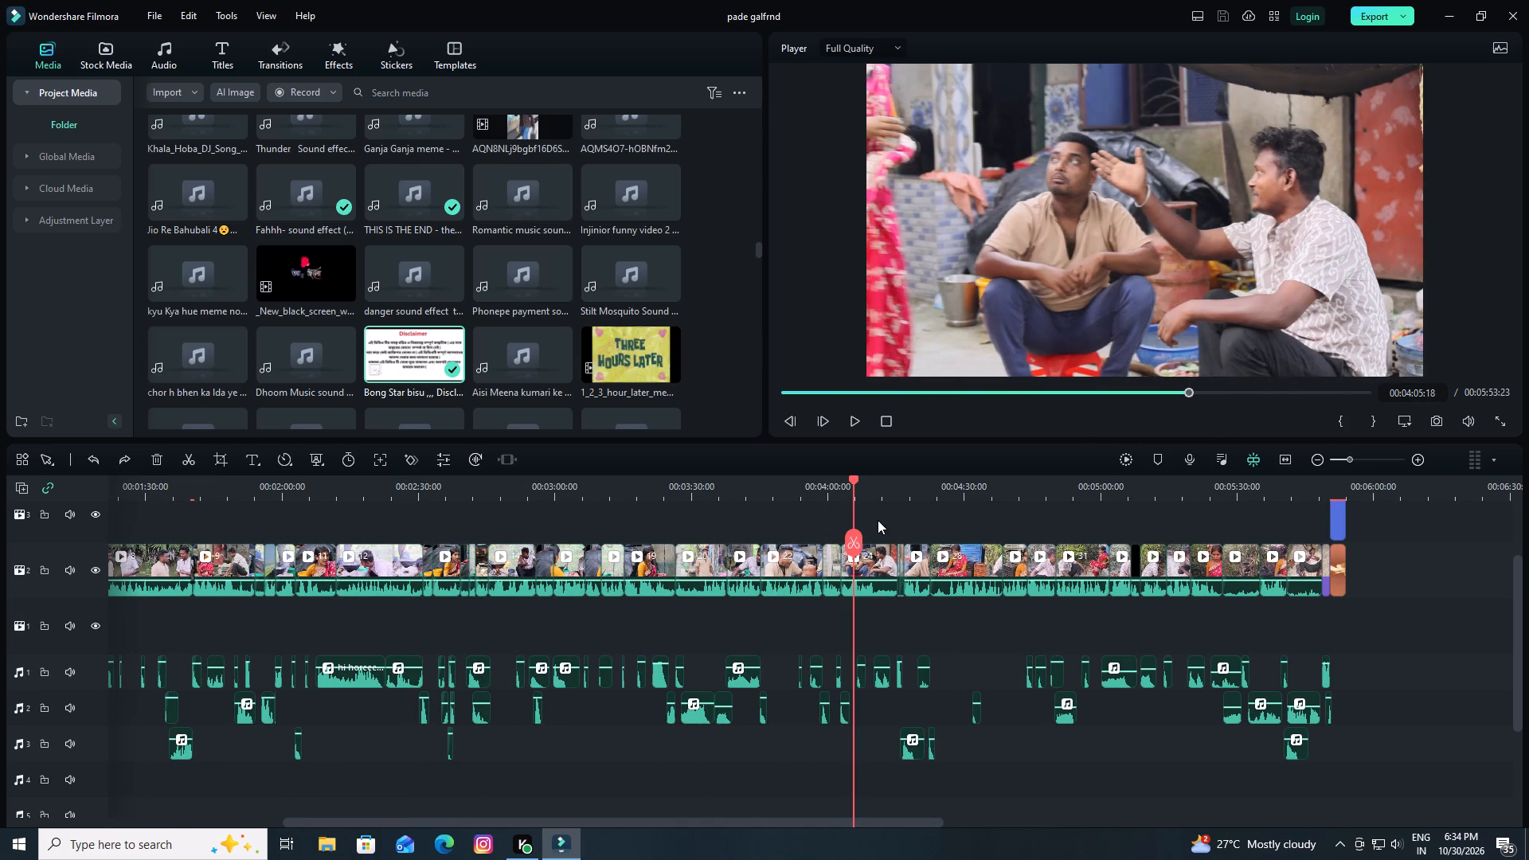
pyautogui.moveTo(873, 491); pyautogui.dragTo(943, 495)
pyautogui.moveTo(943, 495); pyautogui.dragTo(1147, 518)
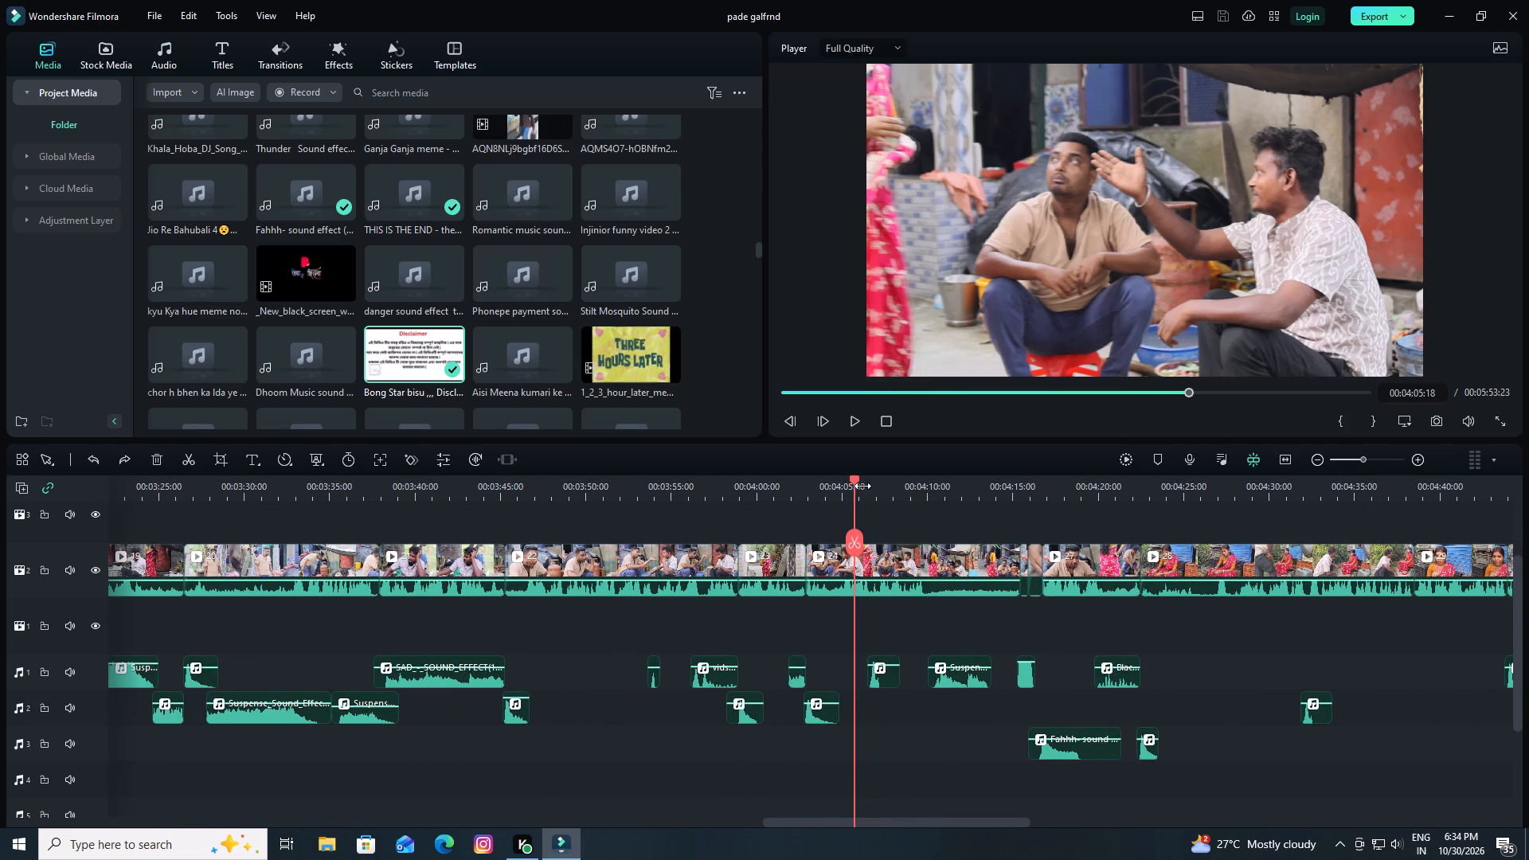
pyautogui.moveTo(854, 480); pyautogui.dragTo(792, 486)
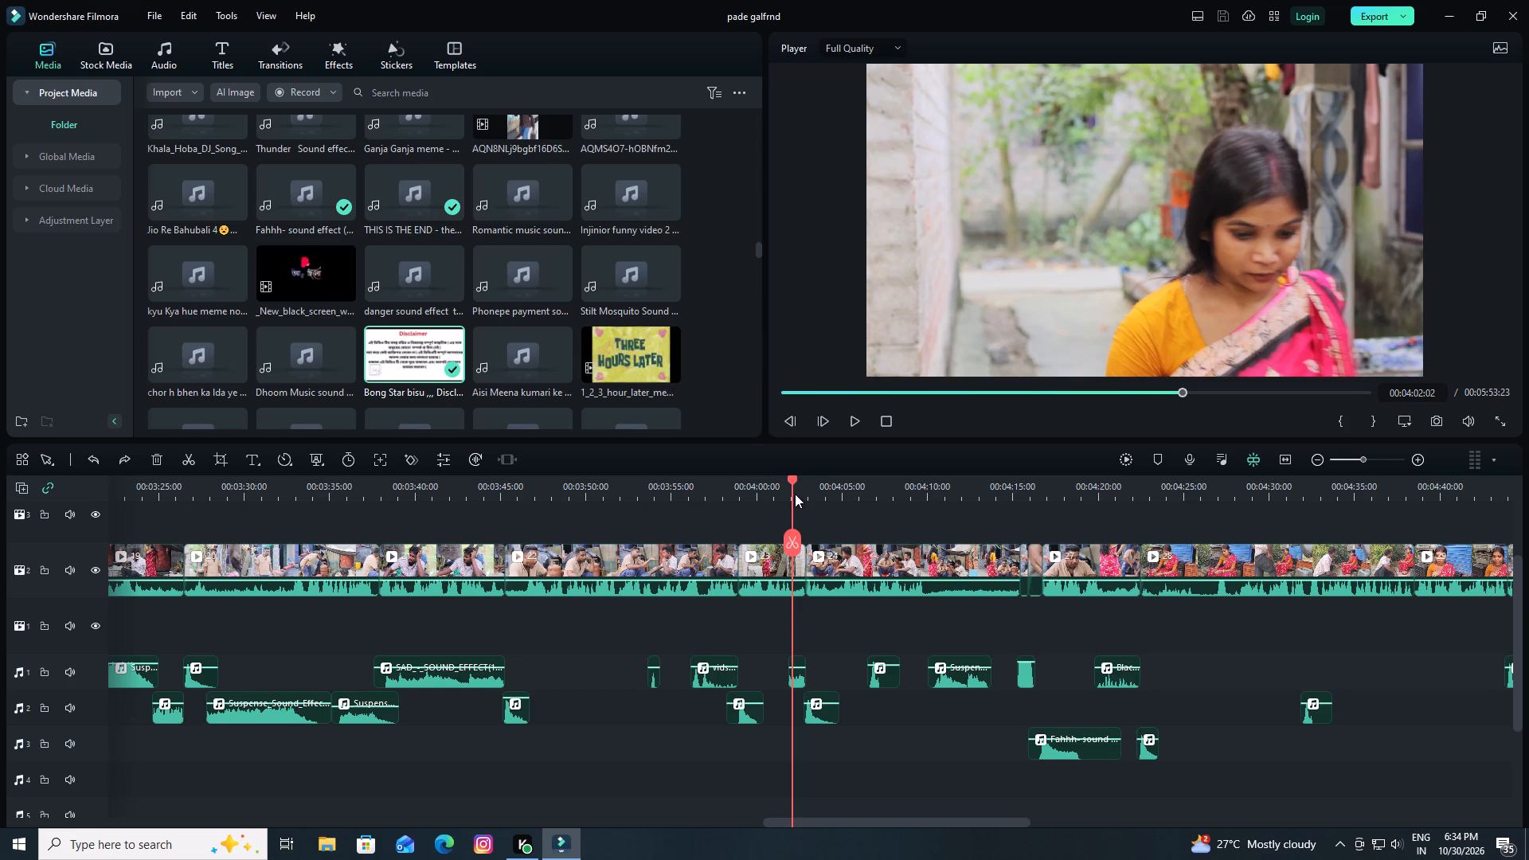
pyautogui.moveTo(792, 482); pyautogui.dragTo(783, 482)
pyautogui.press('space')
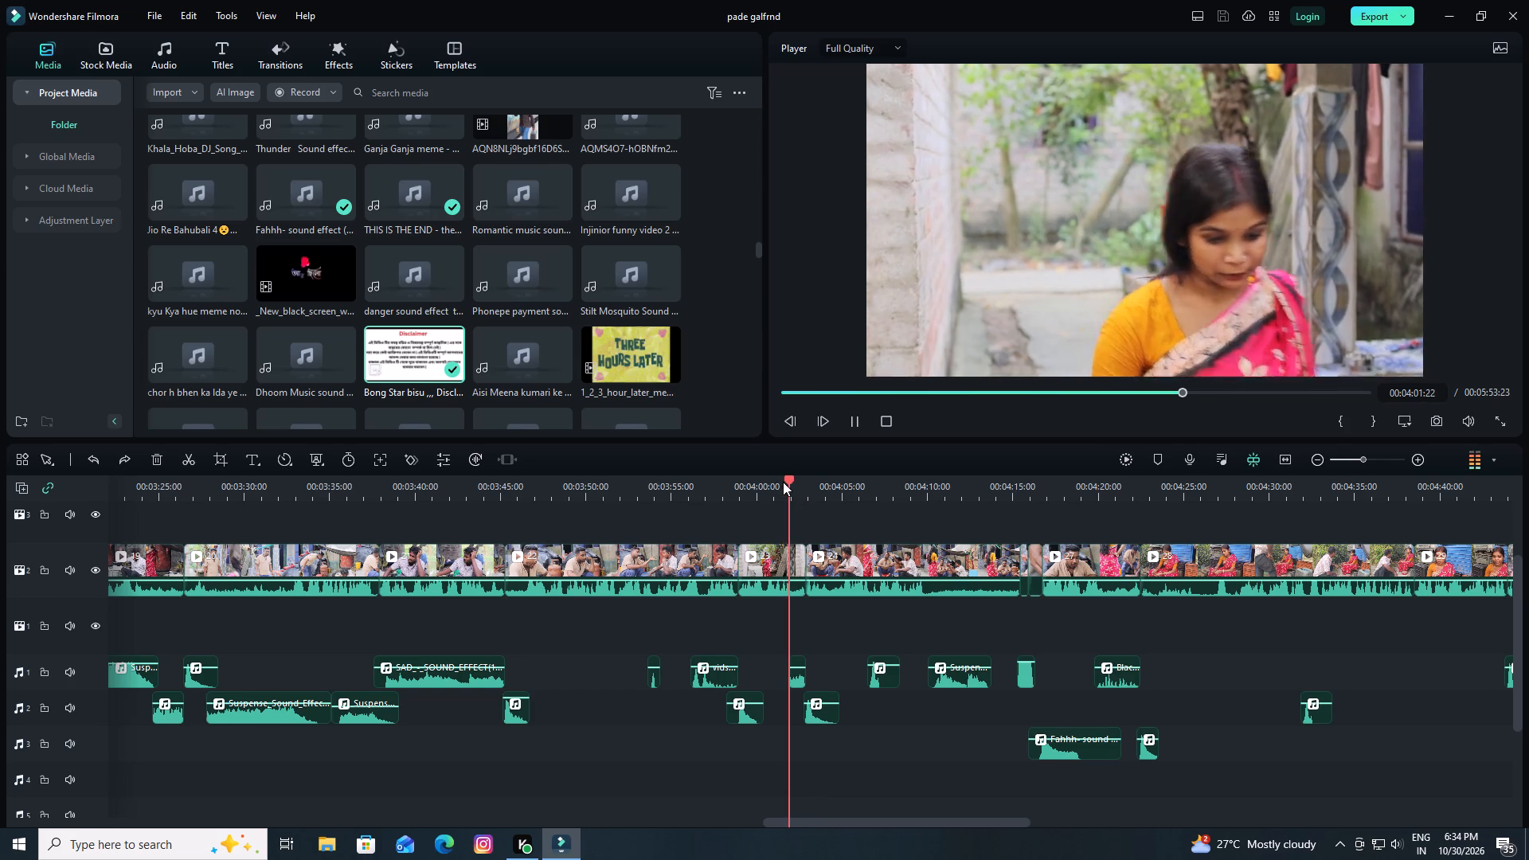
pyautogui.press('space')
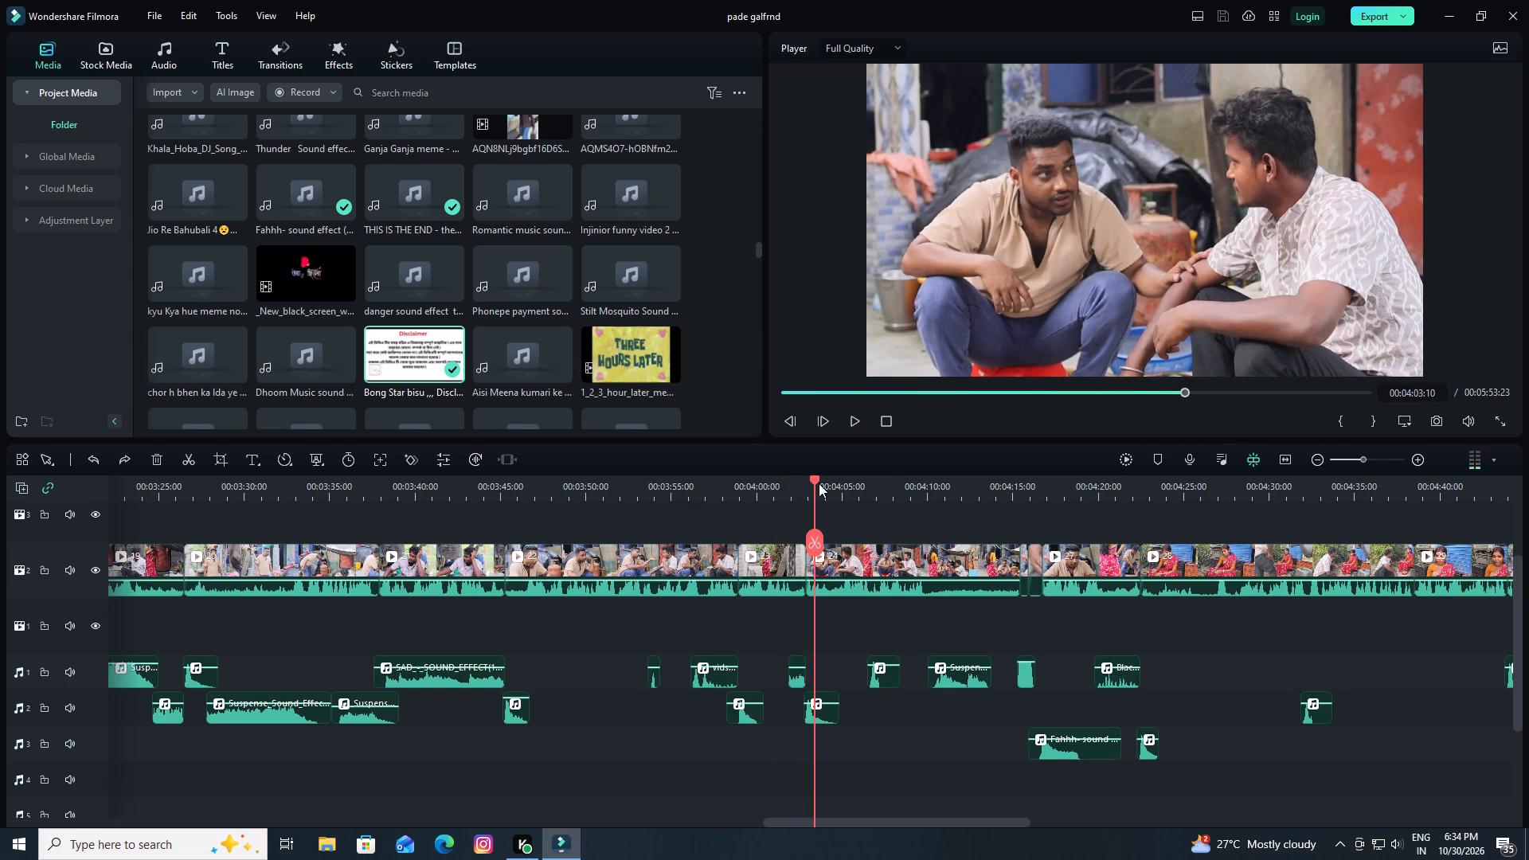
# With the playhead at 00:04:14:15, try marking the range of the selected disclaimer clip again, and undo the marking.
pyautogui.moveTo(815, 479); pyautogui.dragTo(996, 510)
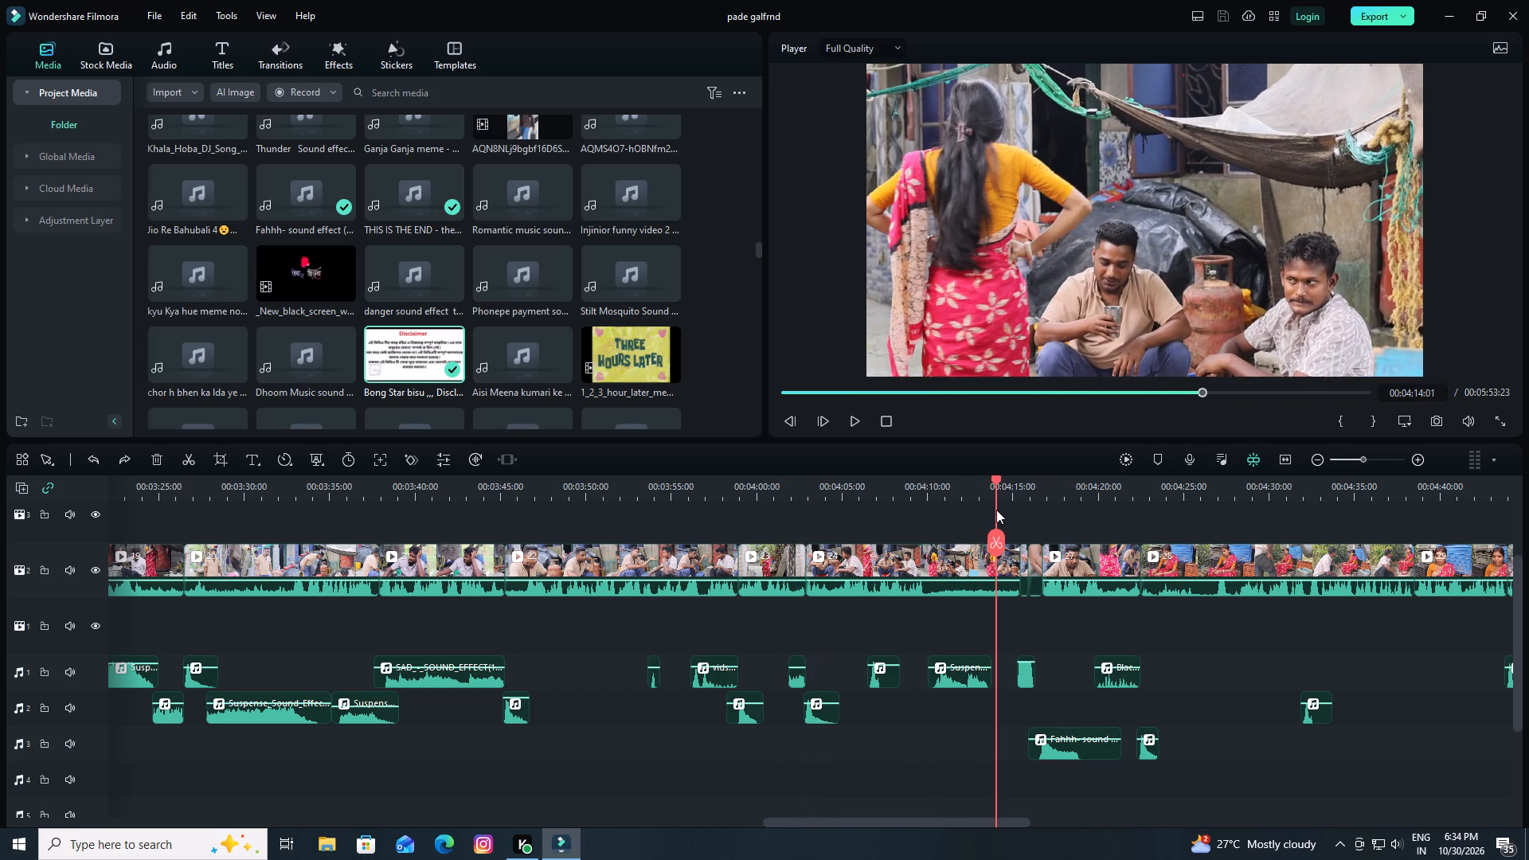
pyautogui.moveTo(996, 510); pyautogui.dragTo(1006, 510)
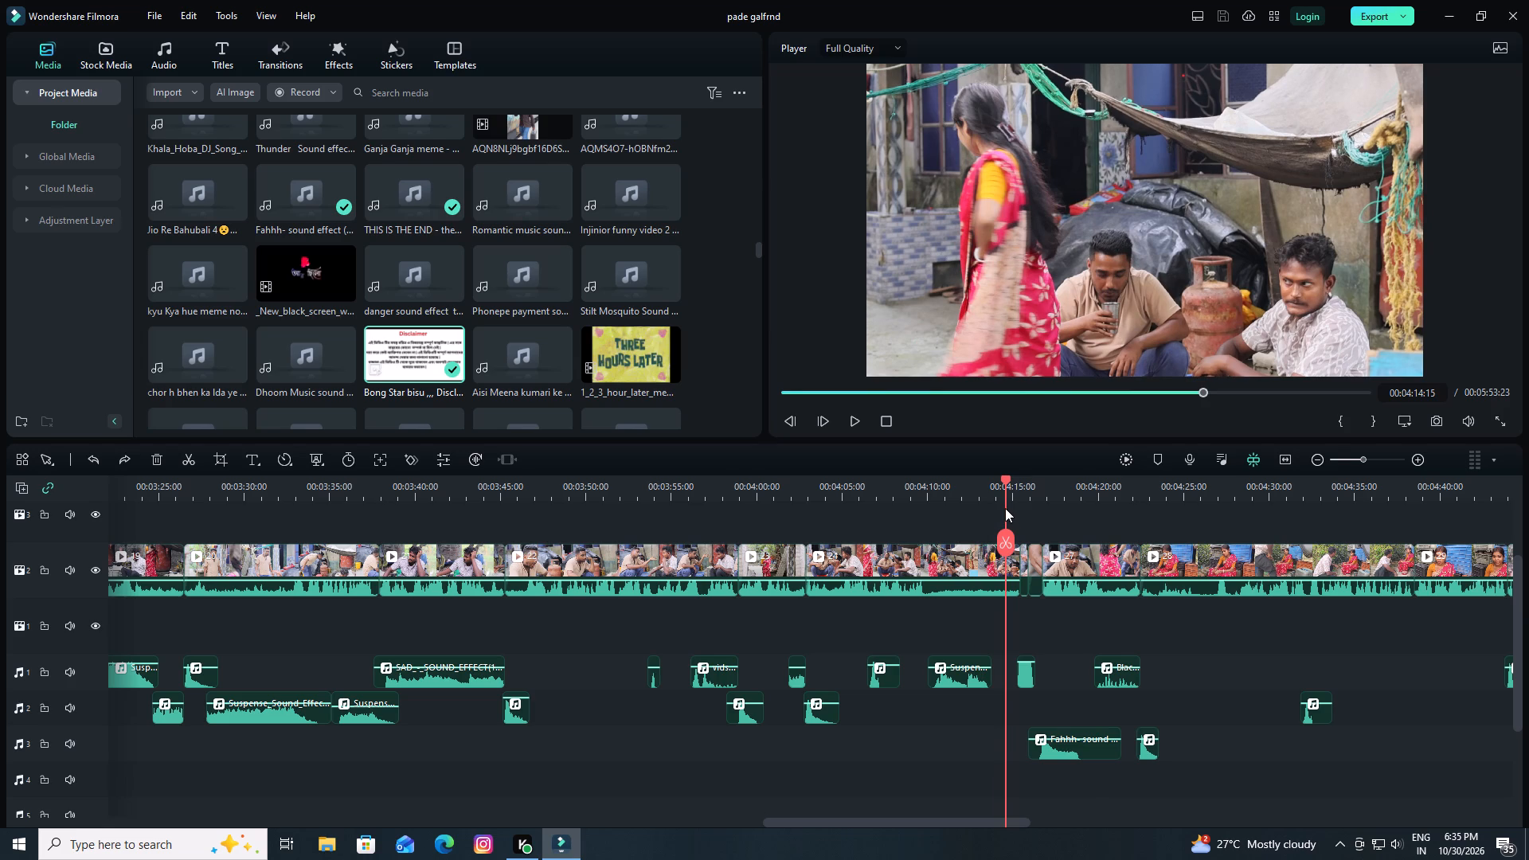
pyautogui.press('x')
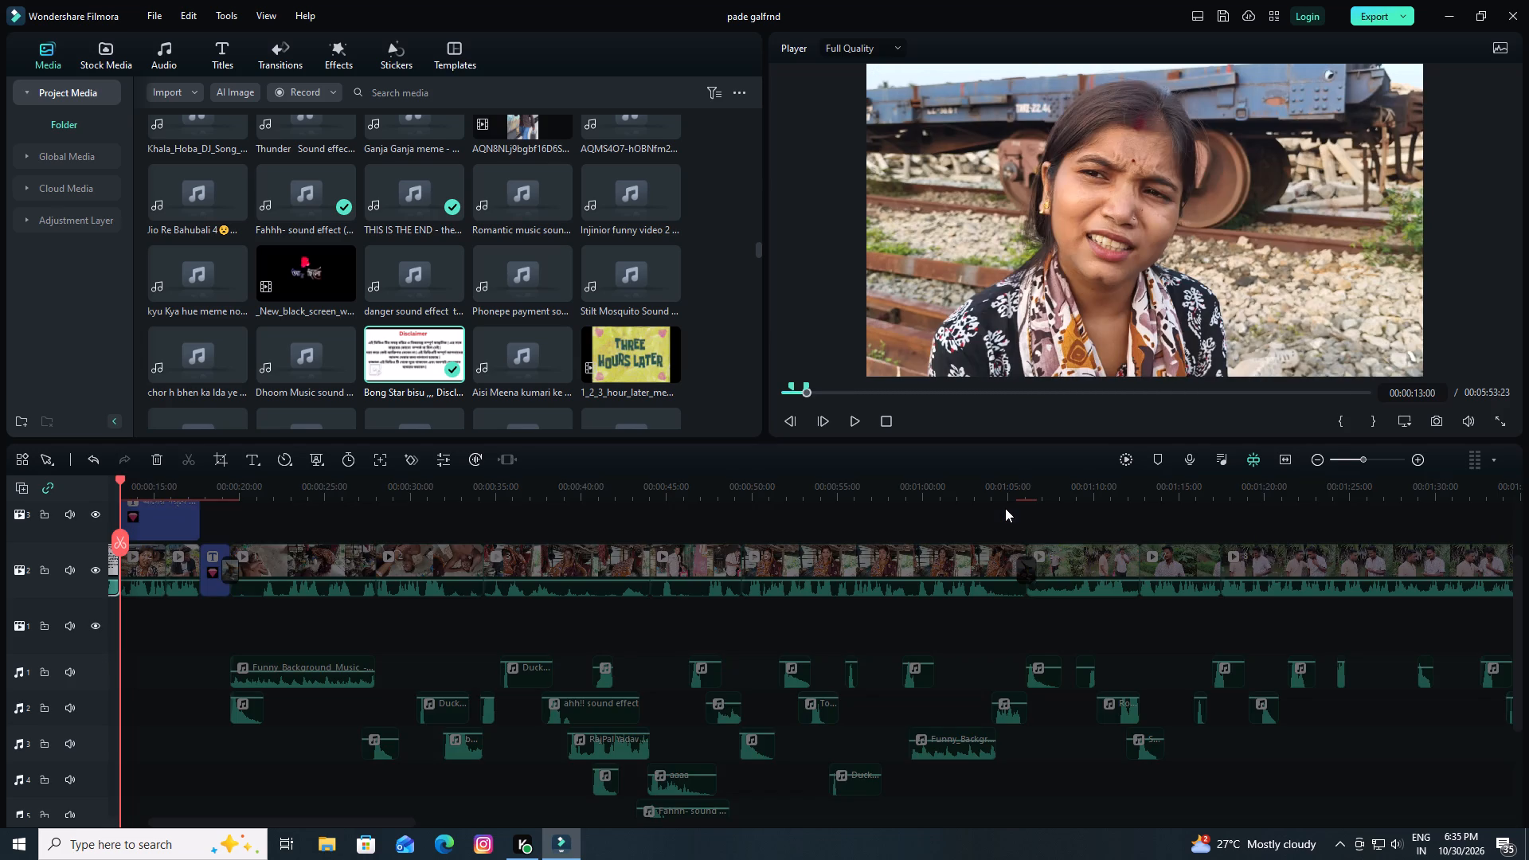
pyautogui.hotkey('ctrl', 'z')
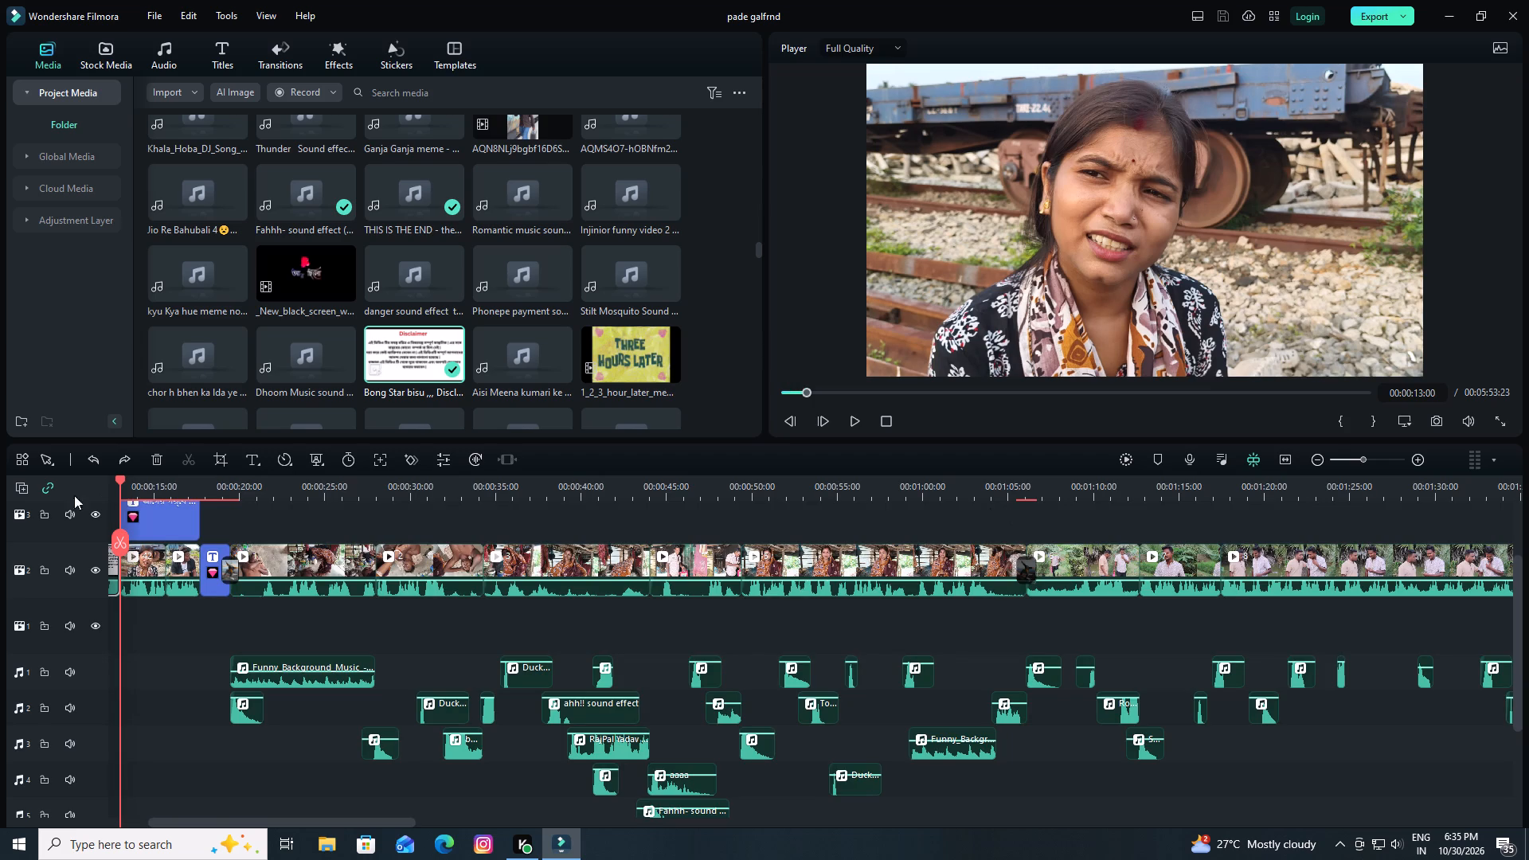
# Bring the playhead back to the courtyard scene at 00:04:14:10 and mark the range of the video clip there.
pyautogui.moveTo(118, 476); pyautogui.dragTo(118, 477)
pyautogui.moveTo(118, 477); pyautogui.dragTo(1291, 660)
pyautogui.moveTo(1313, 493); pyautogui.dragTo(1083, 491)
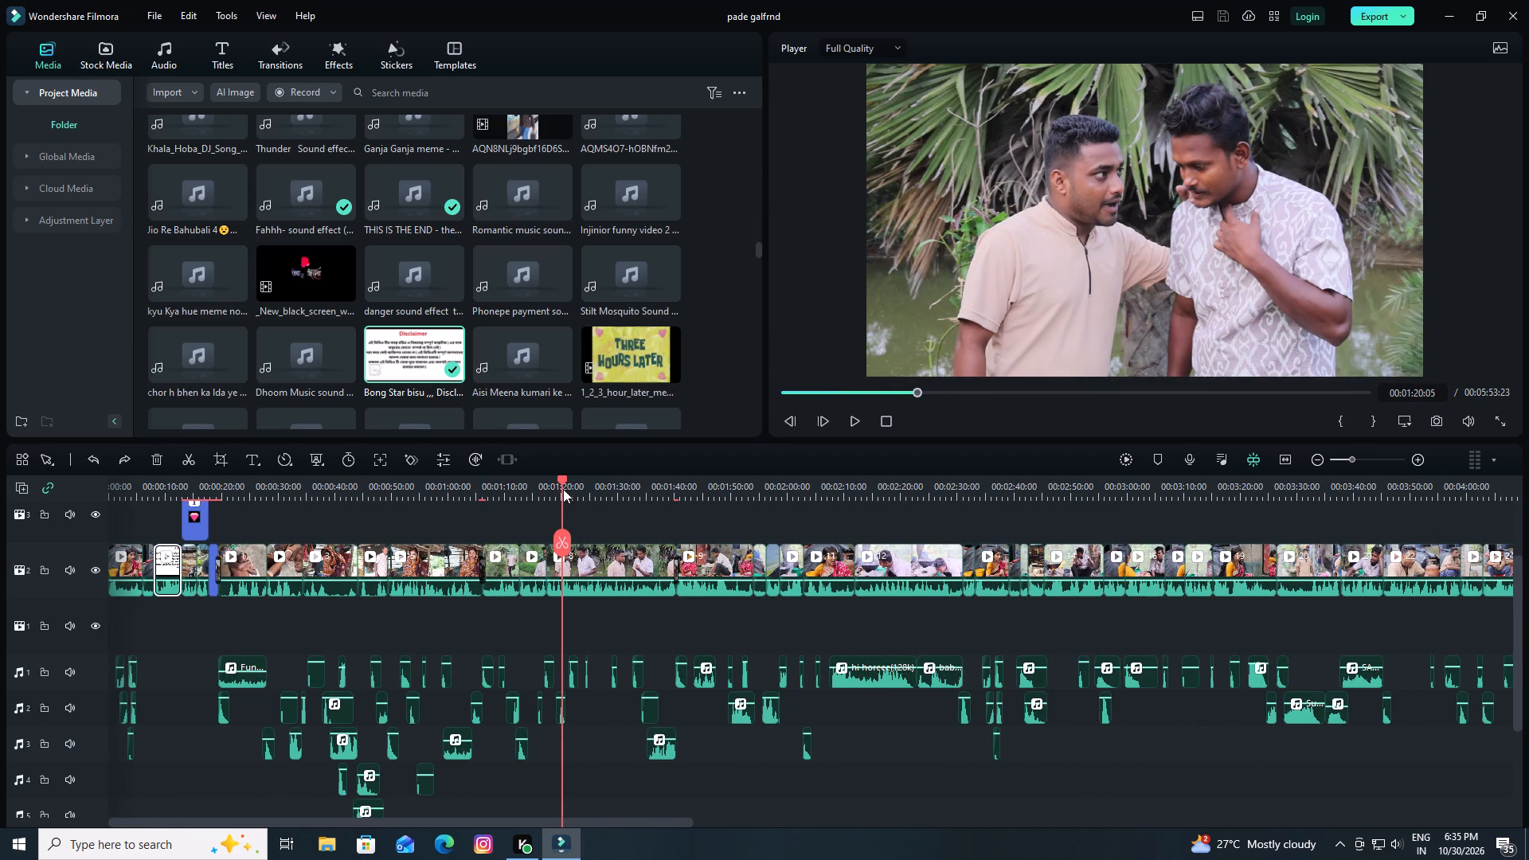
pyautogui.moveTo(562, 479); pyautogui.dragTo(764, 502)
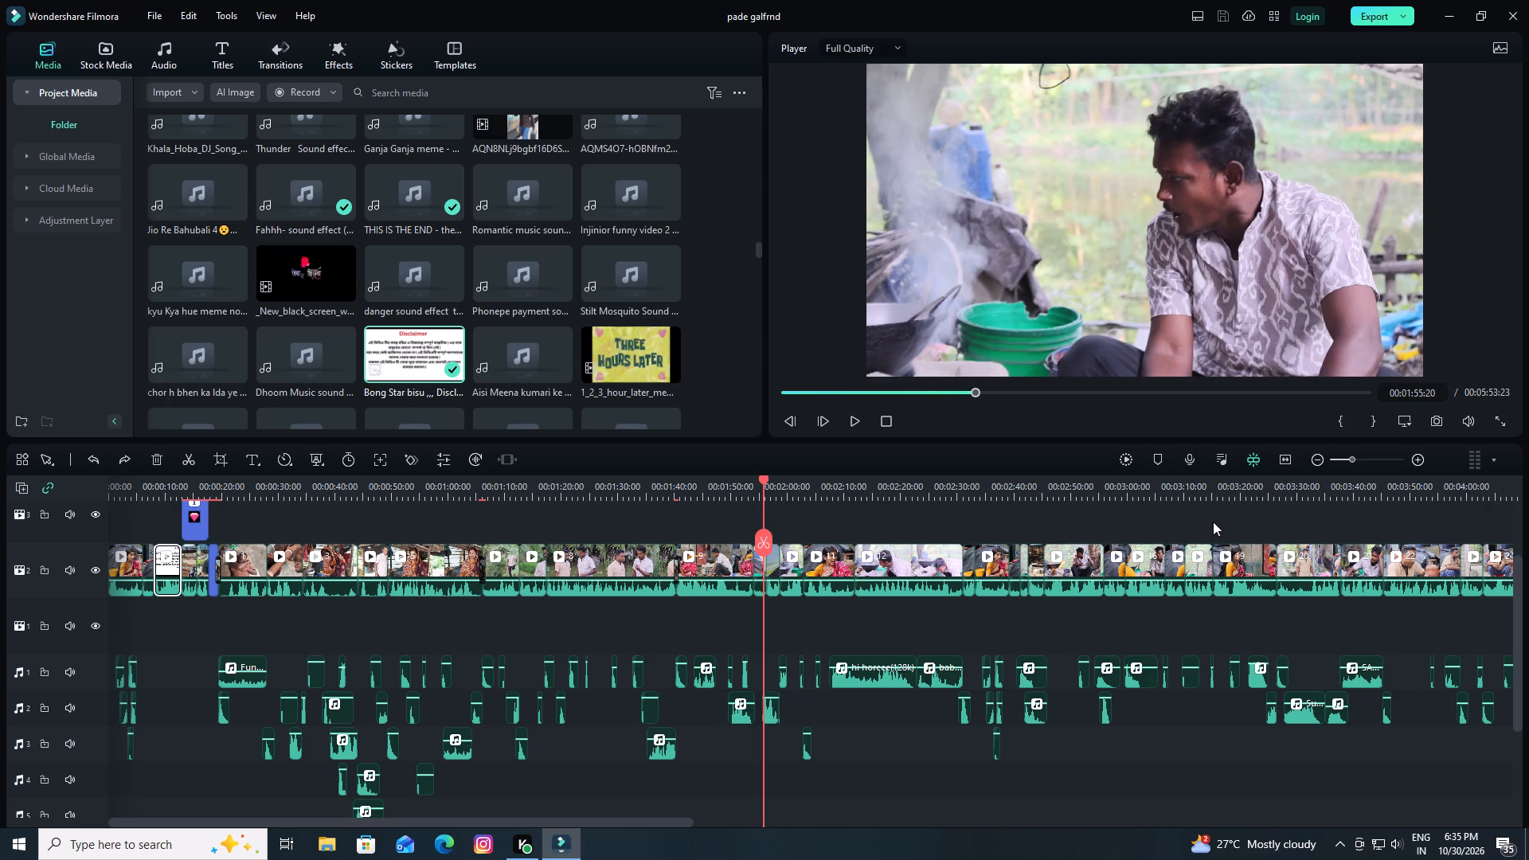
pyautogui.moveTo(1194, 490); pyautogui.dragTo(1014, 490)
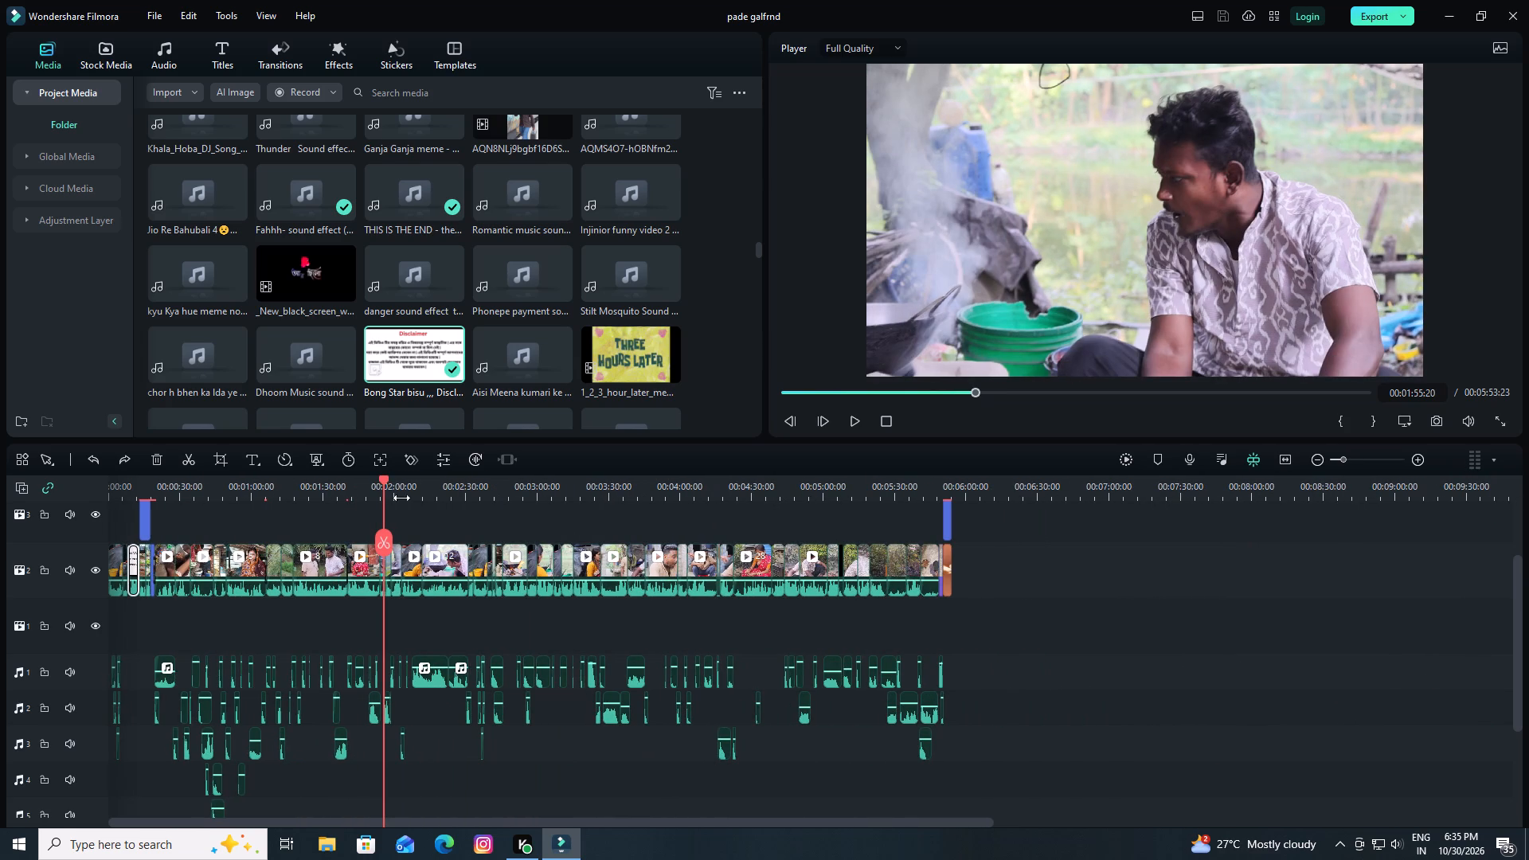
pyautogui.moveTo(386, 479); pyautogui.dragTo(722, 498)
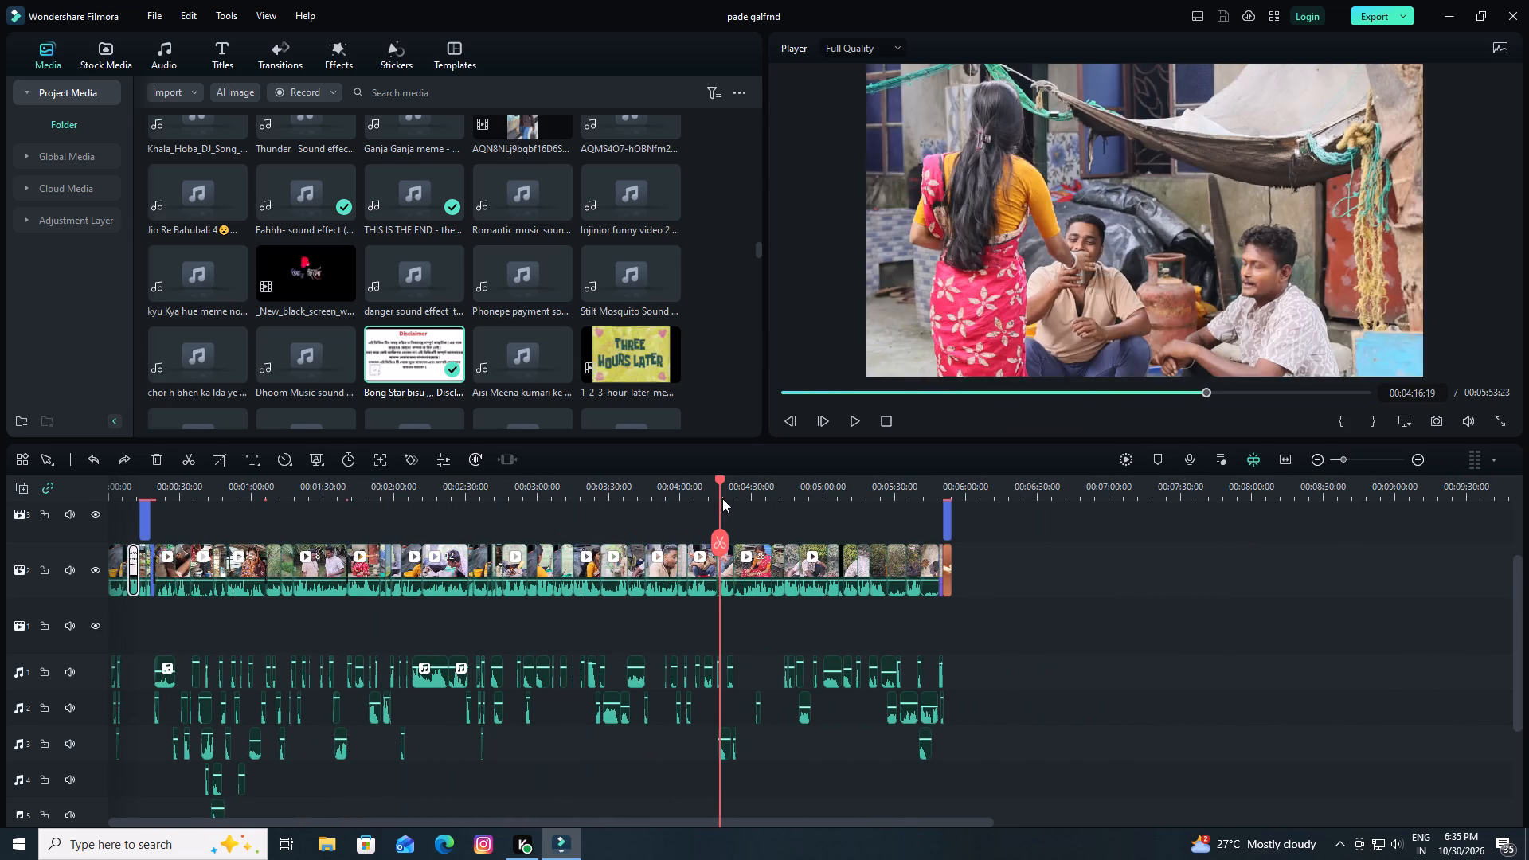
pyautogui.moveTo(722, 498); pyautogui.dragTo(714, 501)
pyautogui.moveTo(755, 490); pyautogui.dragTo(814, 488)
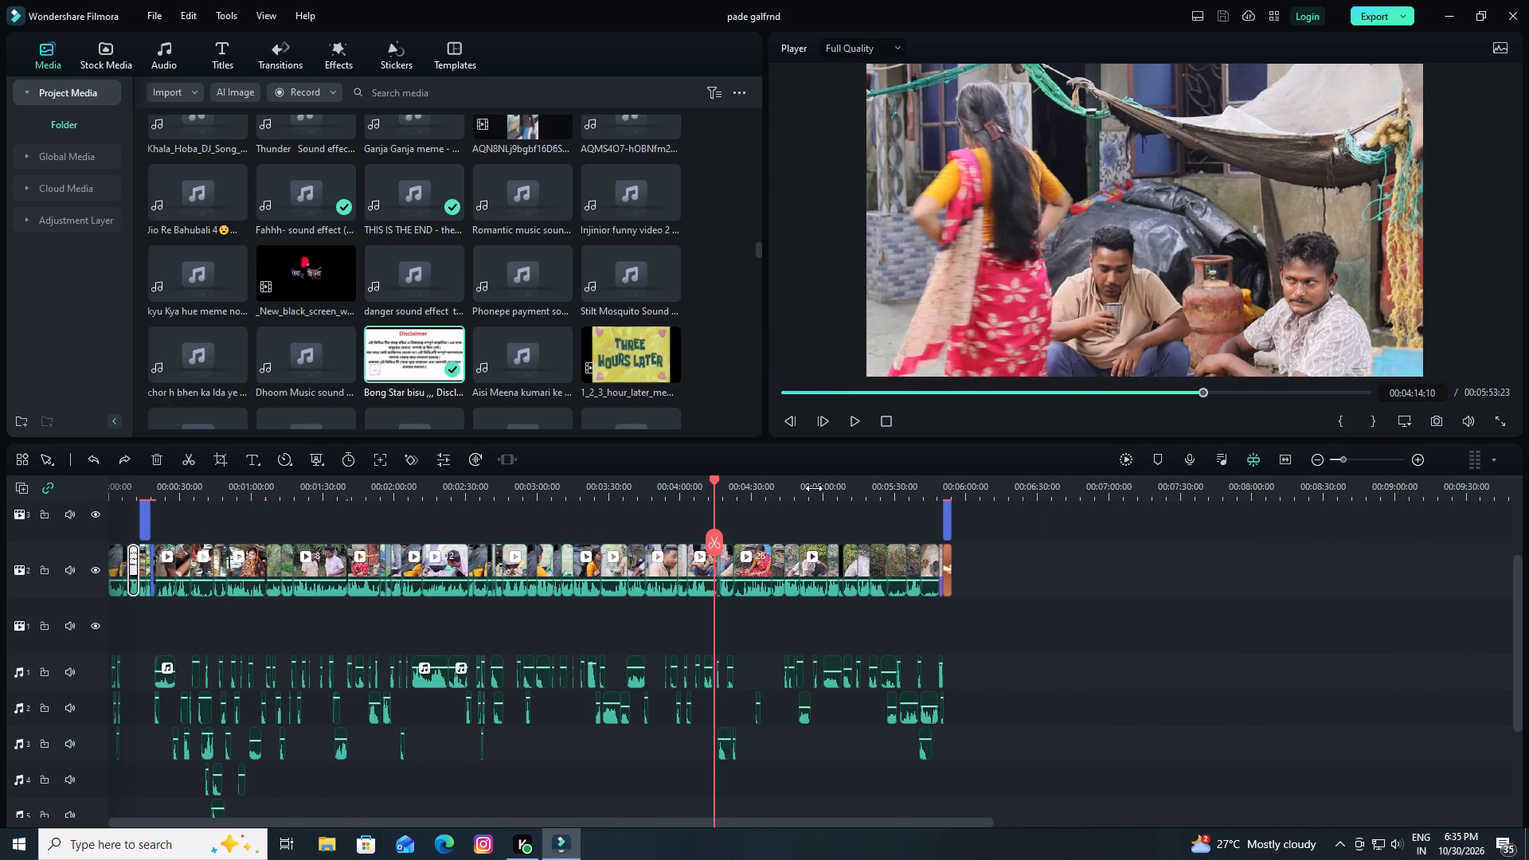
pyautogui.moveTo(814, 488); pyautogui.dragTo(1154, 521)
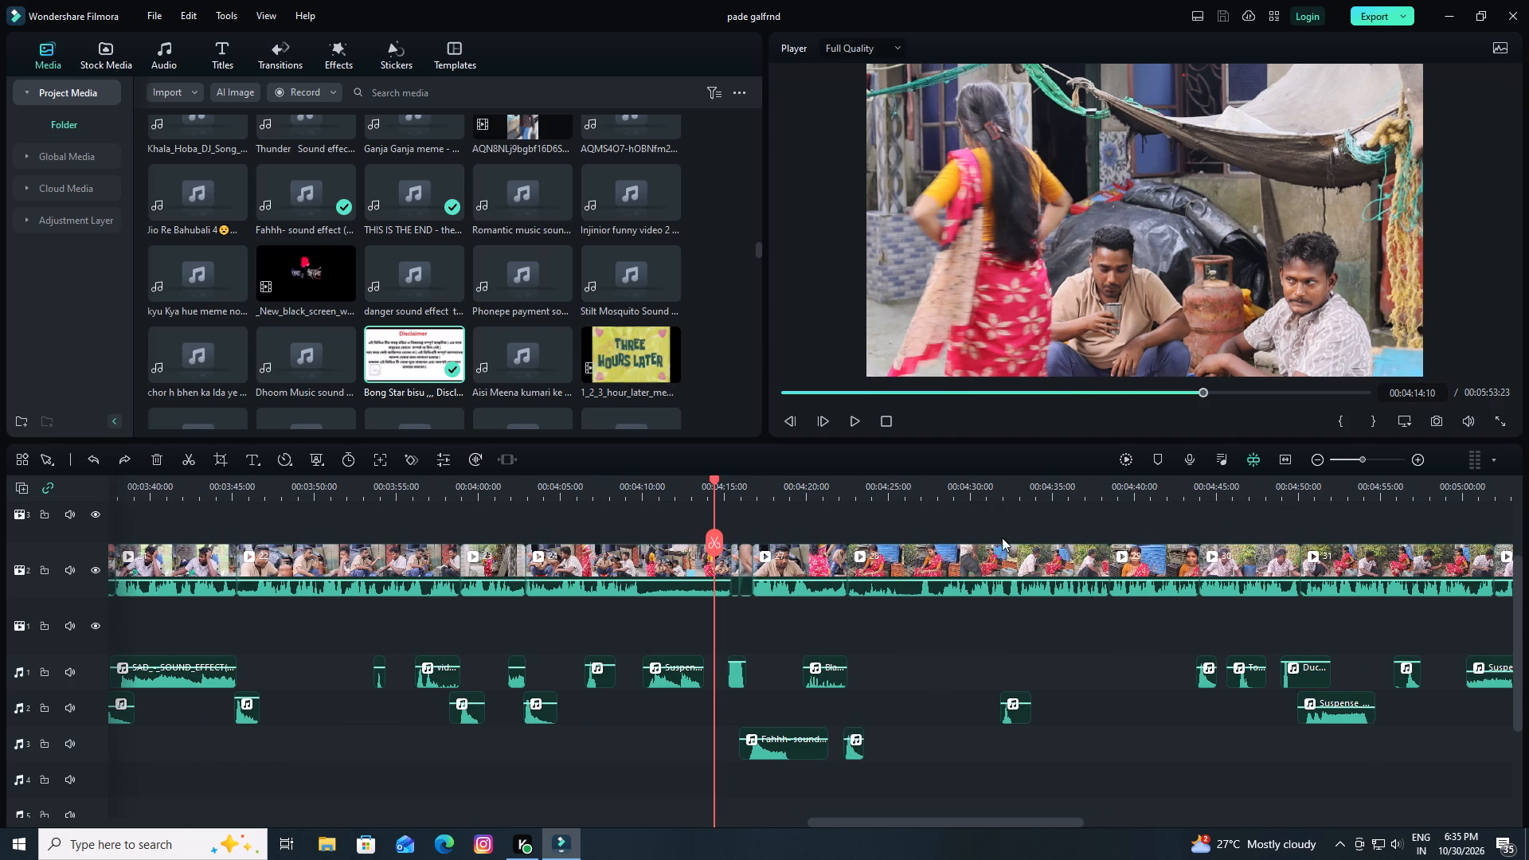
pyautogui.click(865, 614)
pyautogui.press('x')
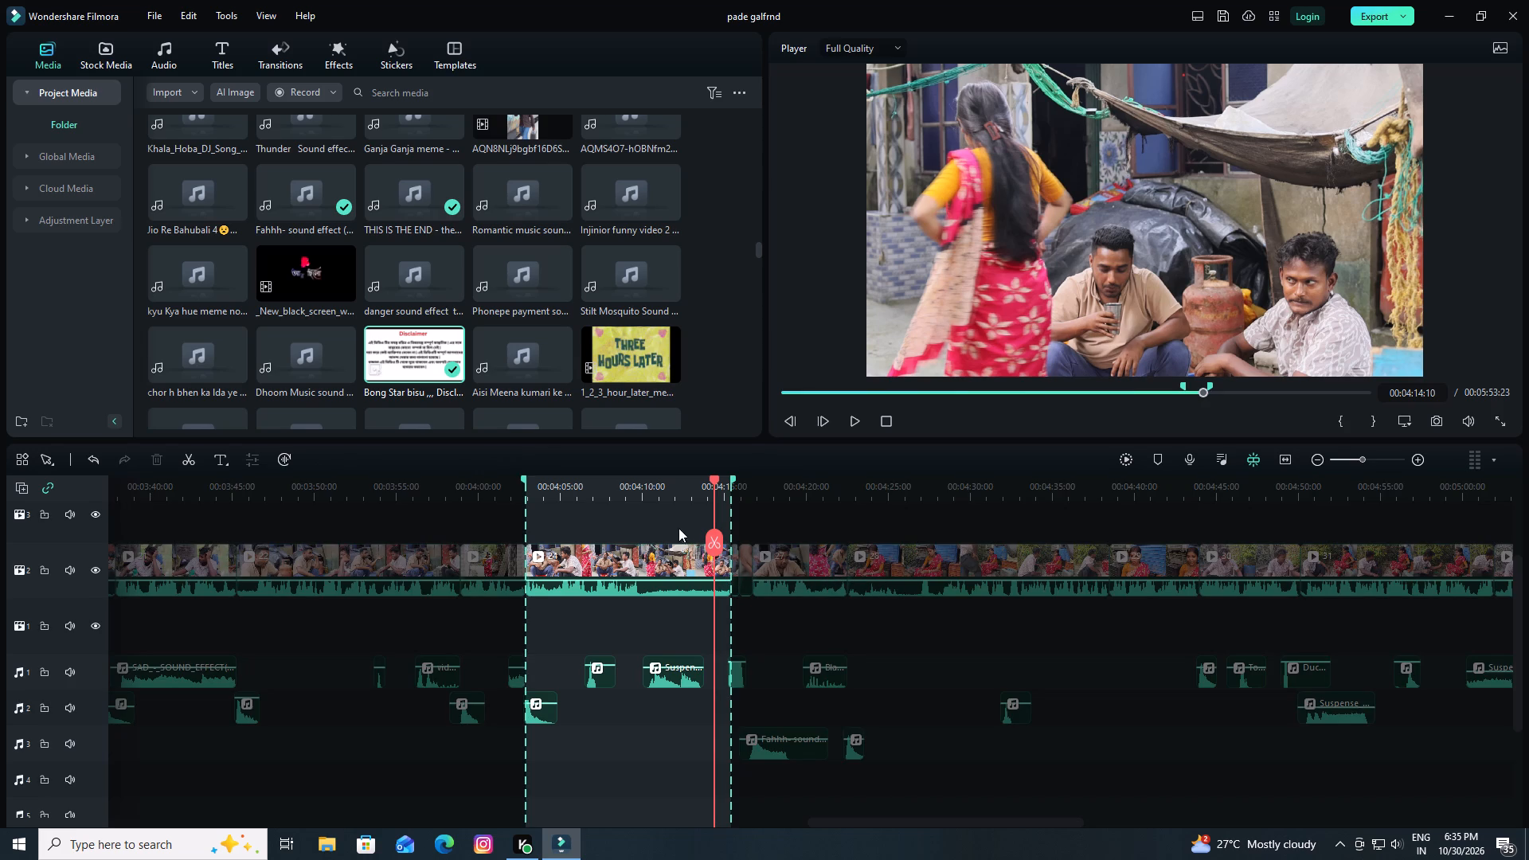
# Adjust the marked range to run from about 00:04:14:16, as the woman turns, to about 00:04:23.
pyautogui.moveTo(732, 485); pyautogui.dragTo(780, 486)
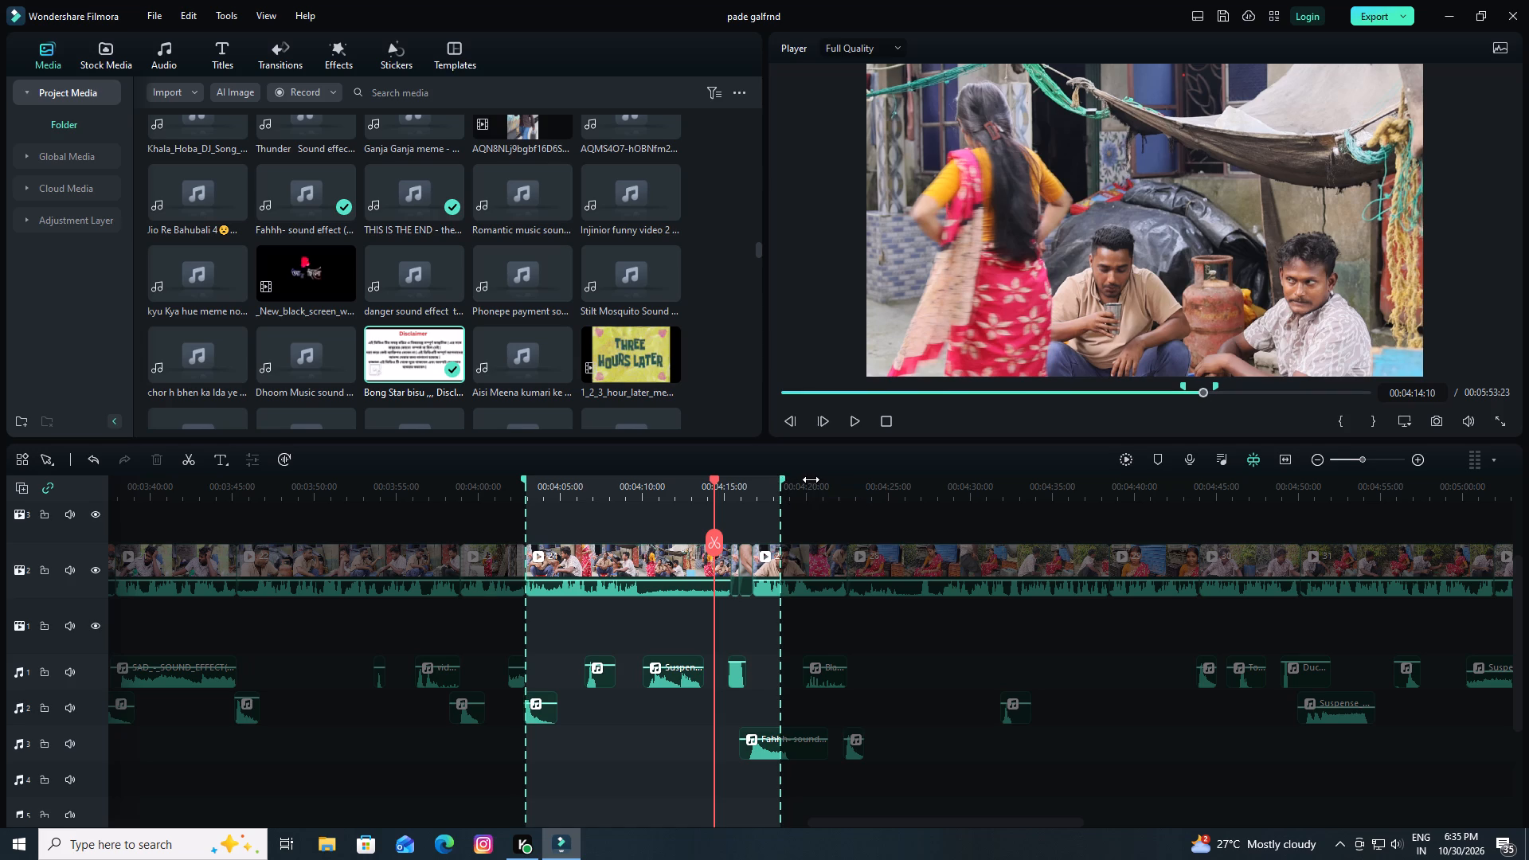
pyautogui.moveTo(782, 482); pyautogui.dragTo(812, 482)
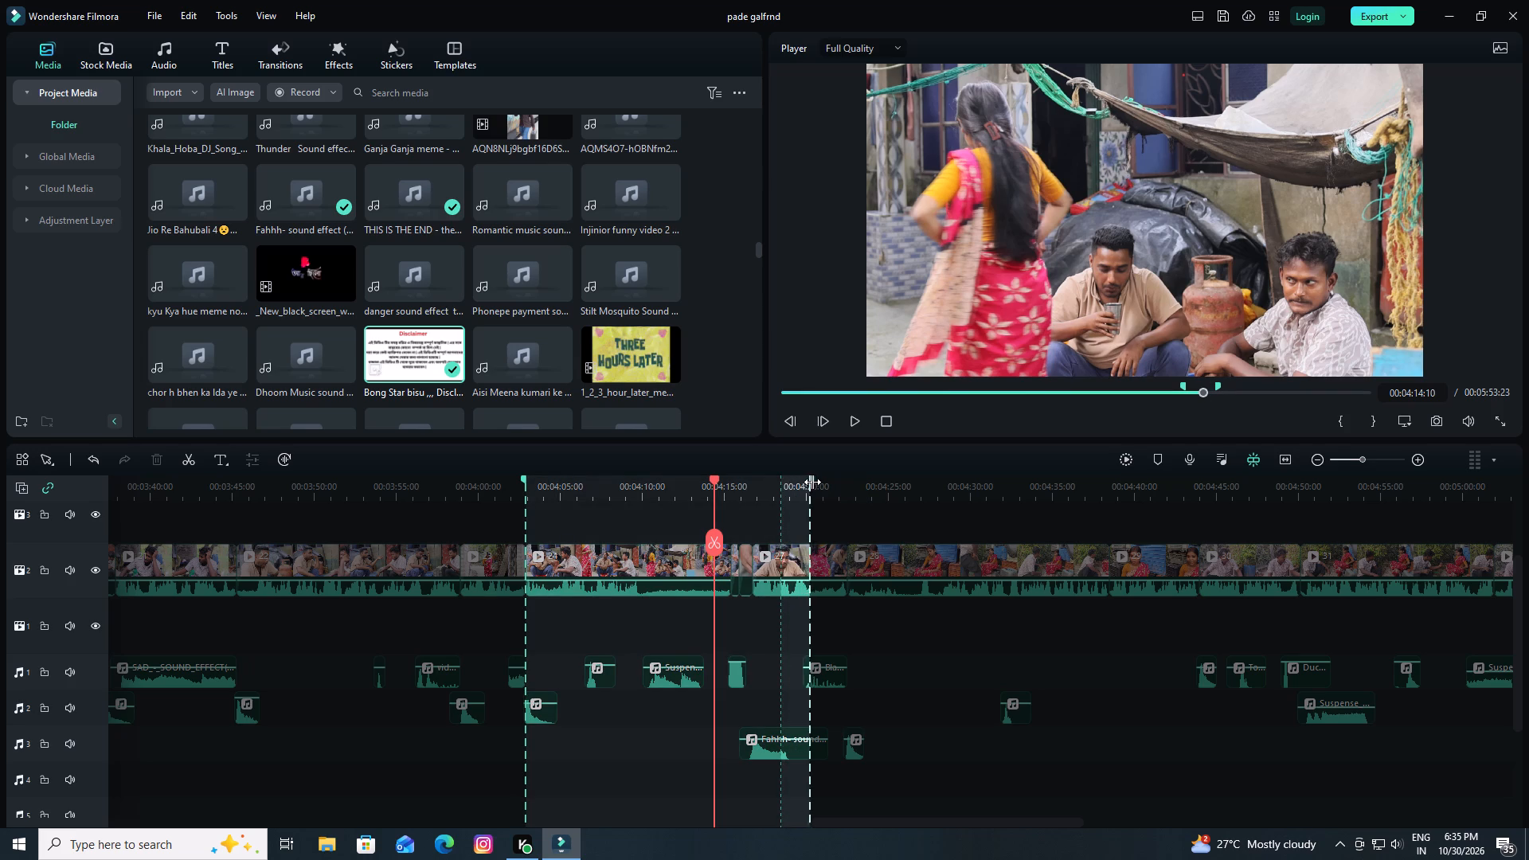
pyautogui.moveTo(812, 482); pyautogui.dragTo(822, 482)
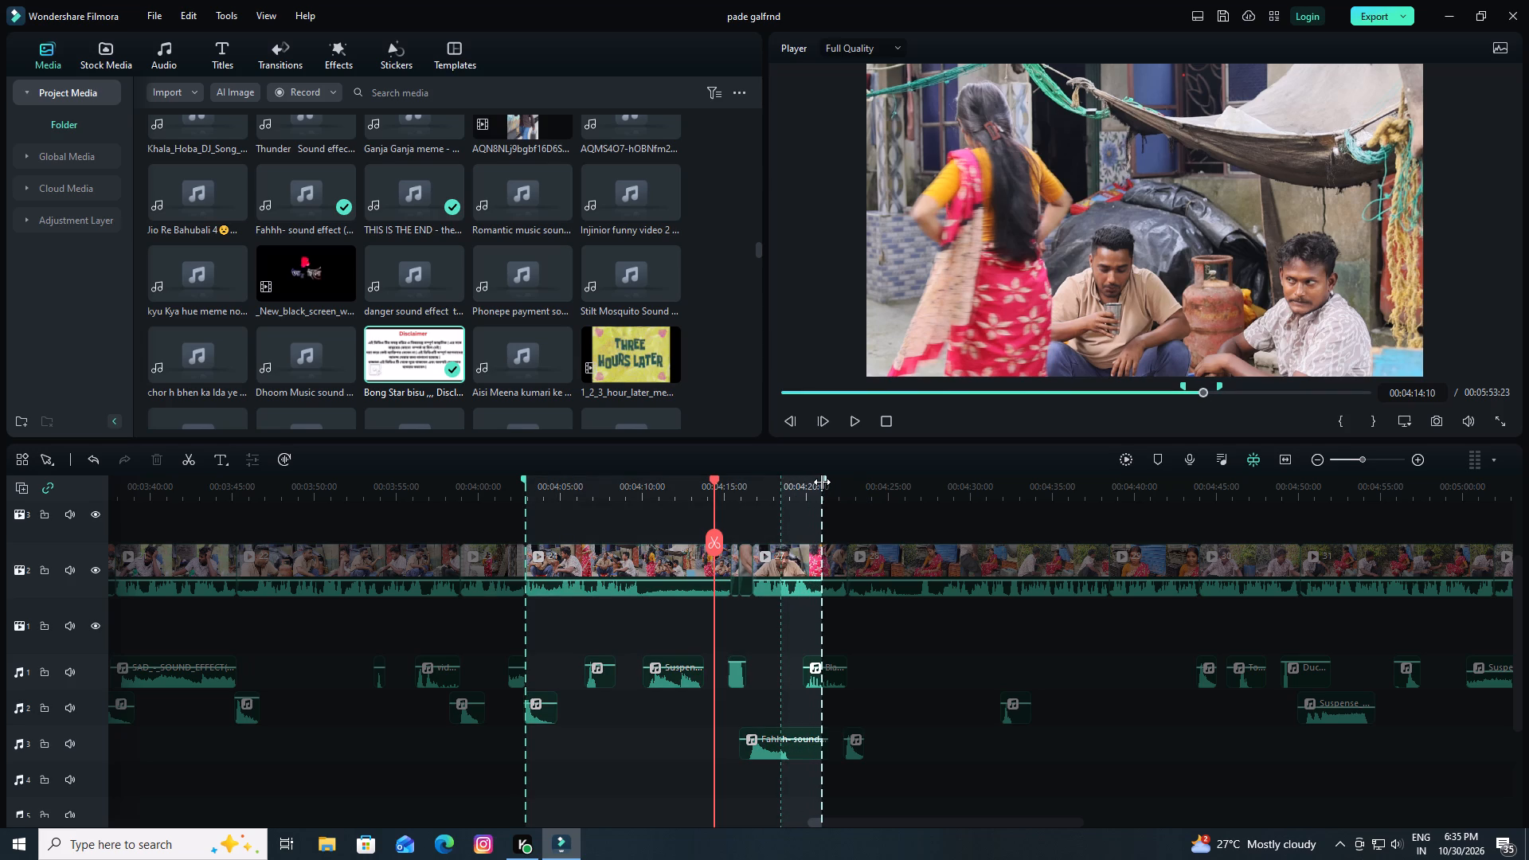
pyautogui.moveTo(822, 482); pyautogui.dragTo(855, 482)
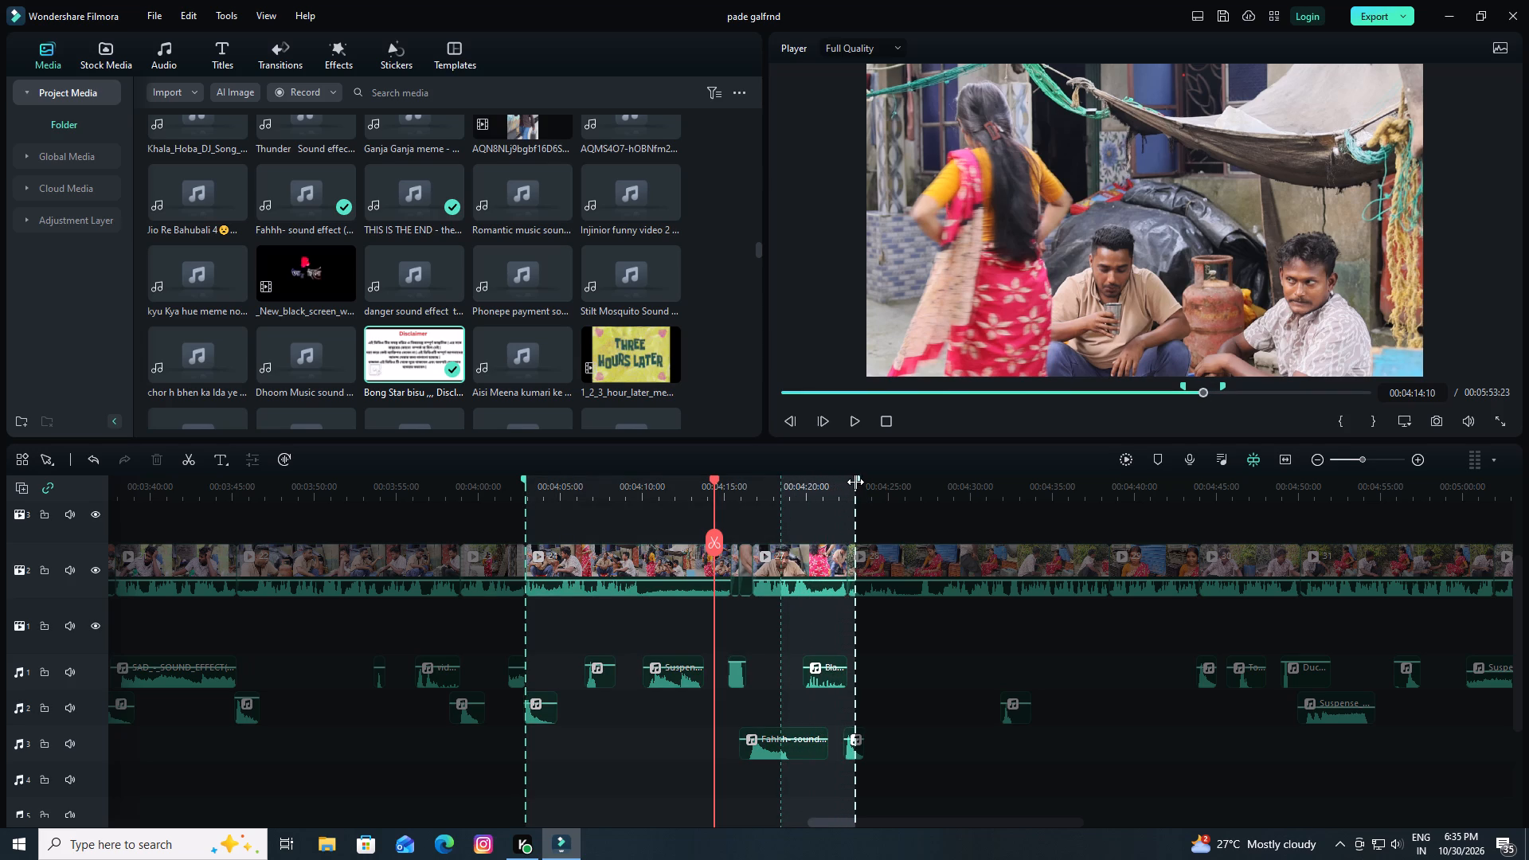
pyautogui.moveTo(855, 482); pyautogui.dragTo(862, 482)
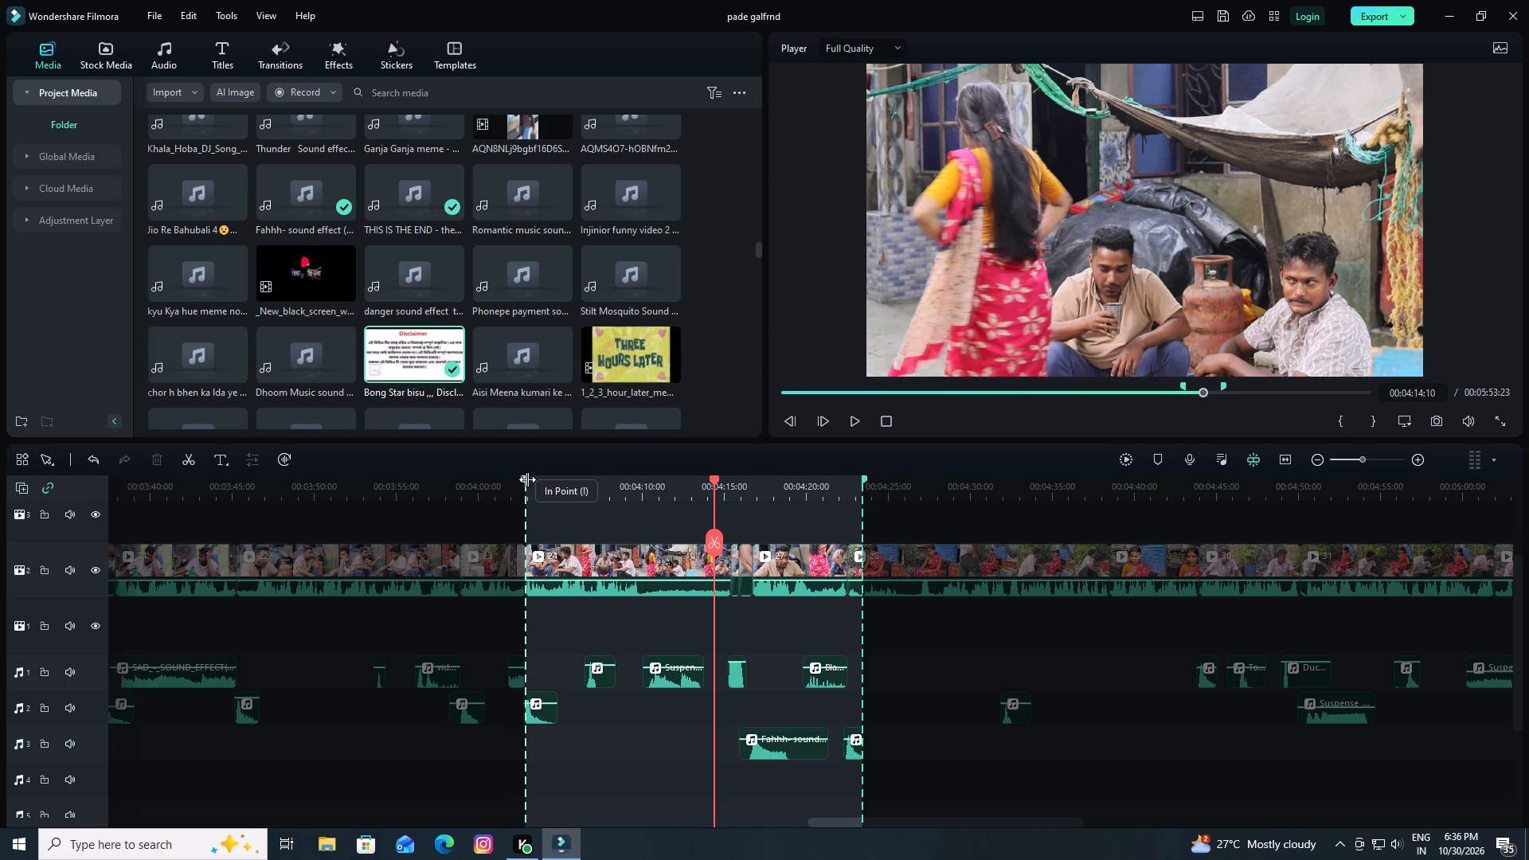
pyautogui.moveTo(524, 478); pyautogui.dragTo(594, 478)
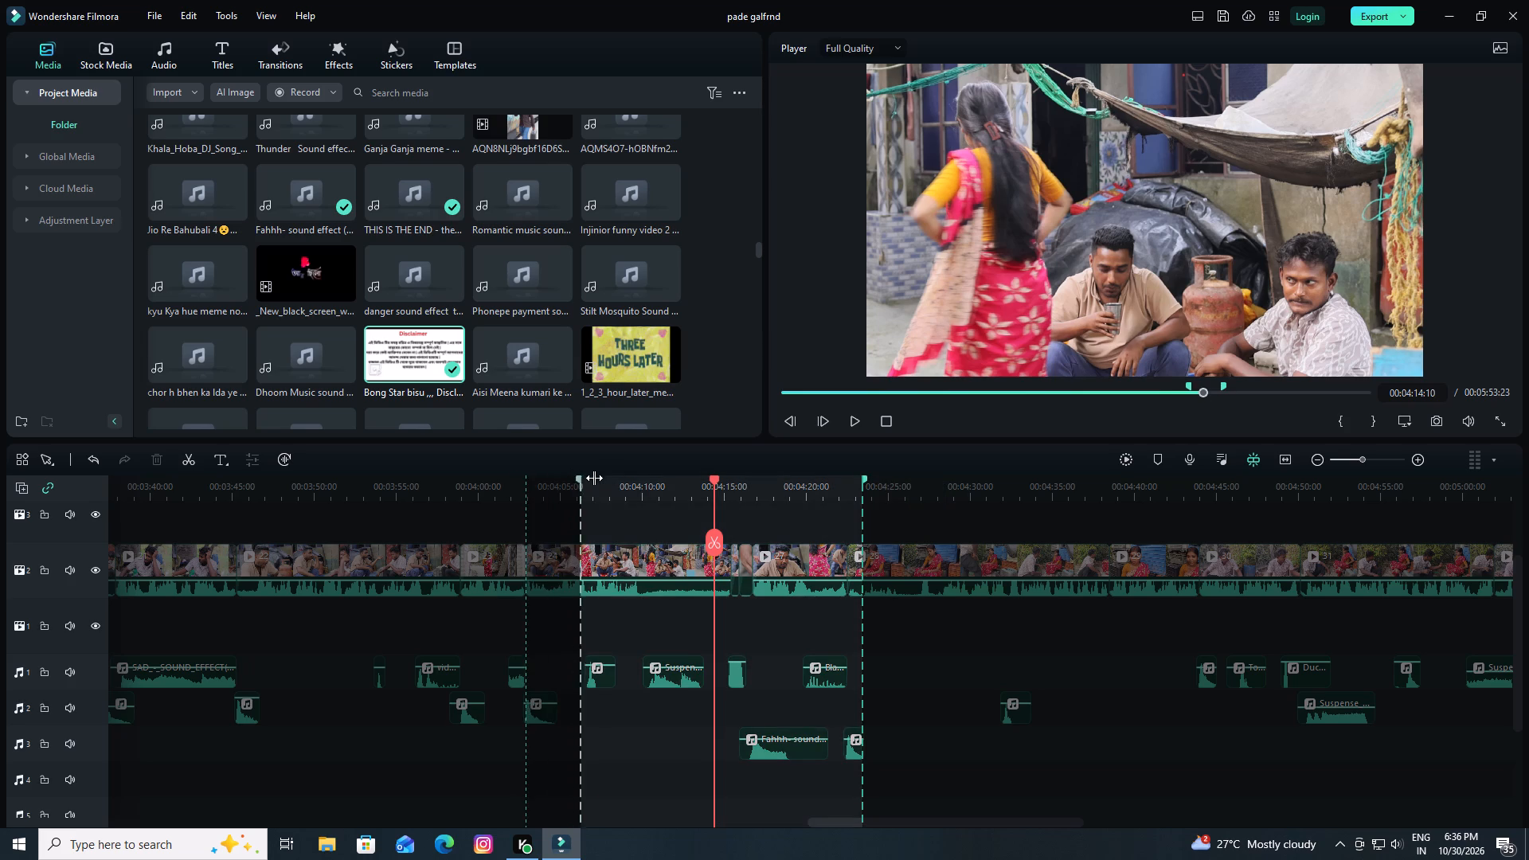
pyautogui.moveTo(594, 478); pyautogui.dragTo(721, 475)
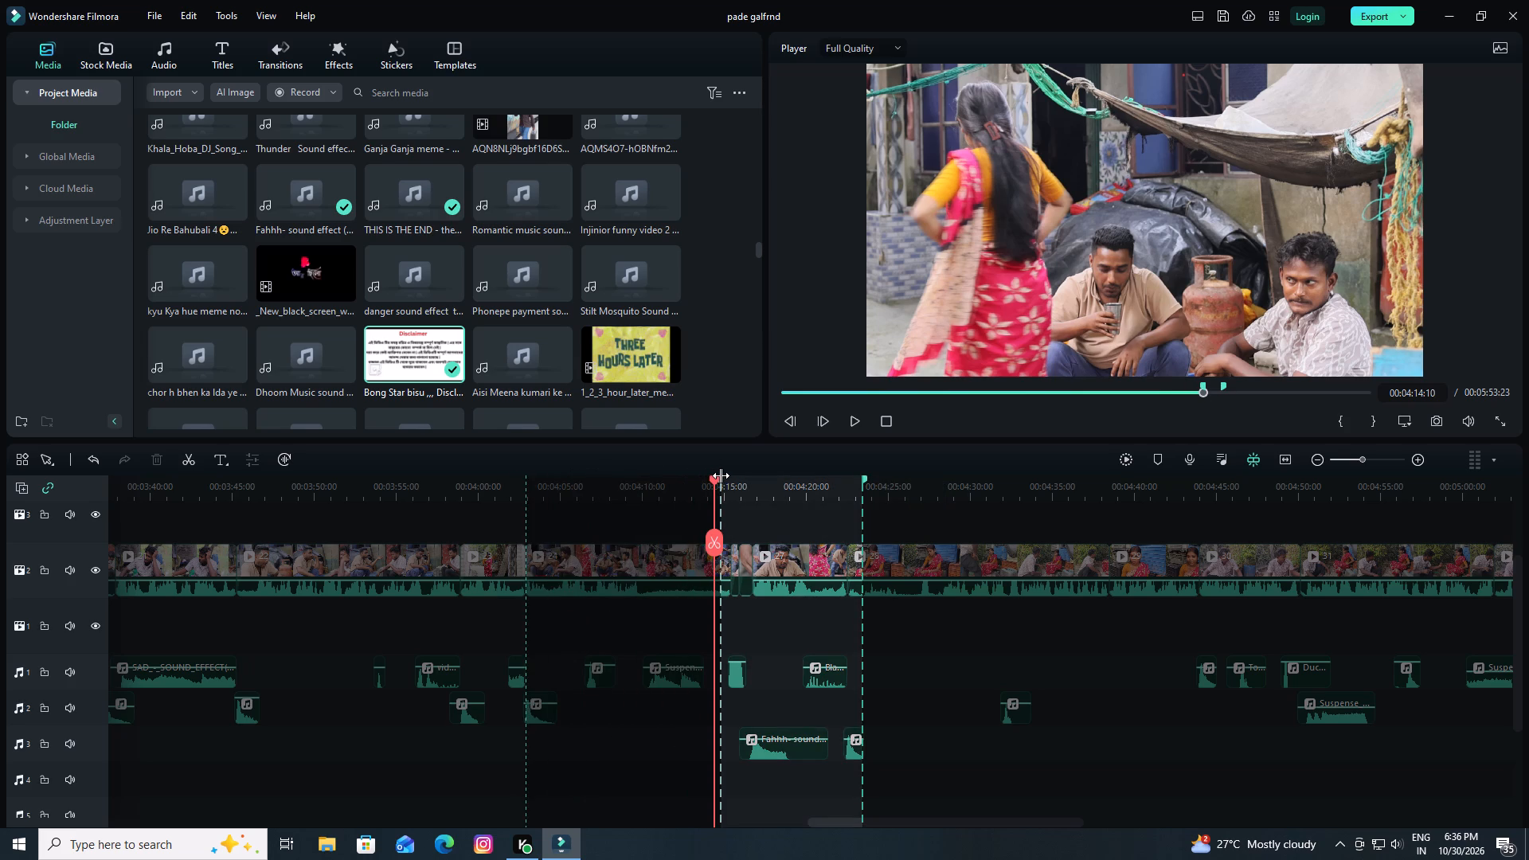
pyautogui.moveTo(721, 475); pyautogui.dragTo(718, 475)
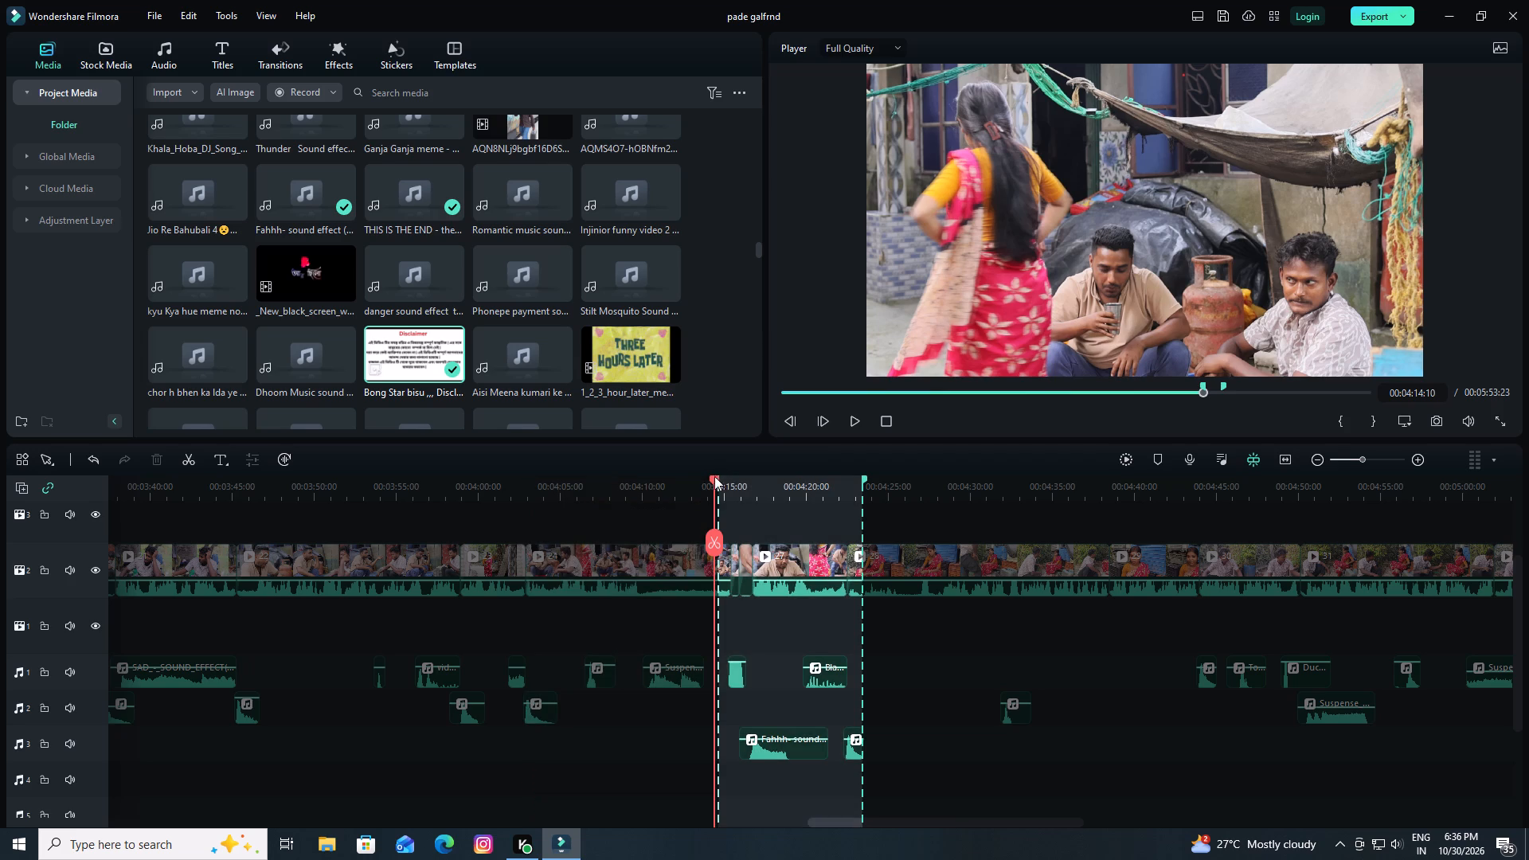
# Split the courtyard video clip at the start of the marked range, 00:04:14:16.
pyautogui.click(713, 478)
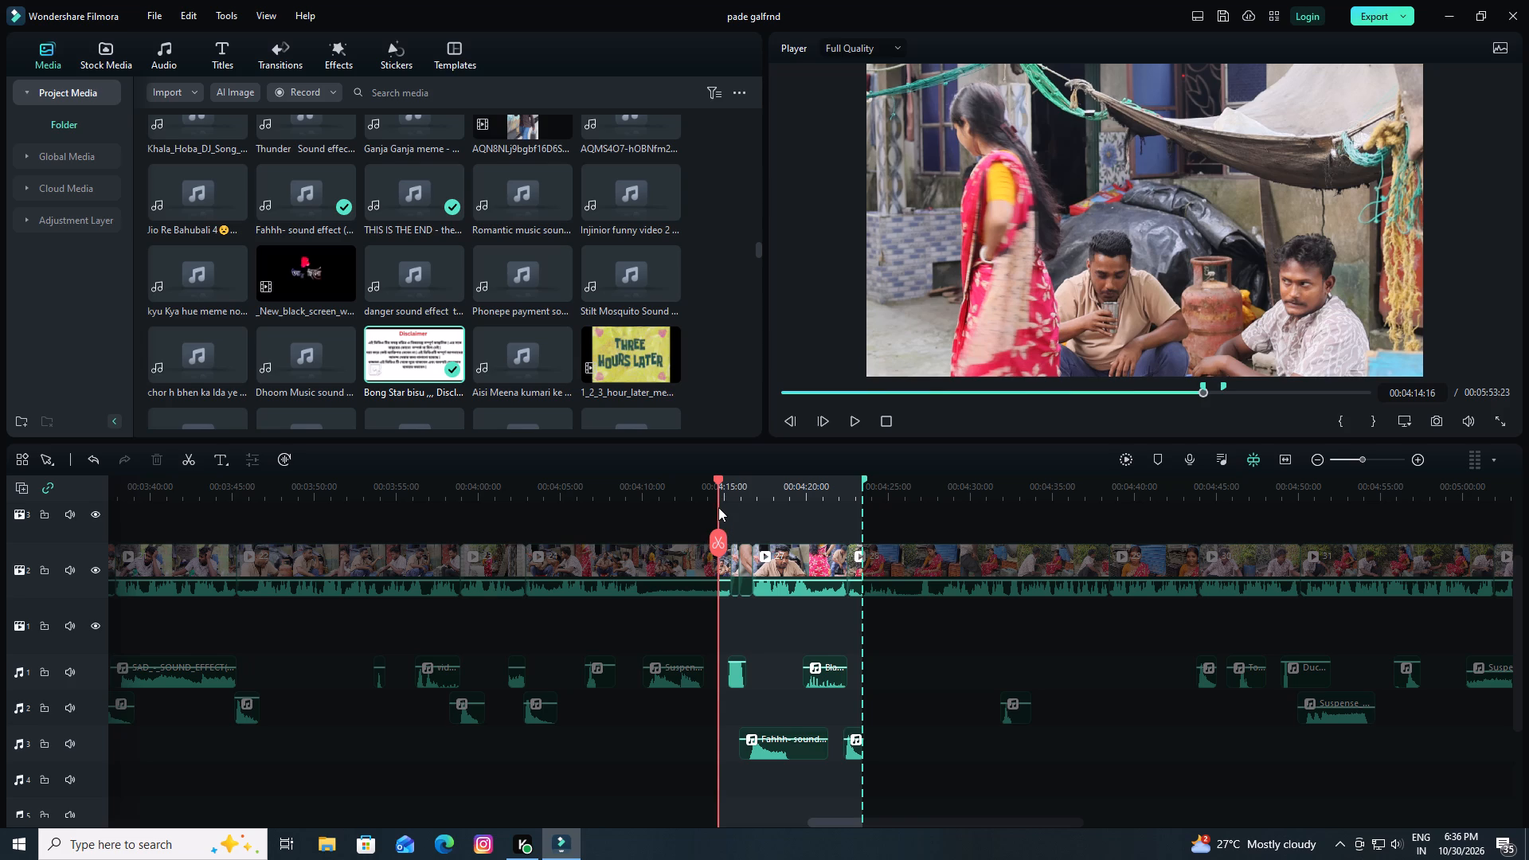
pyautogui.click(718, 542)
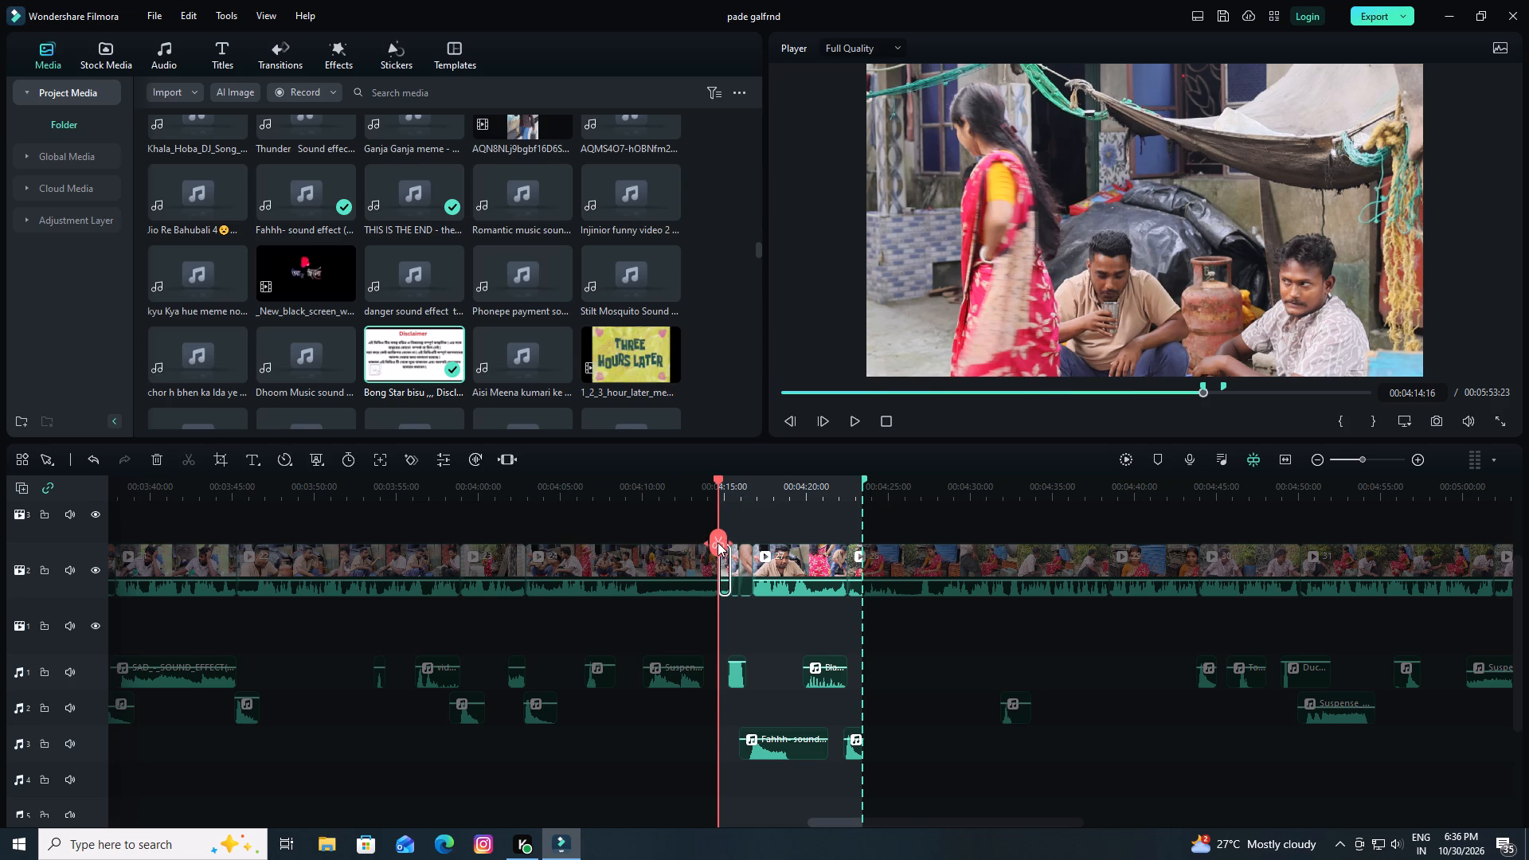
# Review the marked courtyard passage and end the range at 00:04:20:18, where the woman stands with hands on hips.
pyautogui.moveTo(721, 480); pyautogui.dragTo(725, 480)
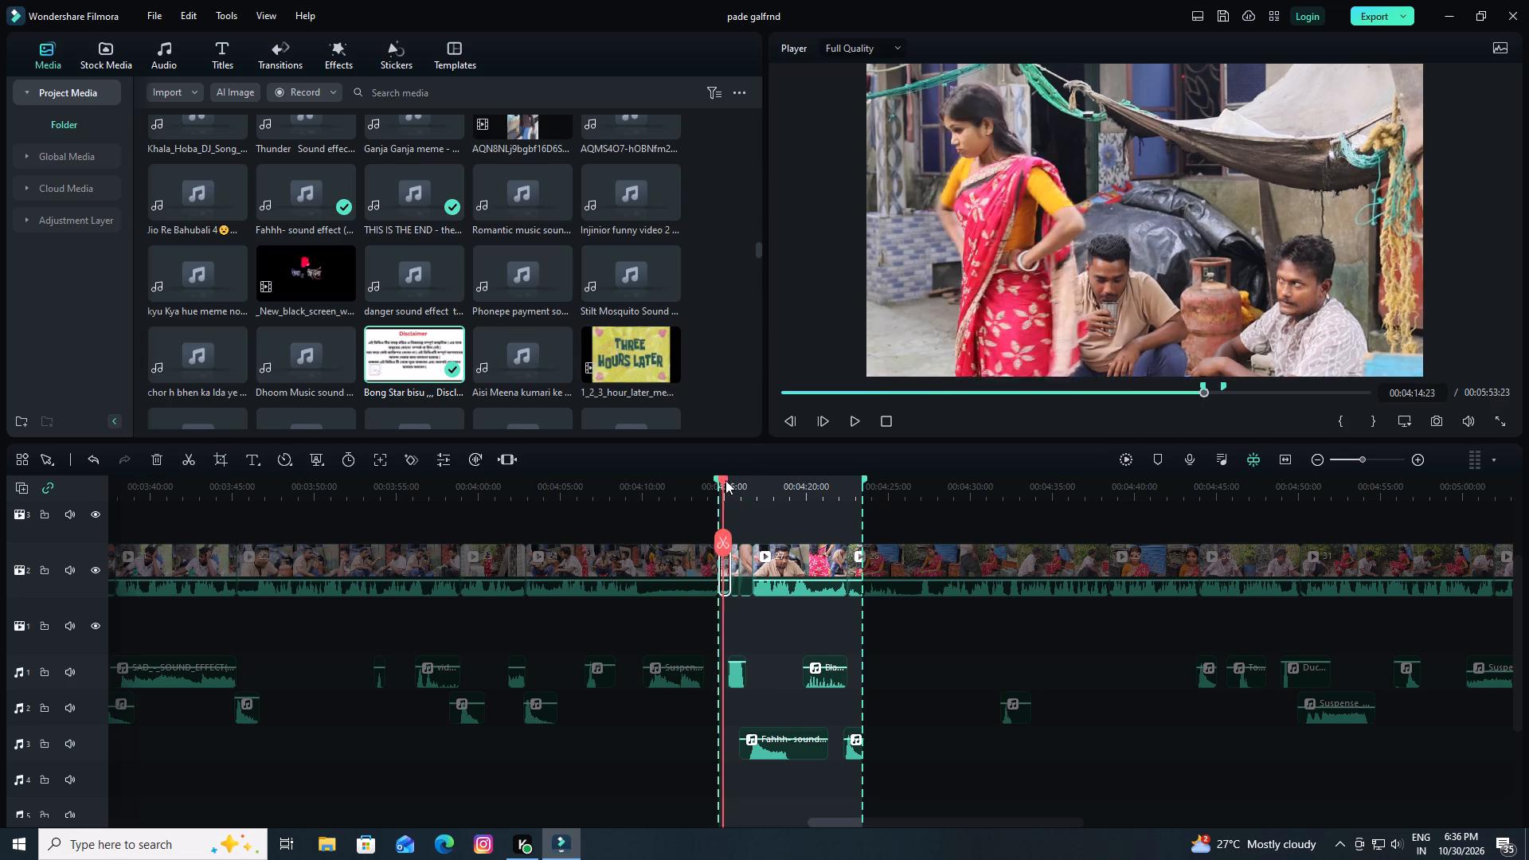
pyautogui.moveTo(725, 480); pyautogui.dragTo(773, 488)
pyautogui.moveTo(772, 483); pyautogui.dragTo(707, 491)
pyautogui.press('space')
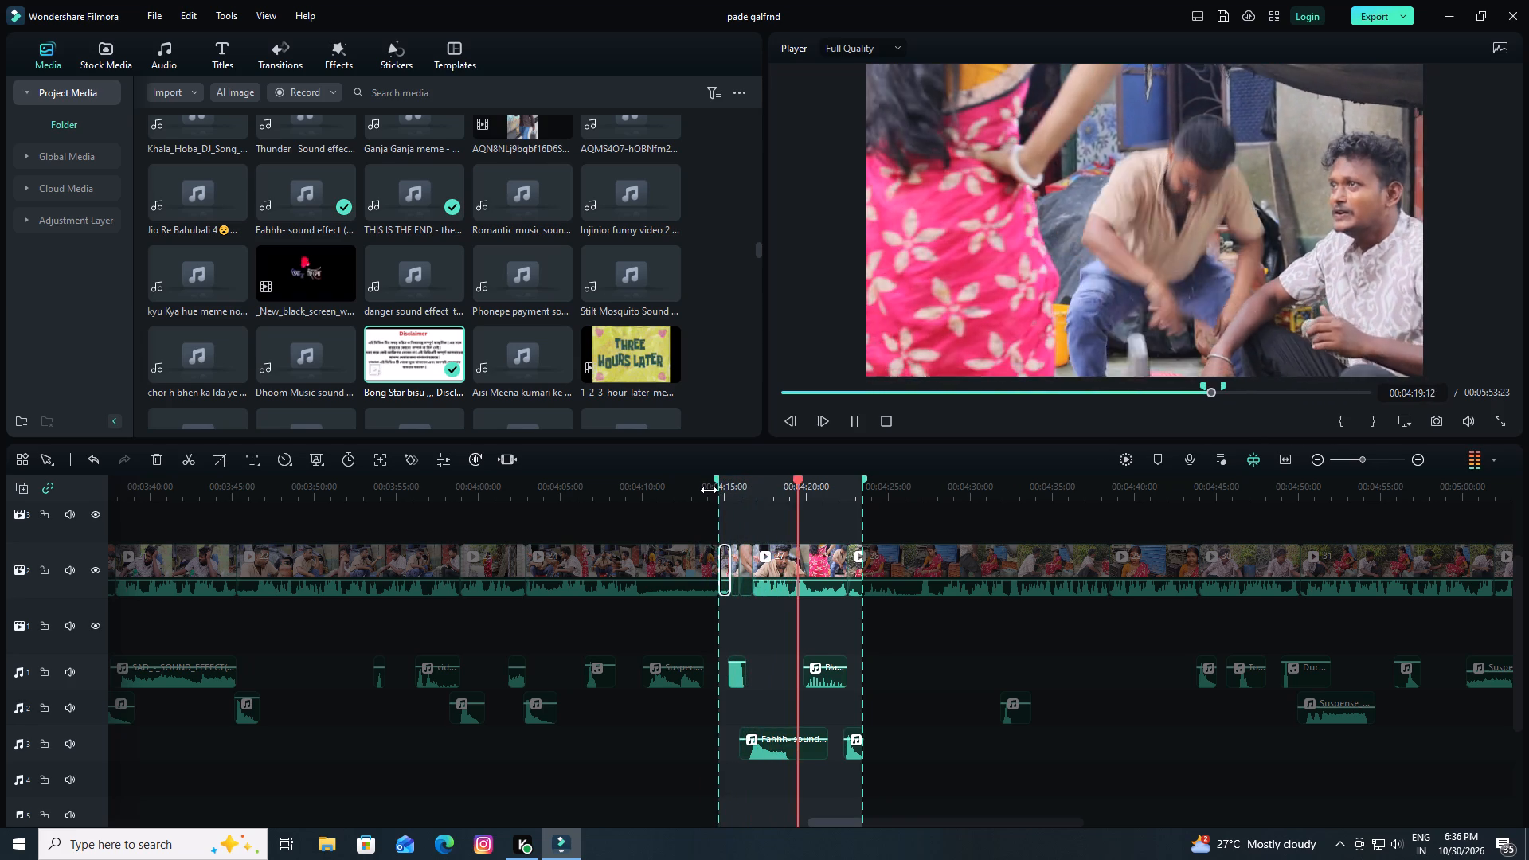
pyautogui.press('space')
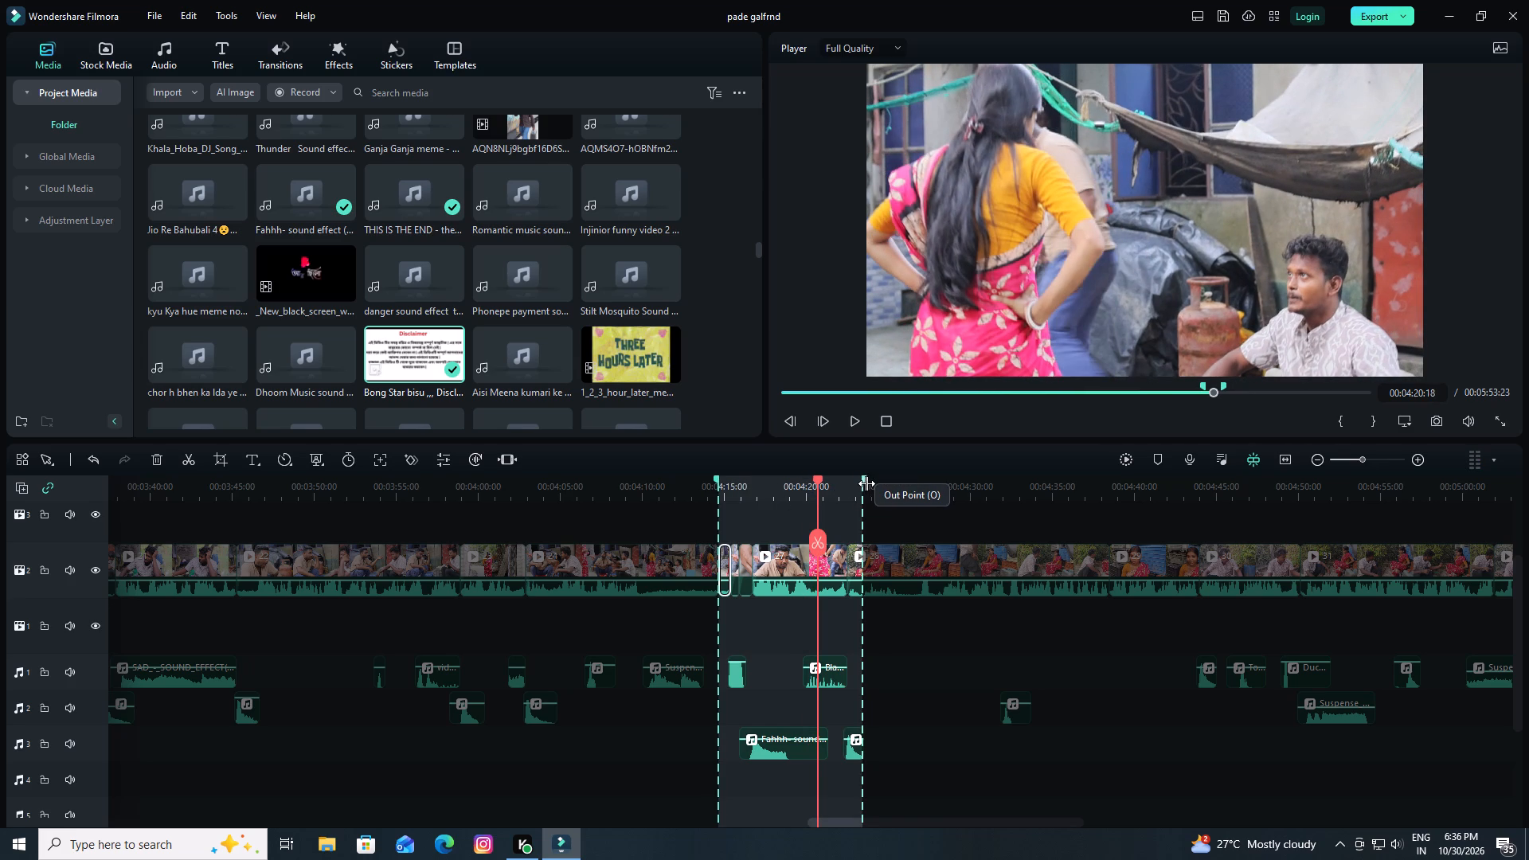
pyautogui.moveTo(866, 481); pyautogui.dragTo(816, 490)
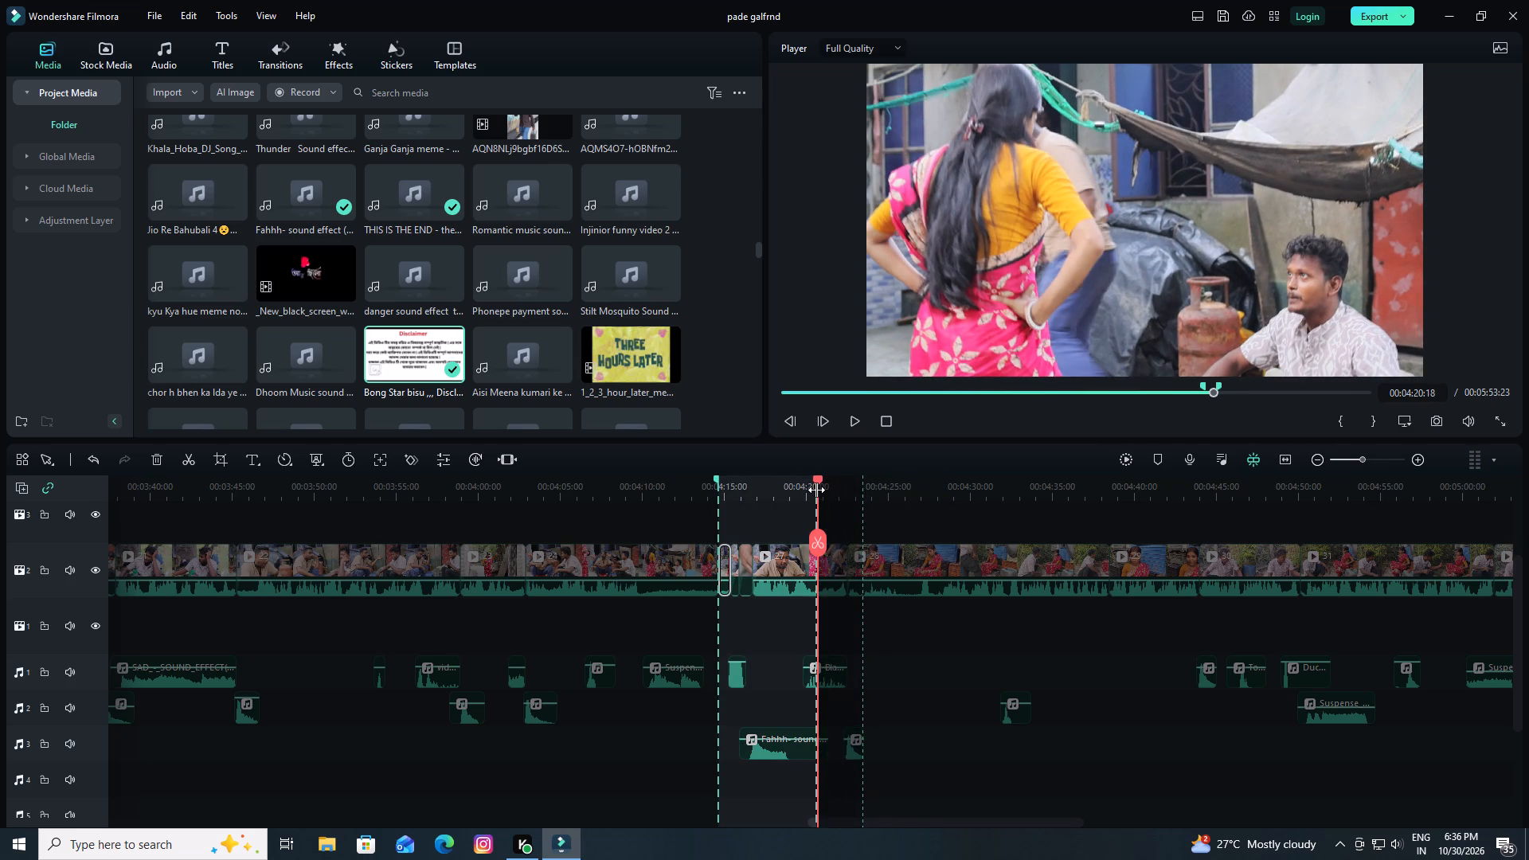
pyautogui.moveTo(816, 490); pyautogui.dragTo(818, 491)
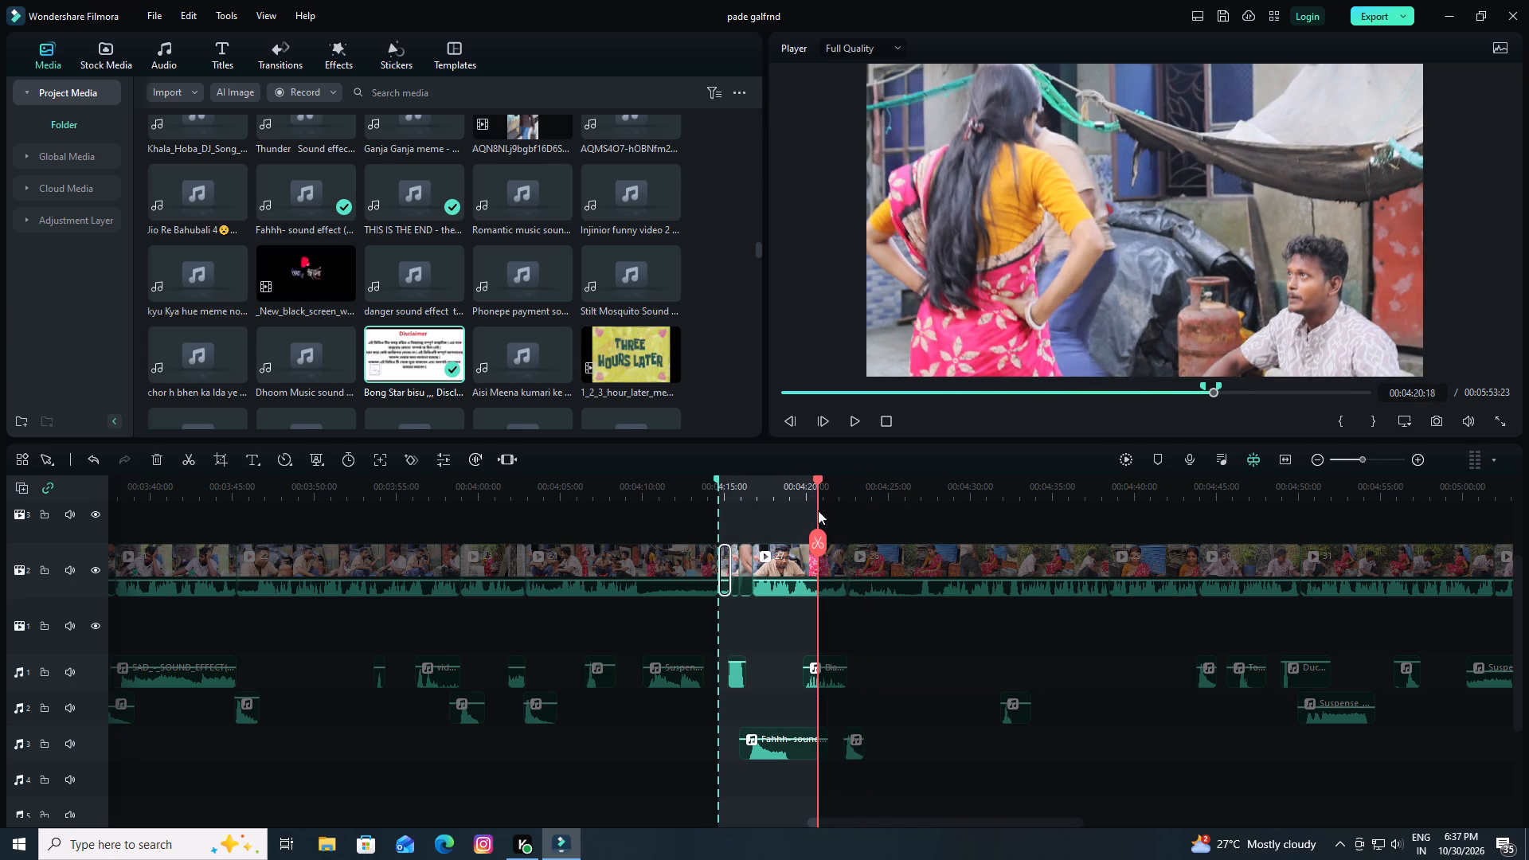
# Split the video and sound-effect clips at 00:04:20:18.
pyautogui.click(815, 541)
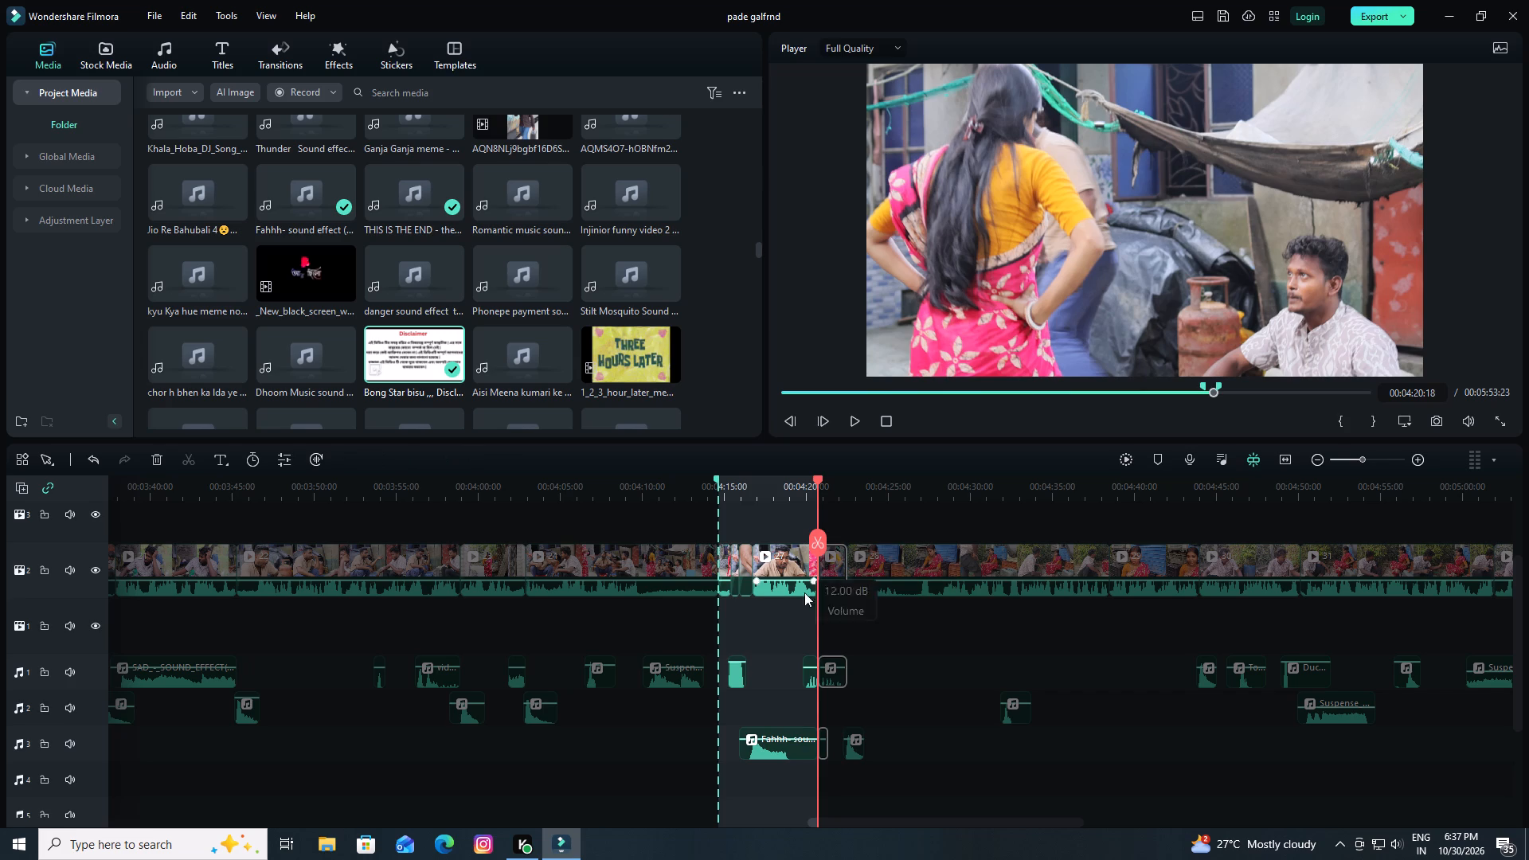
# Copy the four video pieces between 00:04:14:16 and 00:04:20:18 together with the three sound-effect pieces beneath them.
pyautogui.click(784, 571)
pyautogui.keyDown('ctrl'); pyautogui.click(723, 570); pyautogui.keyUp('ctrl')
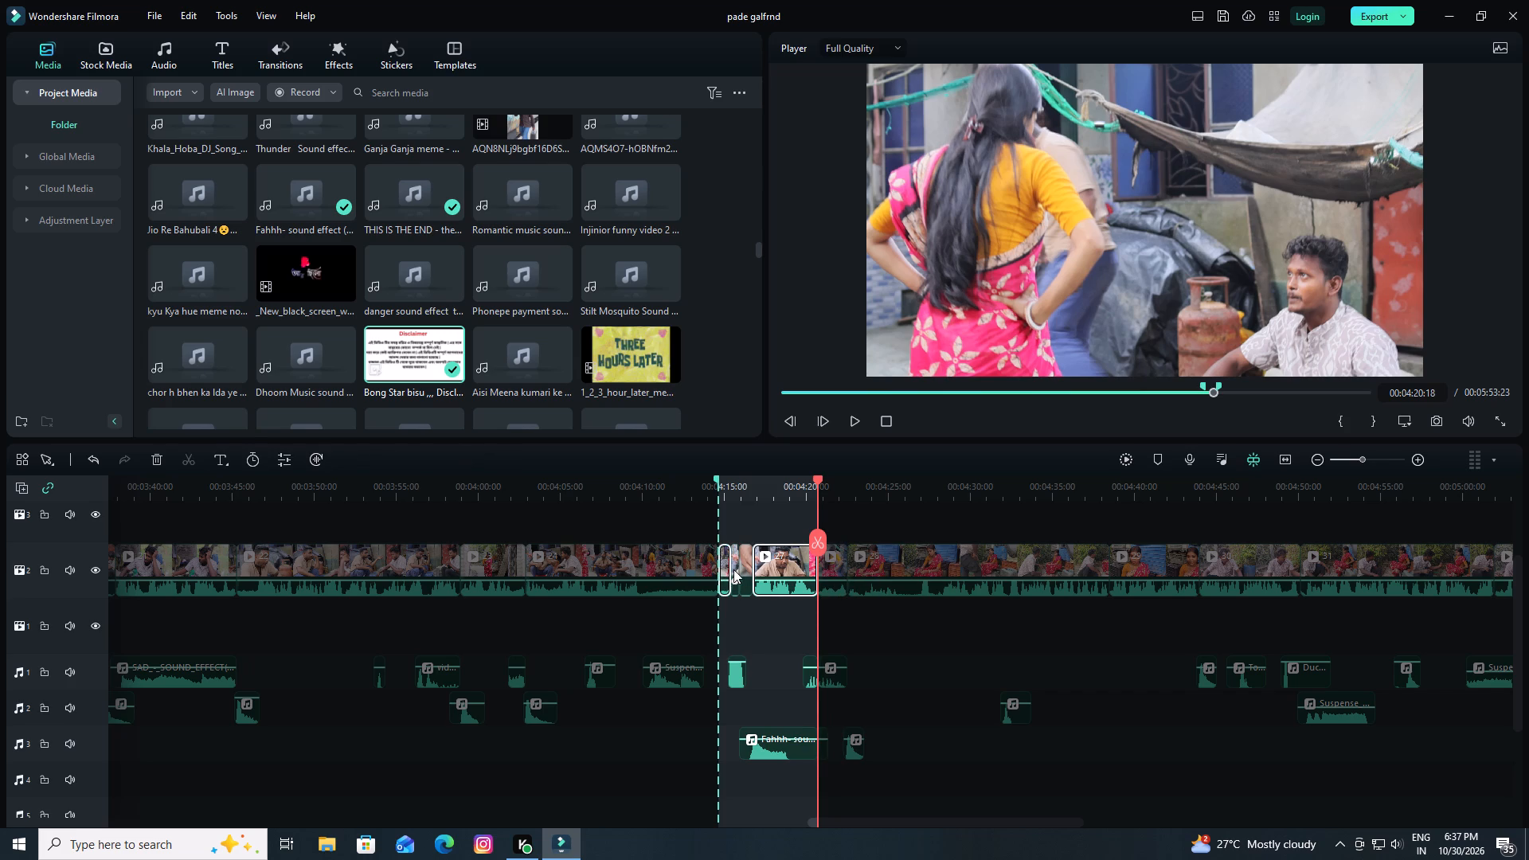
pyautogui.keyDown('ctrl'); pyautogui.click(733, 569); pyautogui.keyUp('ctrl')
pyautogui.keyDown('ctrl'); pyautogui.click(745, 569); pyautogui.keyUp('ctrl')
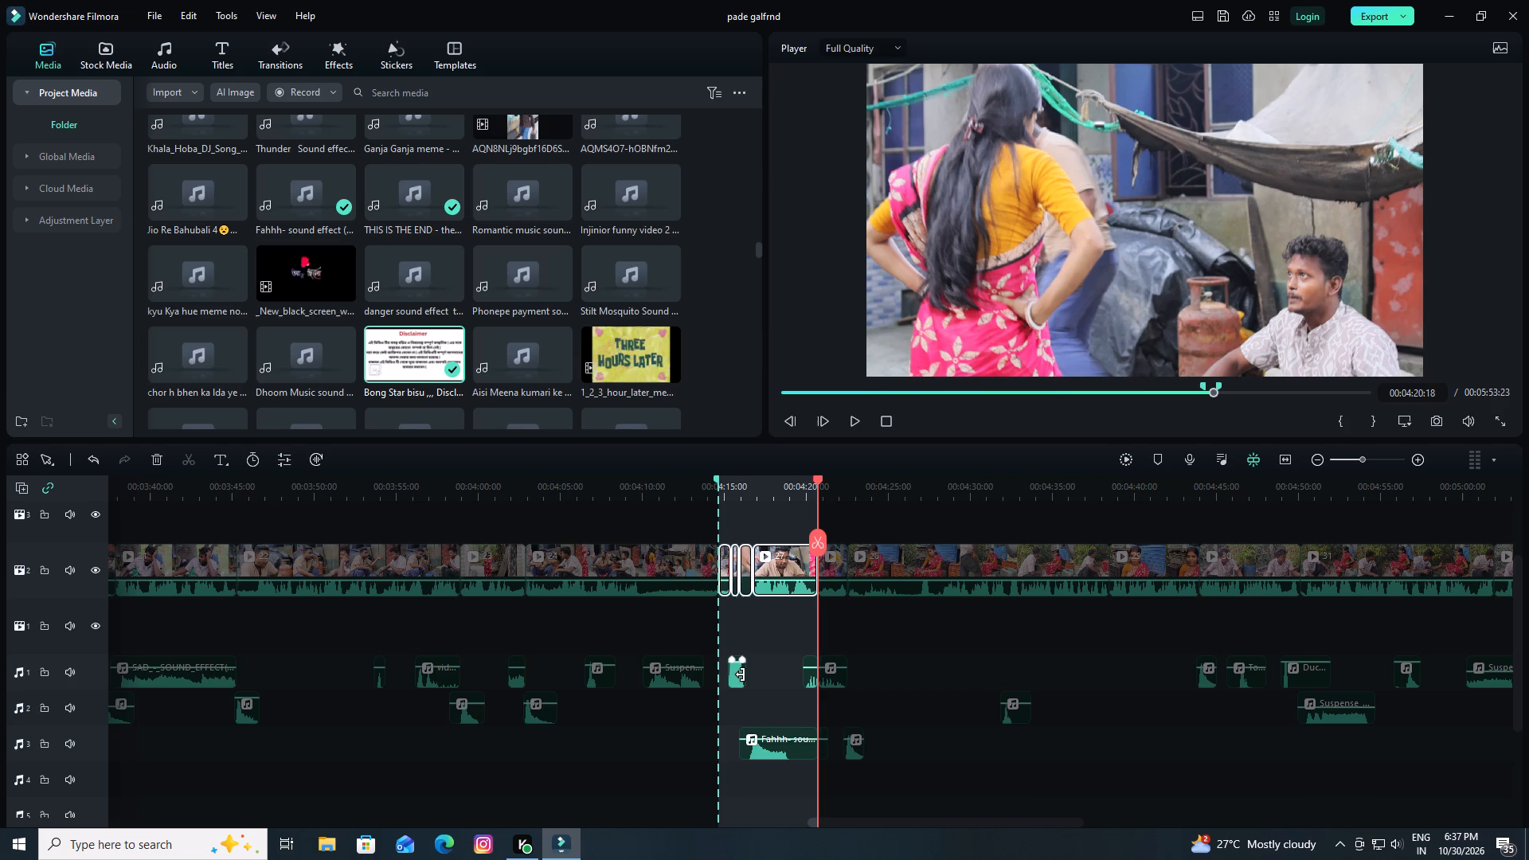
pyautogui.keyDown('ctrl'); pyautogui.click(738, 678); pyautogui.keyUp('ctrl')
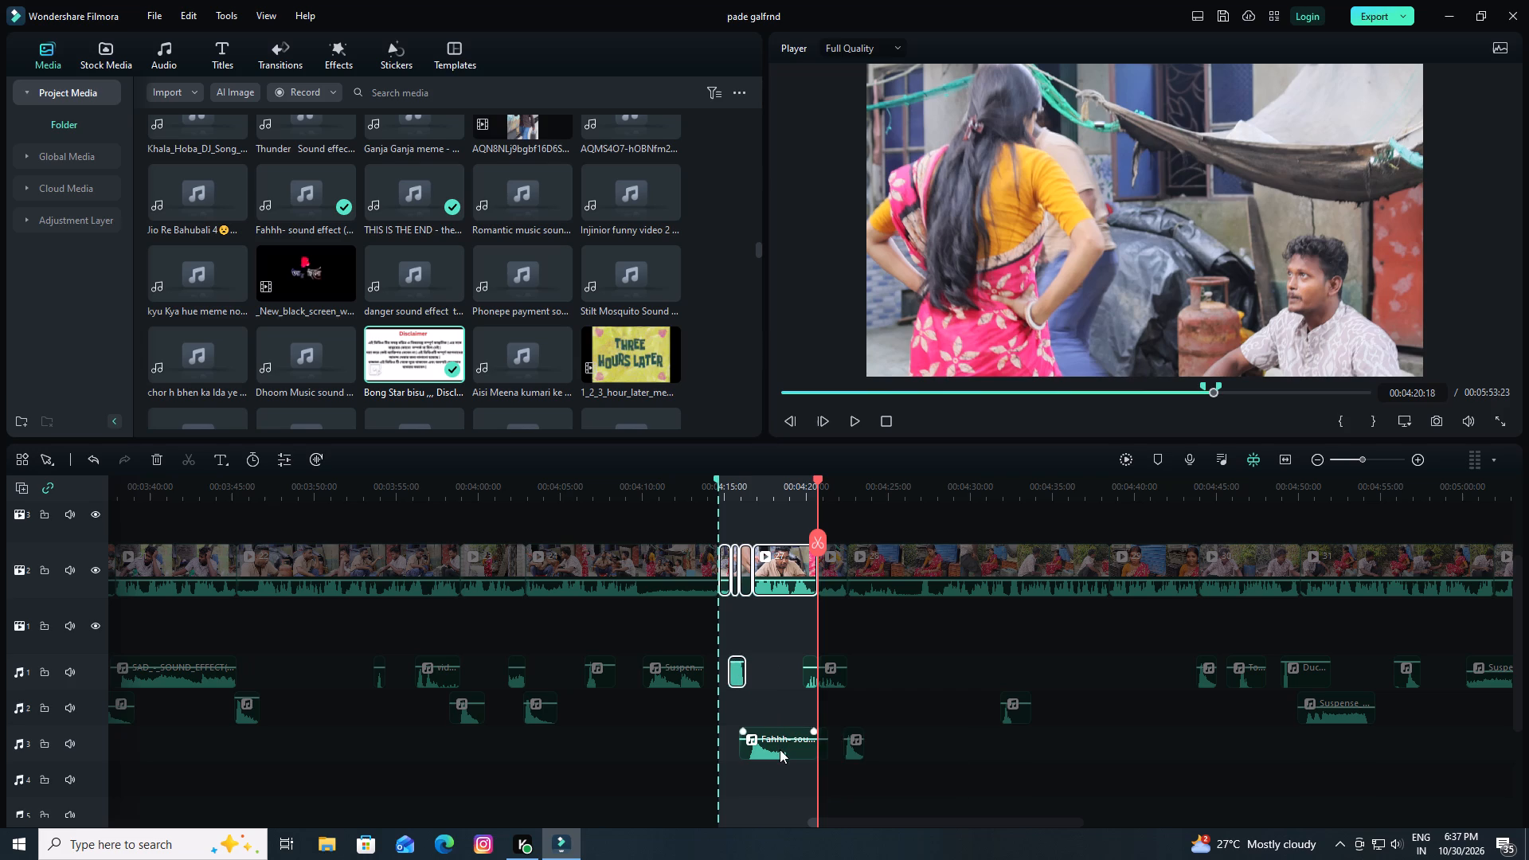
pyautogui.keyDown('ctrl'); pyautogui.click(780, 749); pyautogui.keyUp('ctrl')
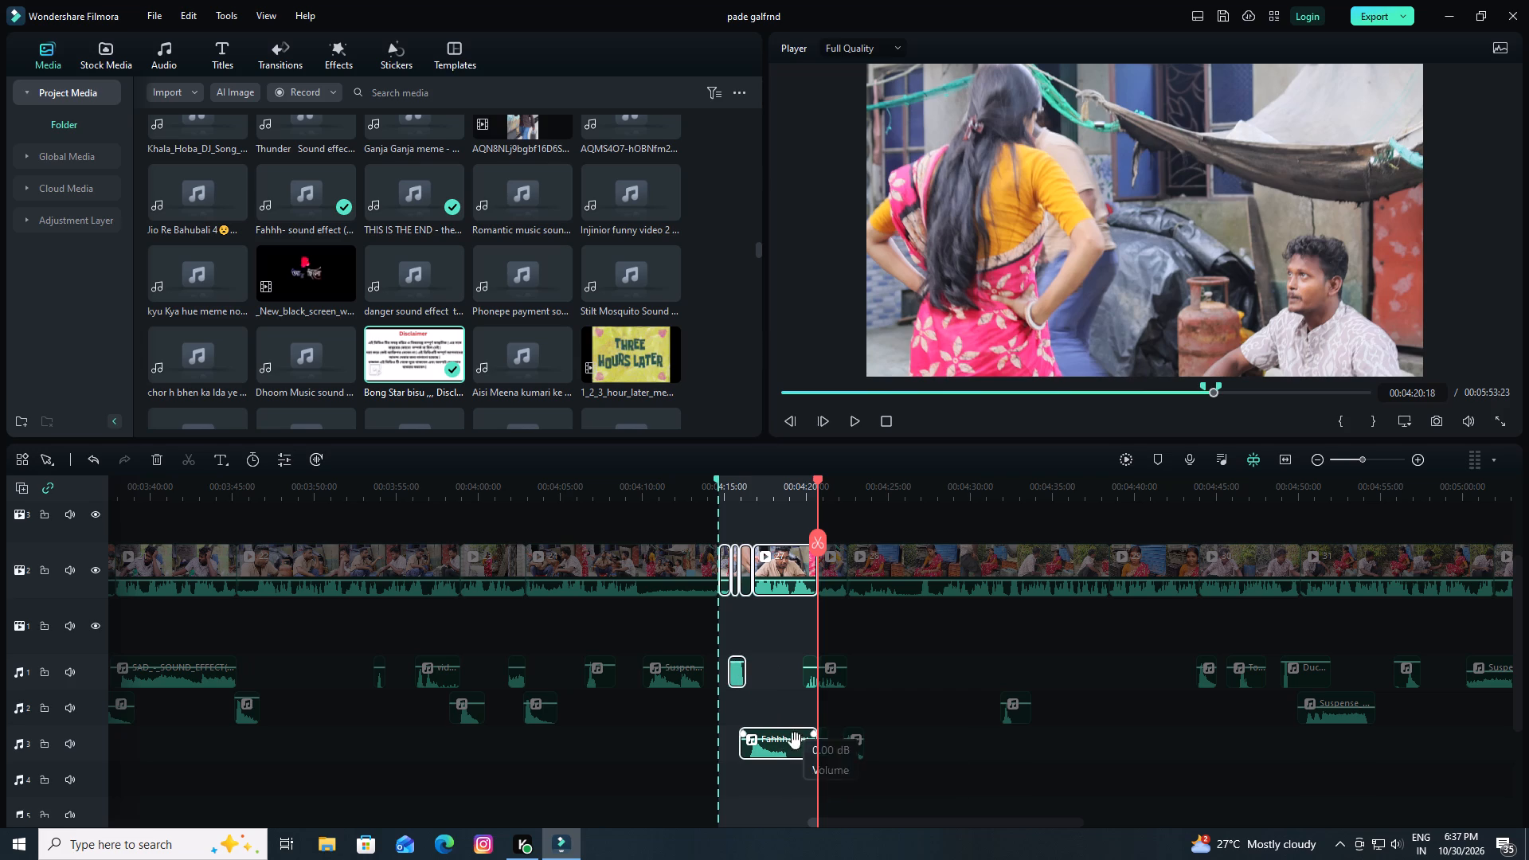
pyautogui.keyDown('ctrl'); pyautogui.click(808, 683); pyautogui.keyUp('ctrl')
pyautogui.scroll(-1, 805, 703)
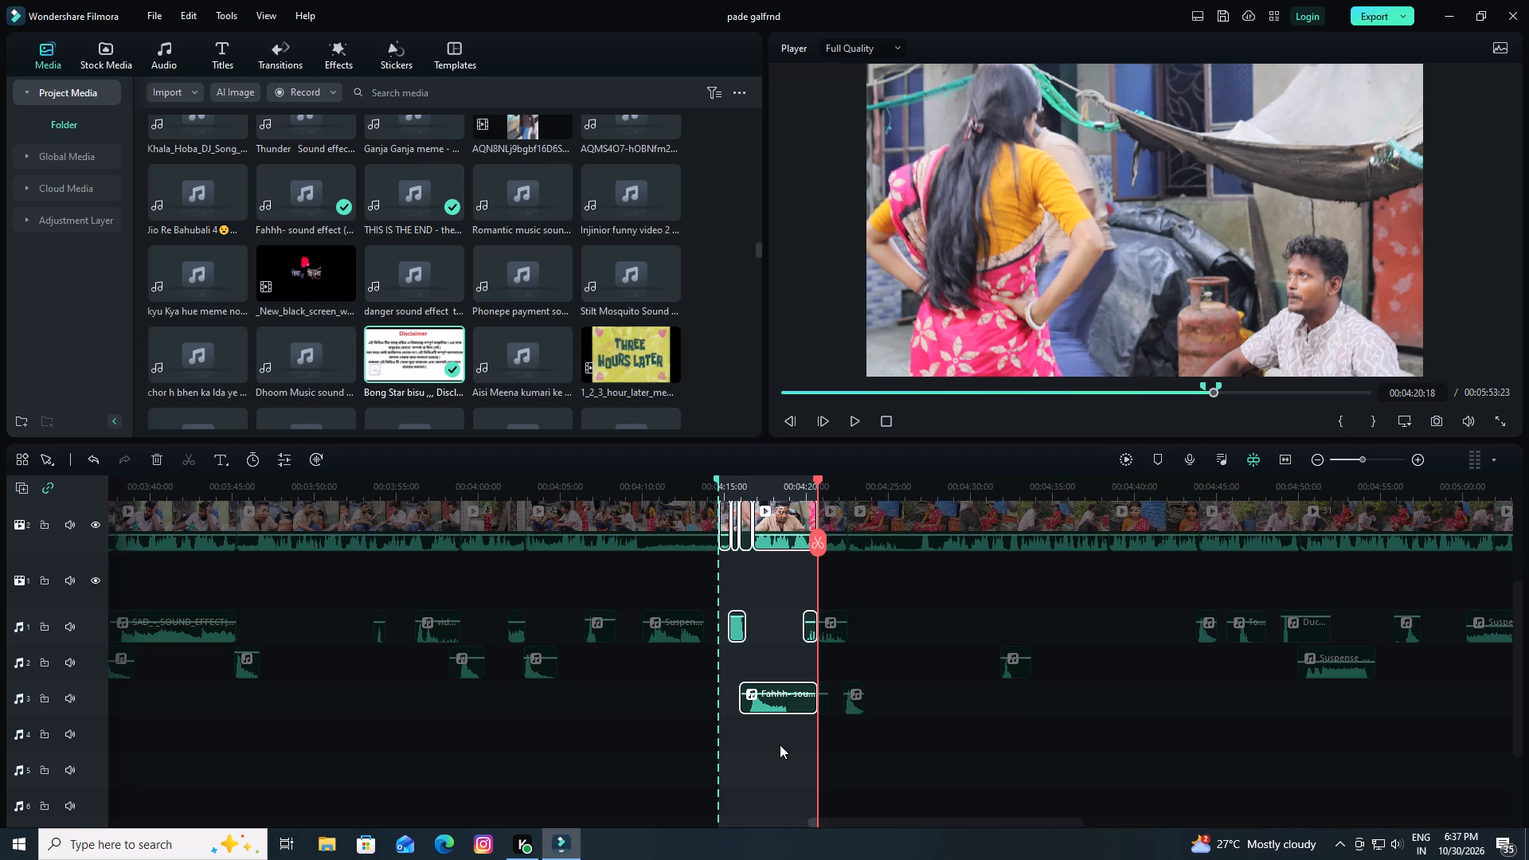
pyautogui.scroll(1, 780, 745)
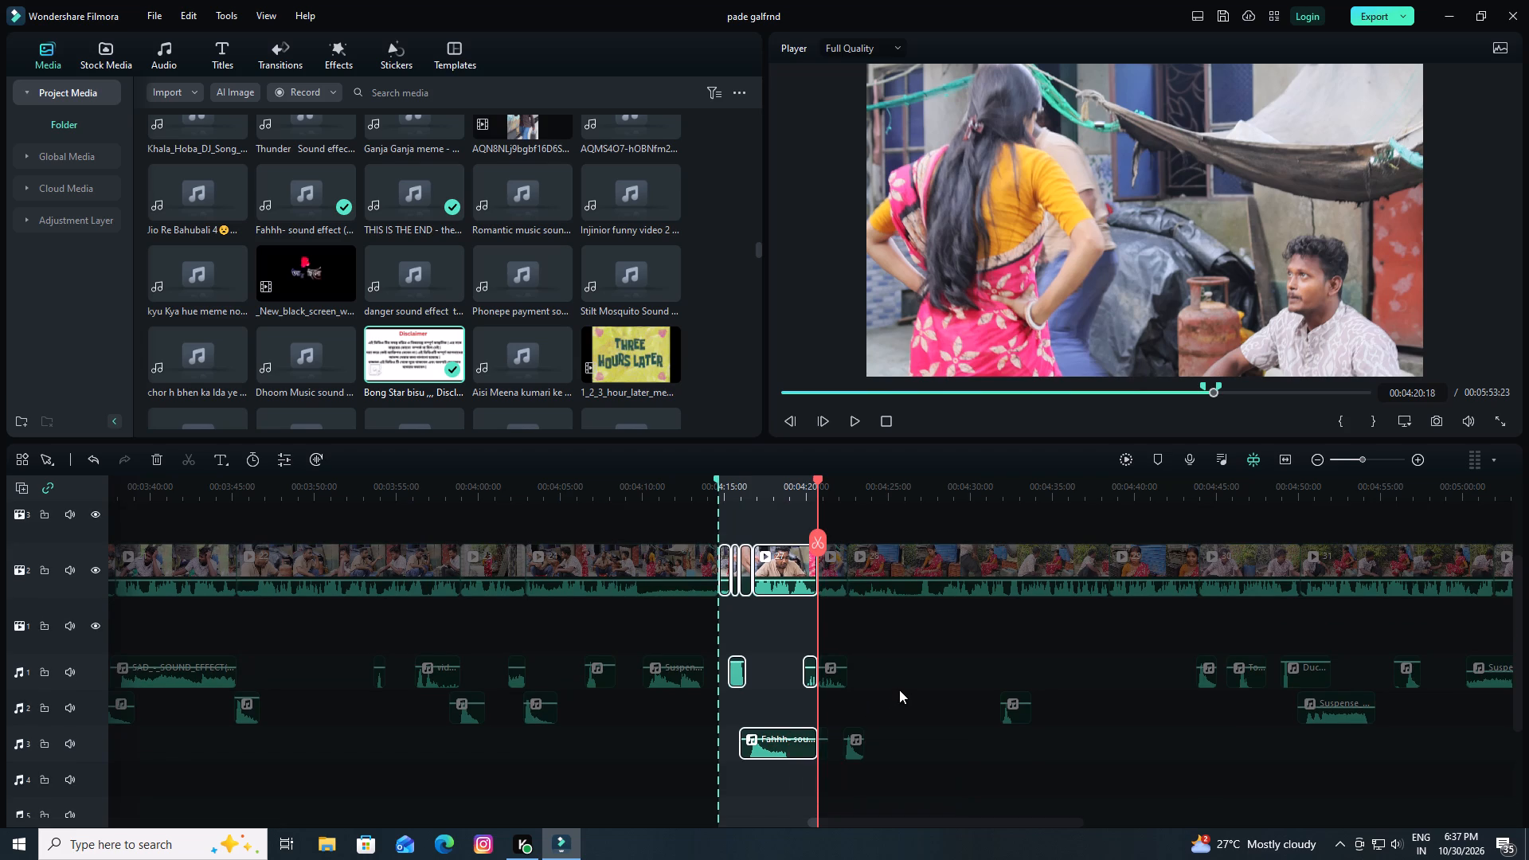
pyautogui.hotkey('ctrl', 'c')
# Clear the marked in and out range from the timeline.
pyautogui.hotkey('shift', 'x')
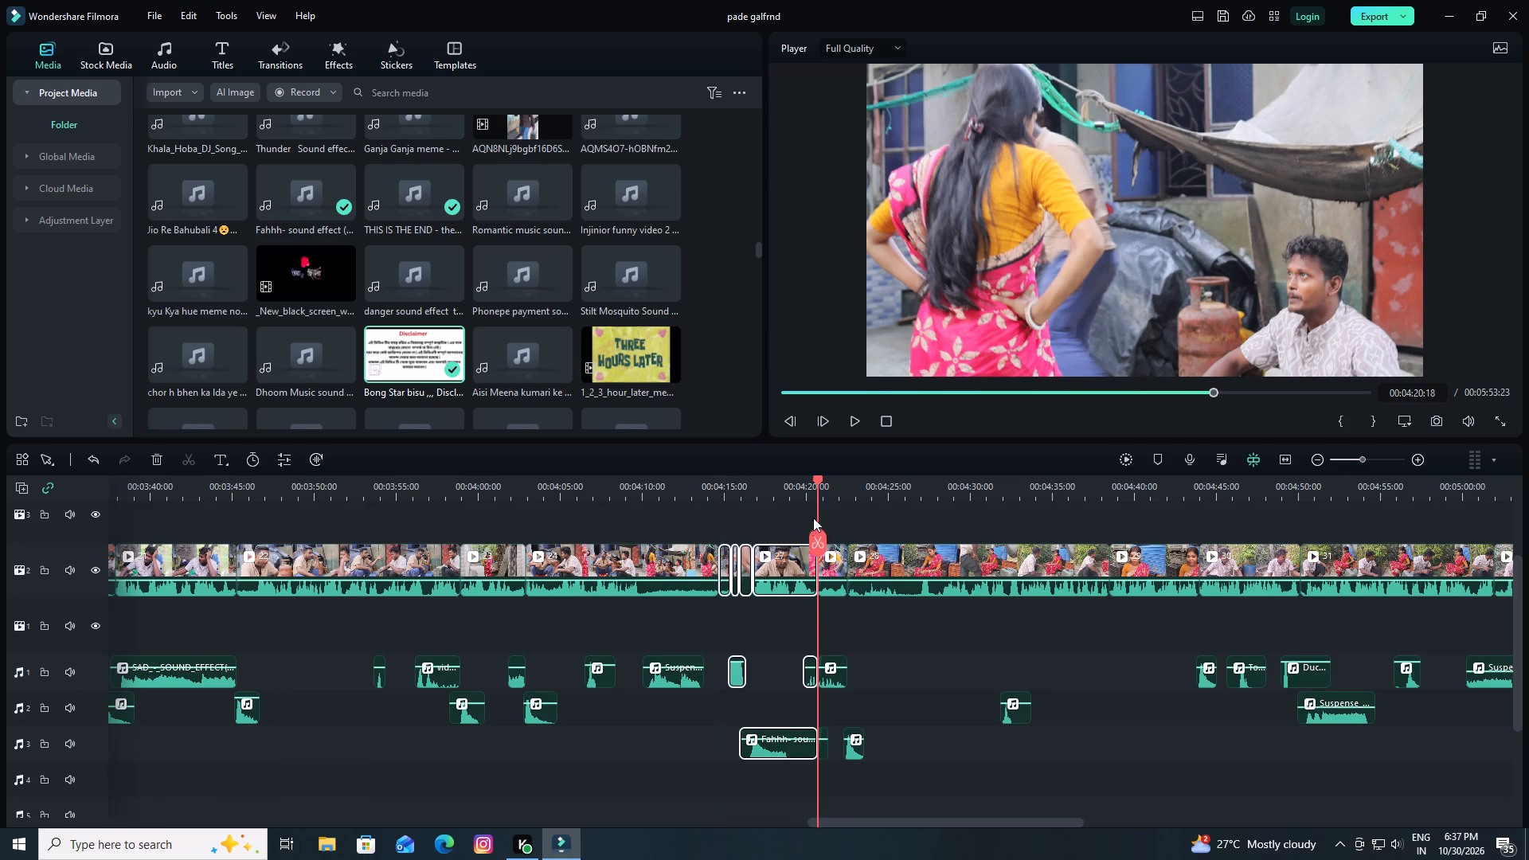
# Paste the copied courtyard passage with its sound effects at 00:00:08:00, directly before the Disclaimer clip.
pyautogui.click(648, 749)
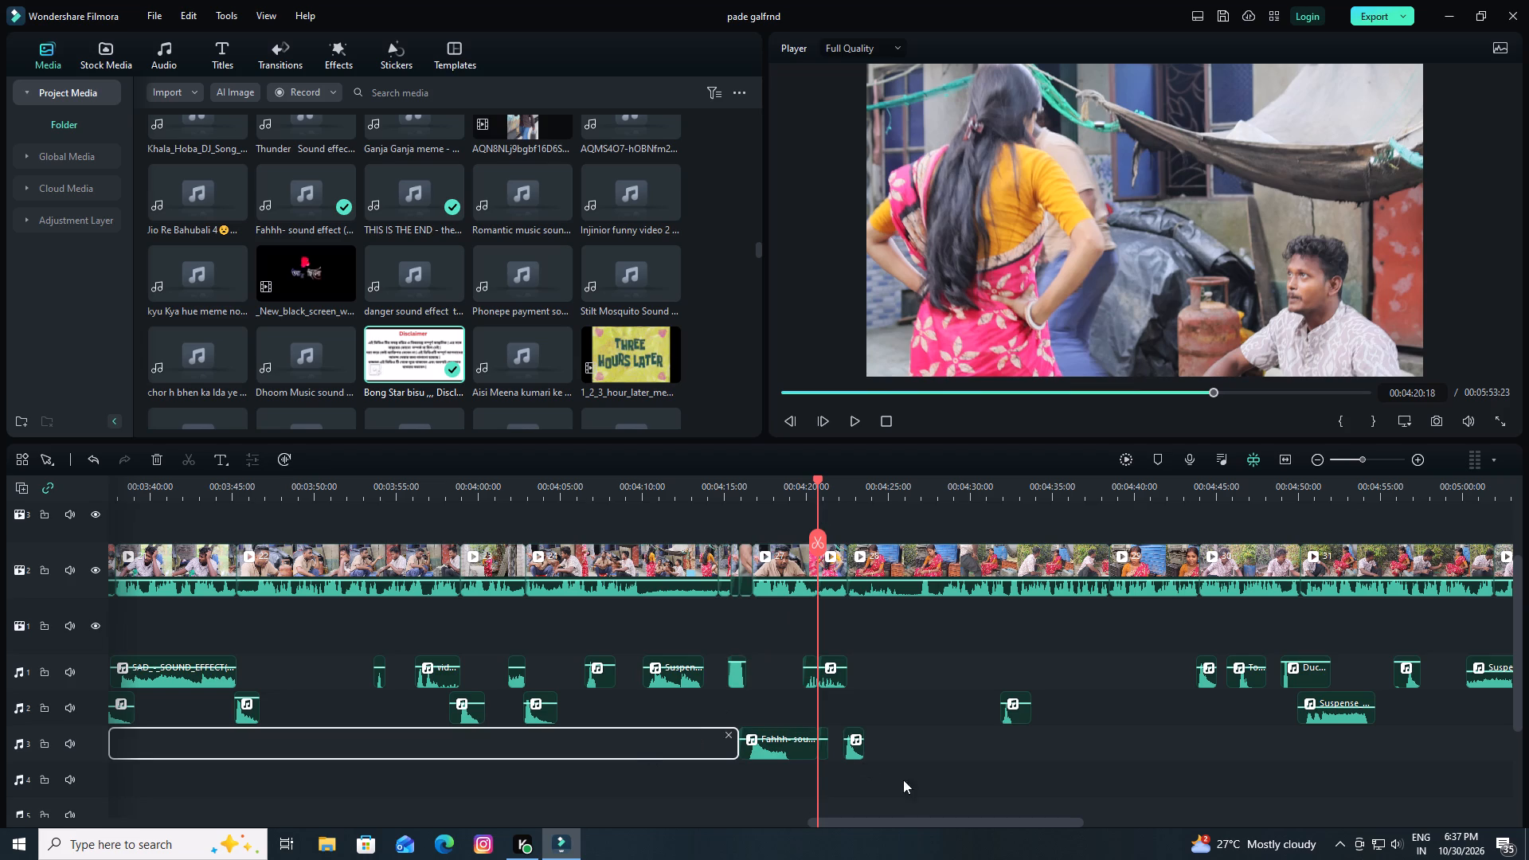
pyautogui.click(914, 788)
pyautogui.scroll(-2, 913, 780)
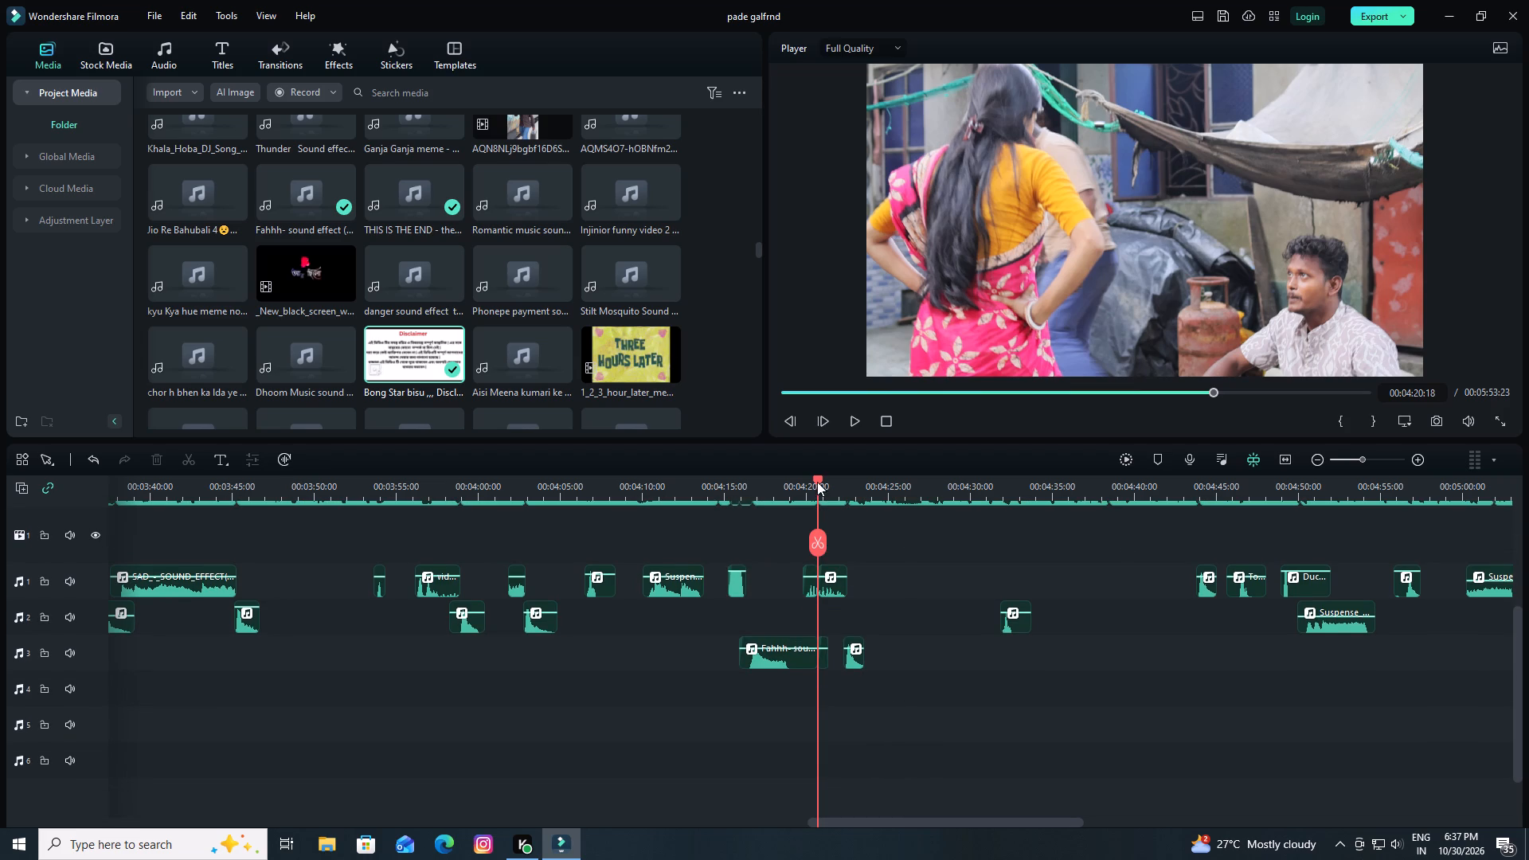
pyautogui.moveTo(817, 478); pyautogui.dragTo(0, 588)
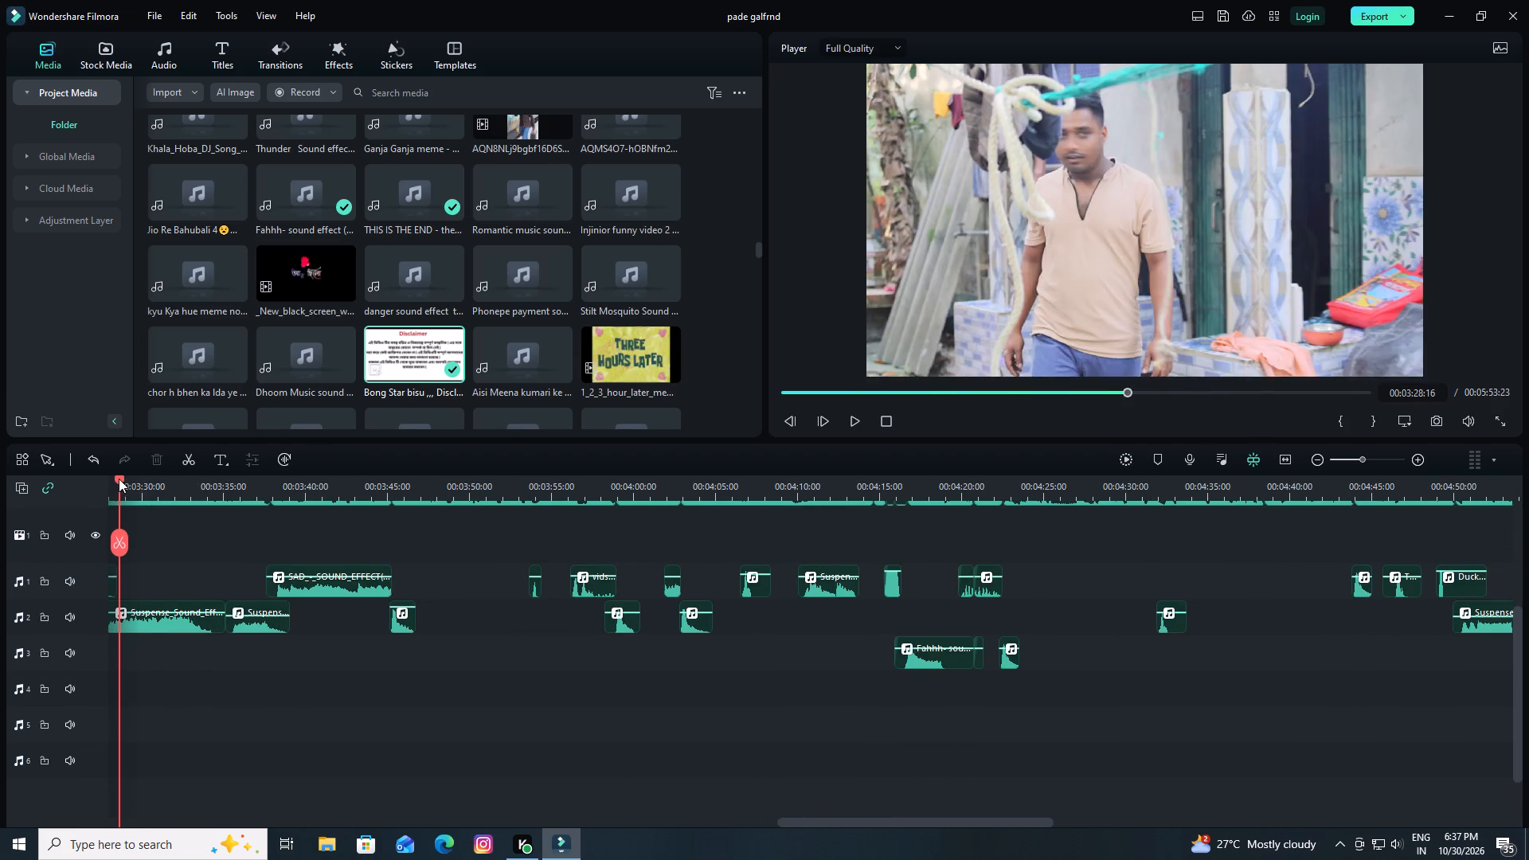
pyautogui.moveTo(119, 479); pyautogui.dragTo(0, 510)
pyautogui.moveTo(119, 478); pyautogui.dragTo(0, 491)
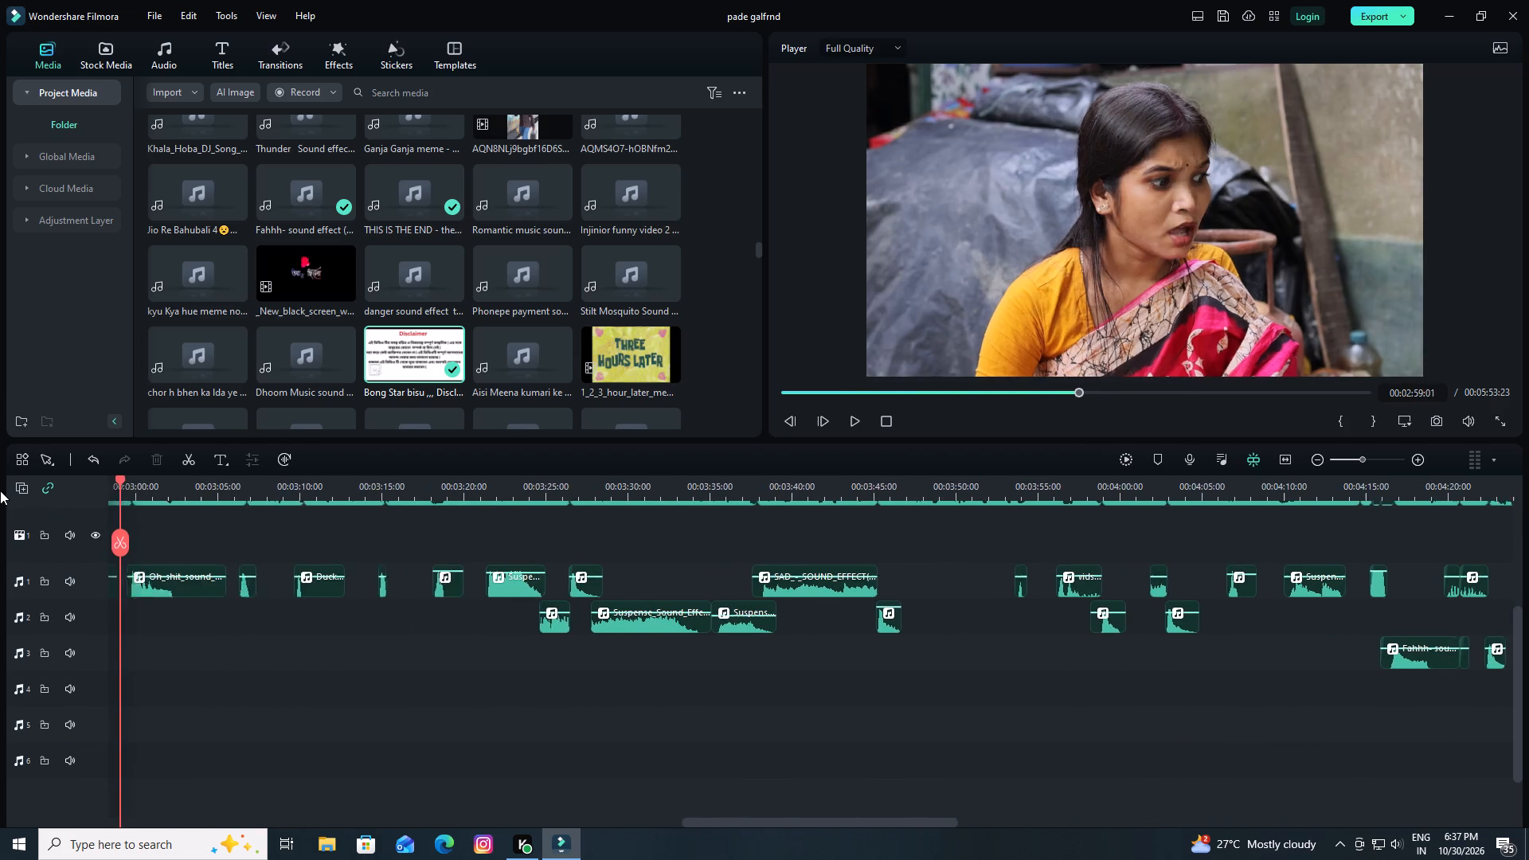
pyautogui.moveTo(0, 491); pyautogui.dragTo(0, 494)
pyautogui.moveTo(1062, 393); pyautogui.dragTo(877, 393)
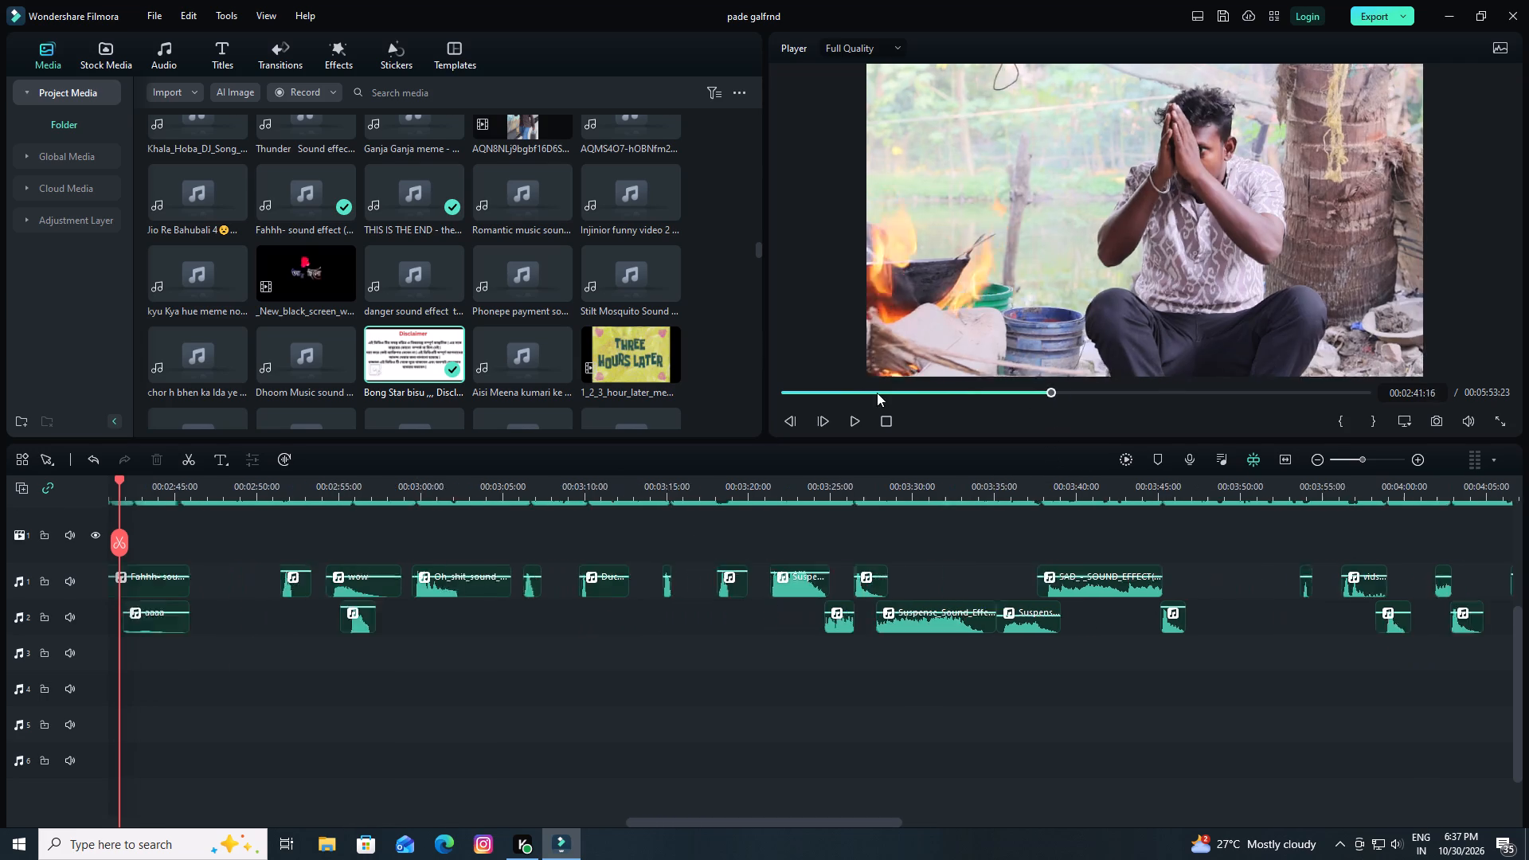
pyautogui.moveTo(877, 393); pyautogui.dragTo(487, 401)
pyautogui.scroll(2, 205, 640)
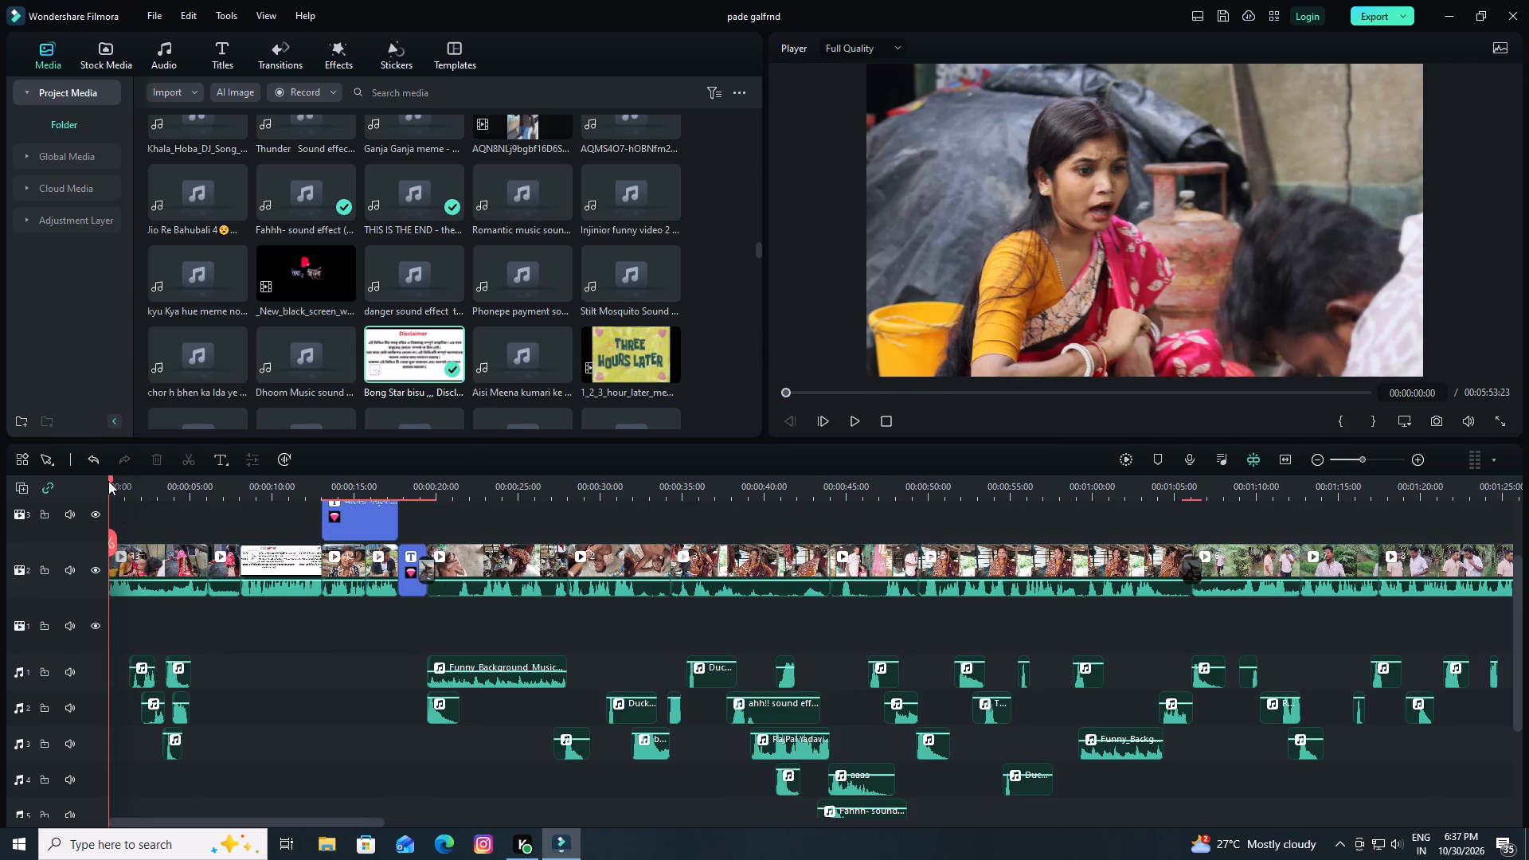
pyautogui.moveTo(111, 480); pyautogui.dragTo(242, 501)
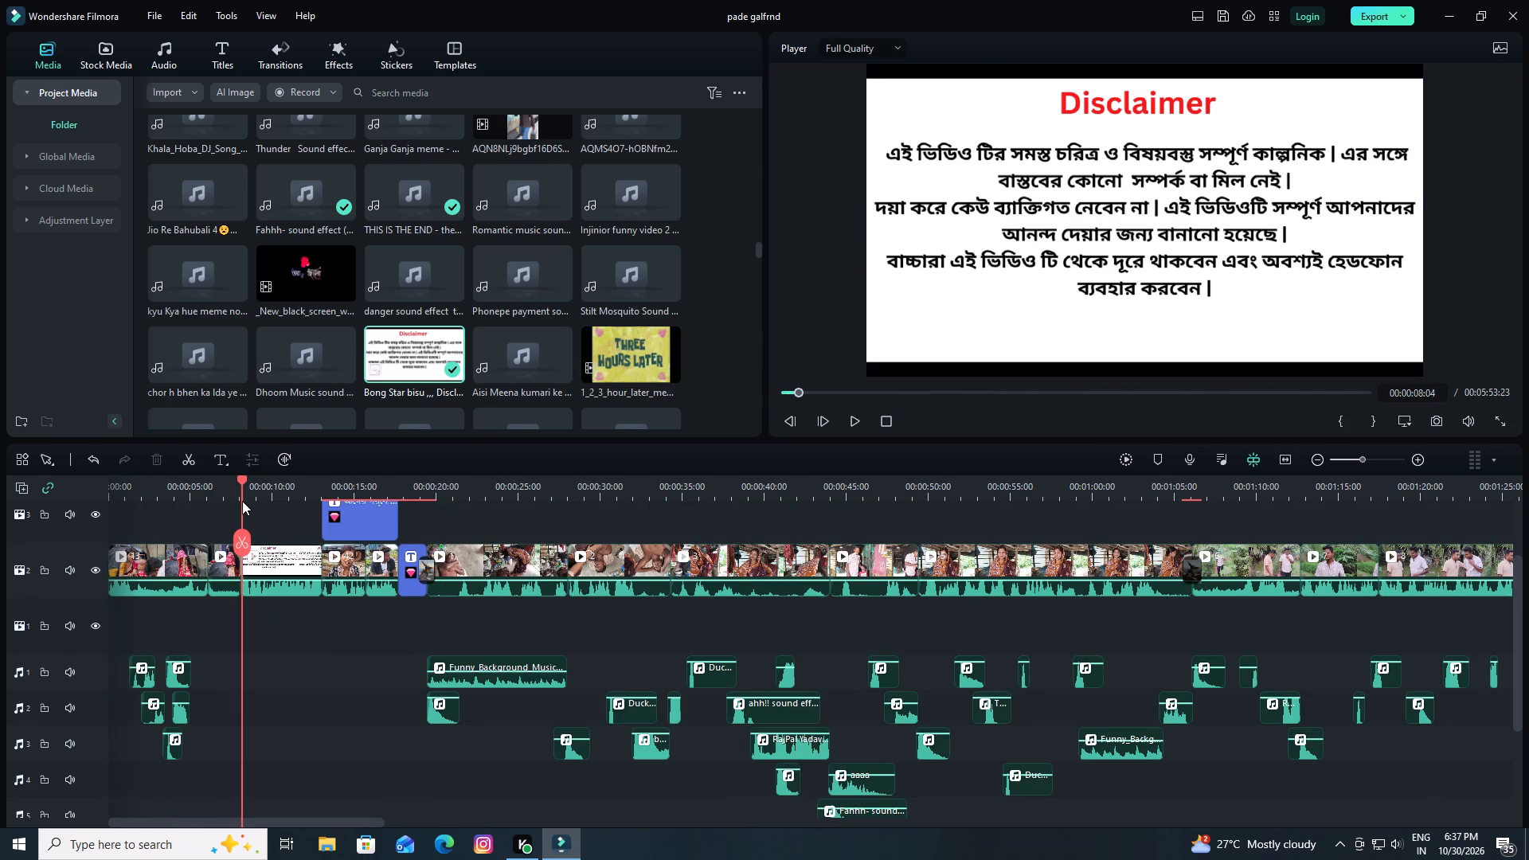
pyautogui.moveTo(242, 501); pyautogui.dragTo(242, 502)
pyautogui.click(243, 479)
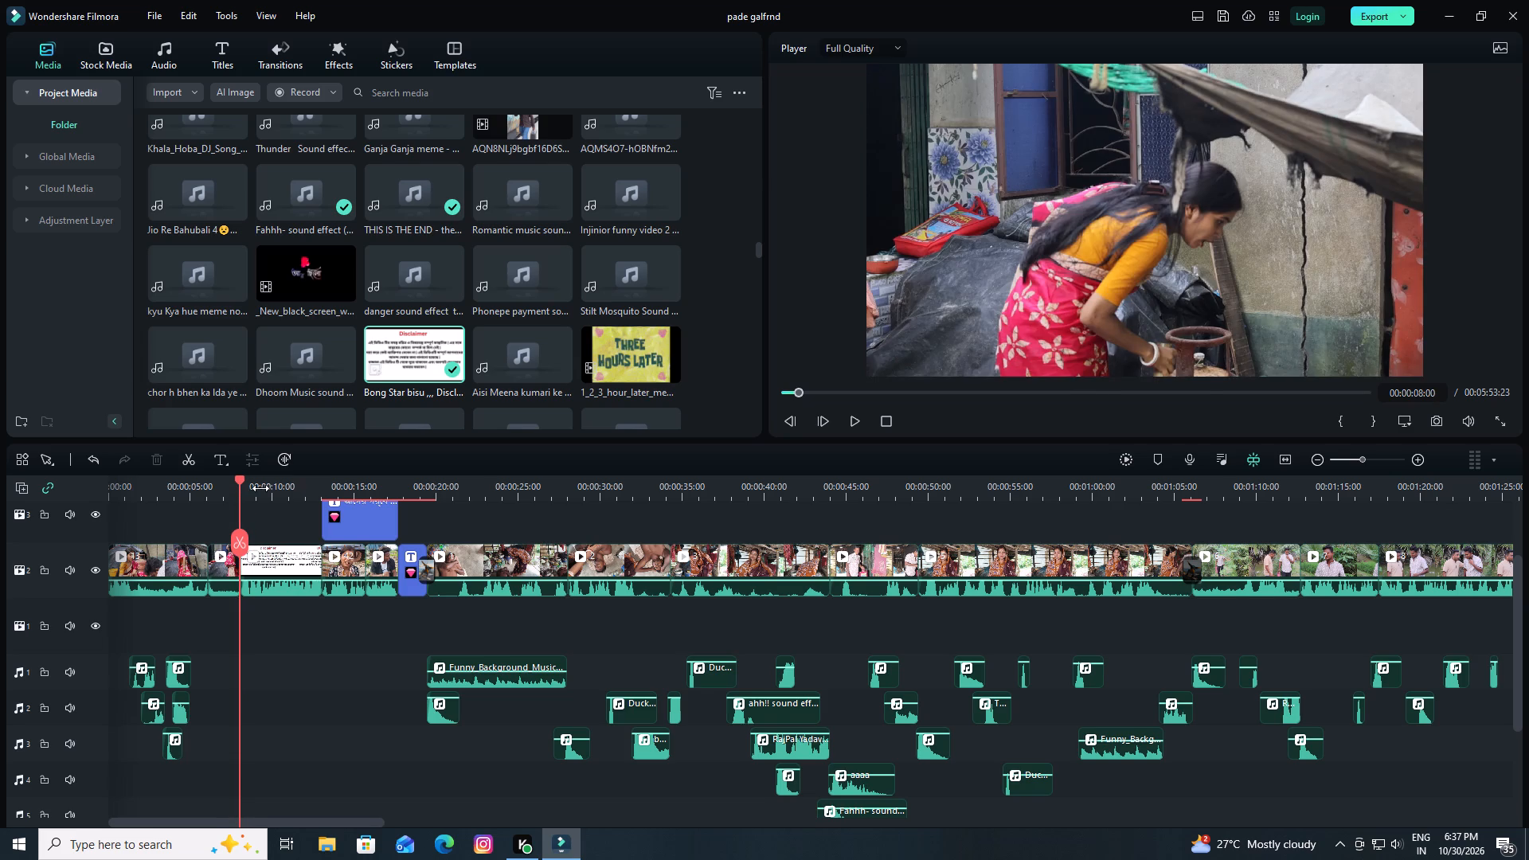
pyautogui.hotkey('ctrl', 'v')
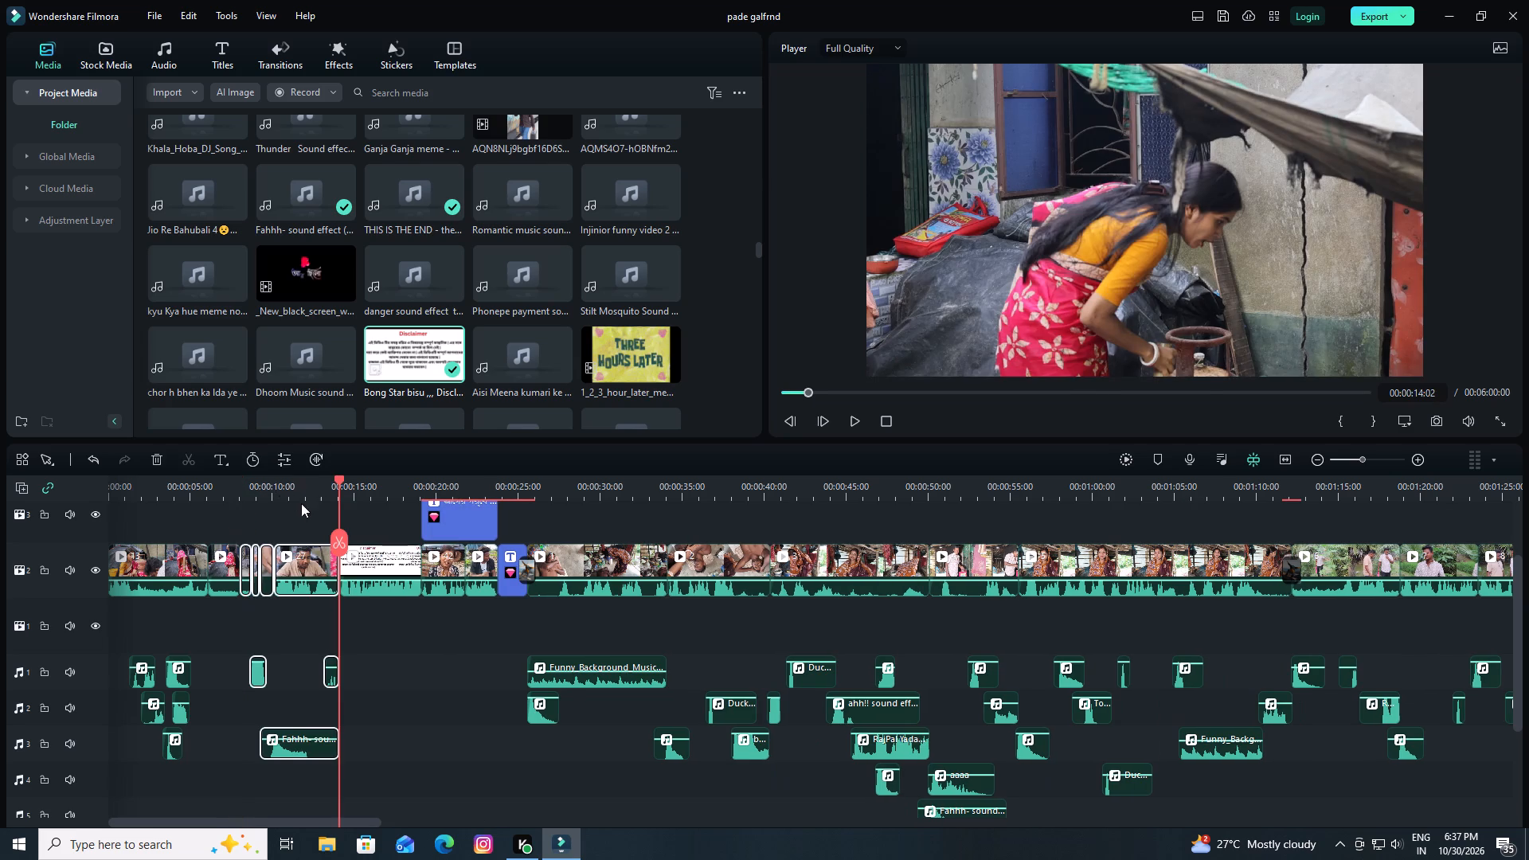
pyautogui.click(417, 691)
pyautogui.click(444, 794)
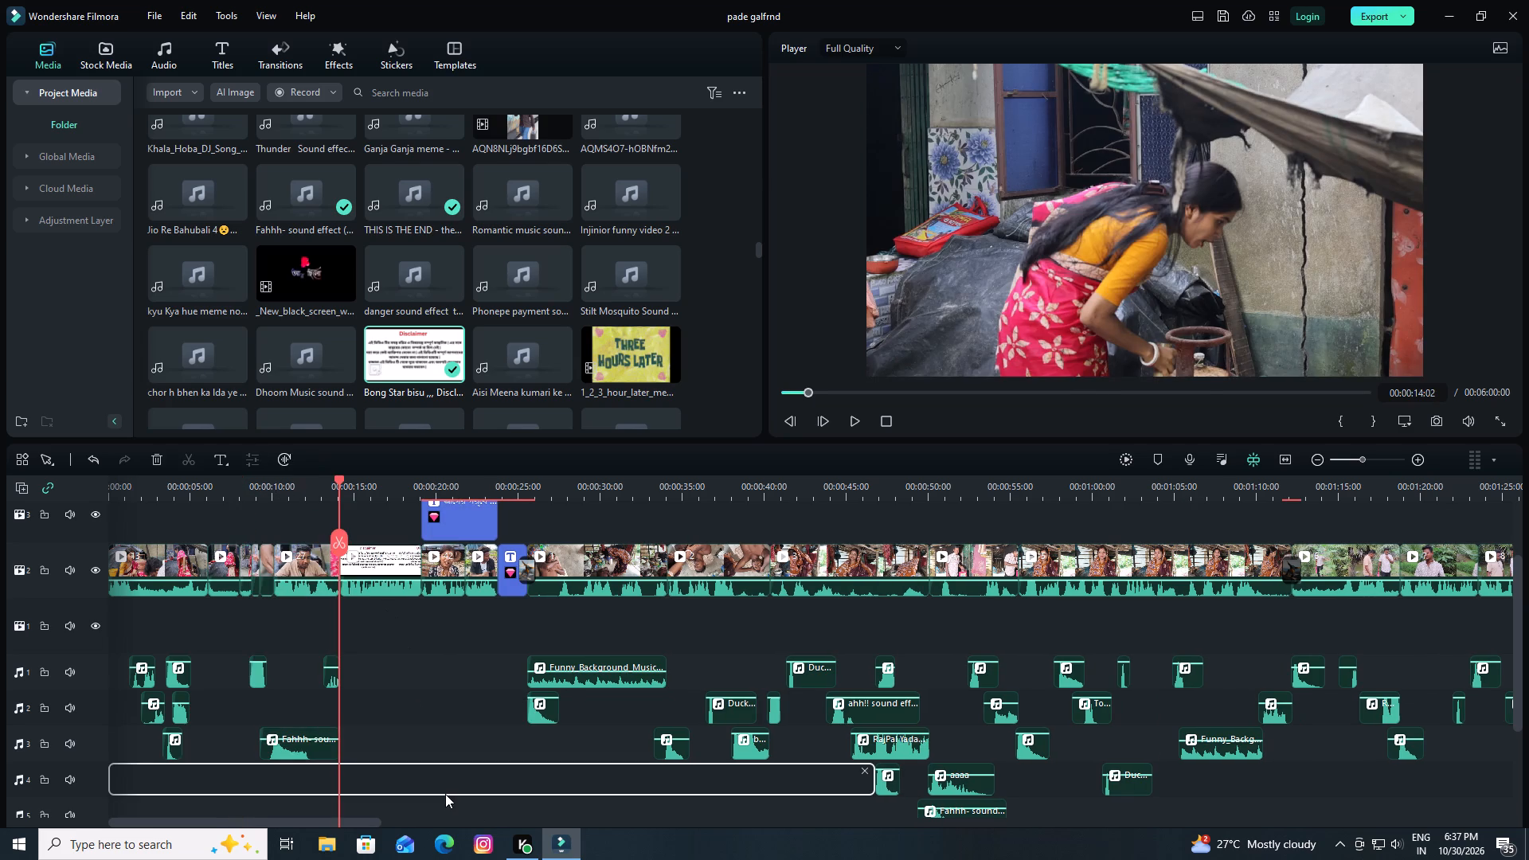
pyautogui.click(461, 814)
pyautogui.scroll(-2, 479, 803)
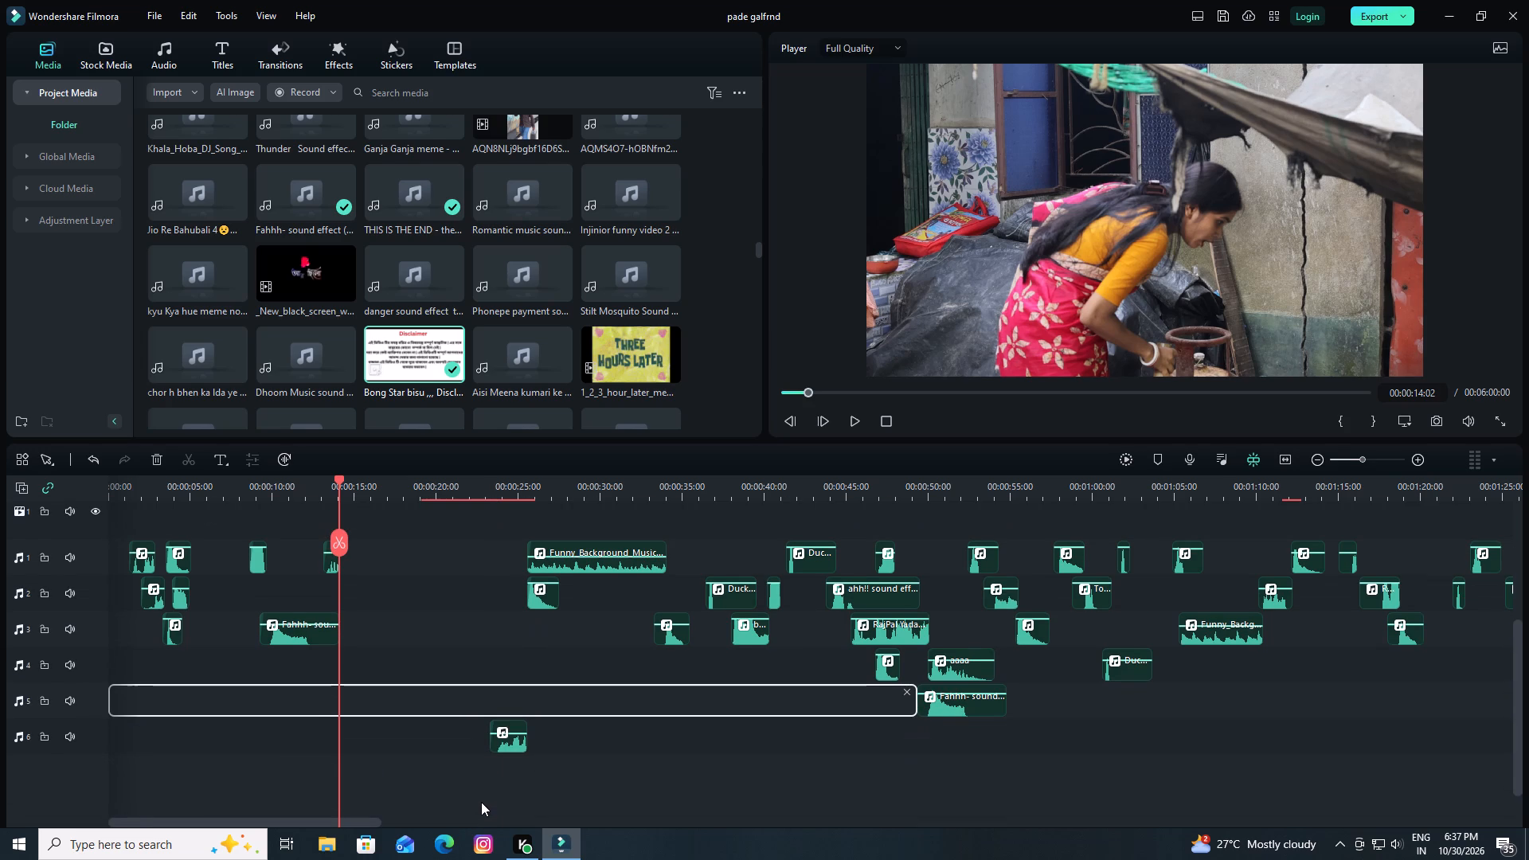
pyautogui.click(485, 793)
pyautogui.scroll(2, 368, 534)
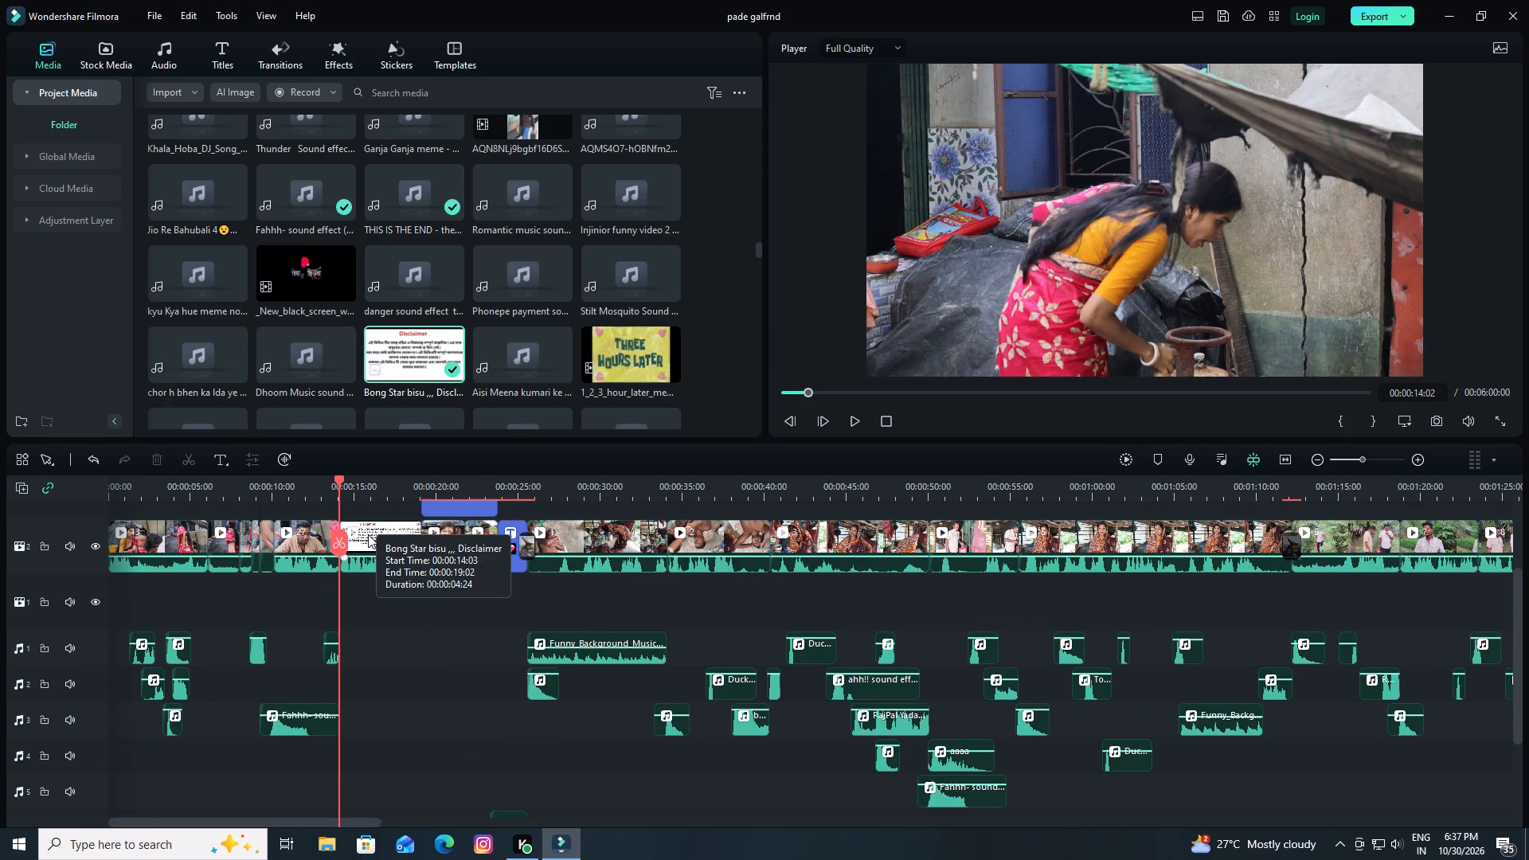
# Play back the opening teaser from the start, then replay the pasted passage from about 00:00:08 into the Disclaimer.
pyautogui.moveTo(337, 479); pyautogui.dragTo(29, 519)
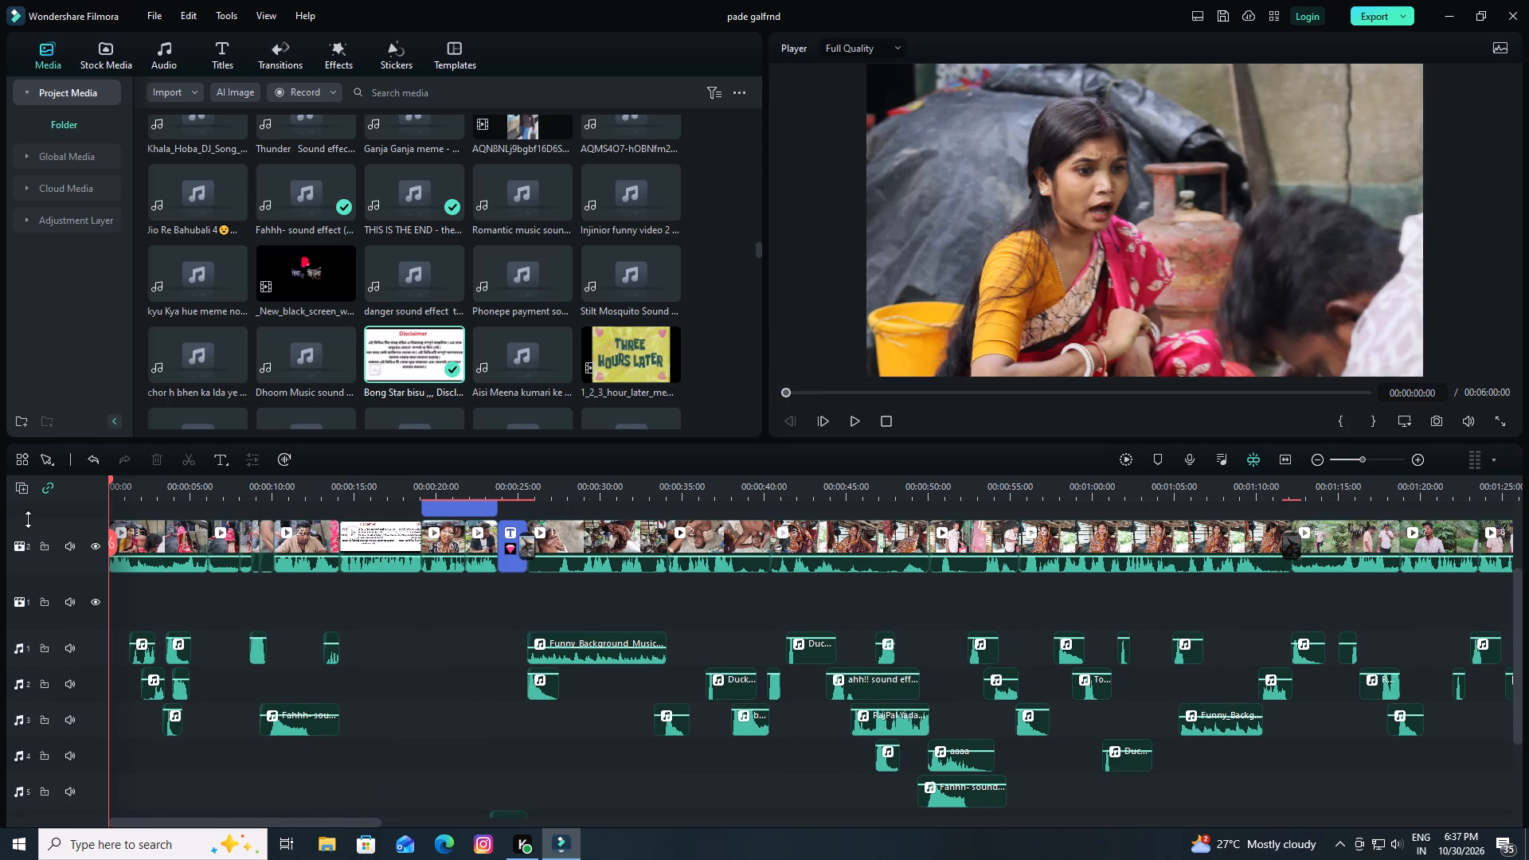
pyautogui.scroll(1, 342, 700)
pyautogui.press('space')
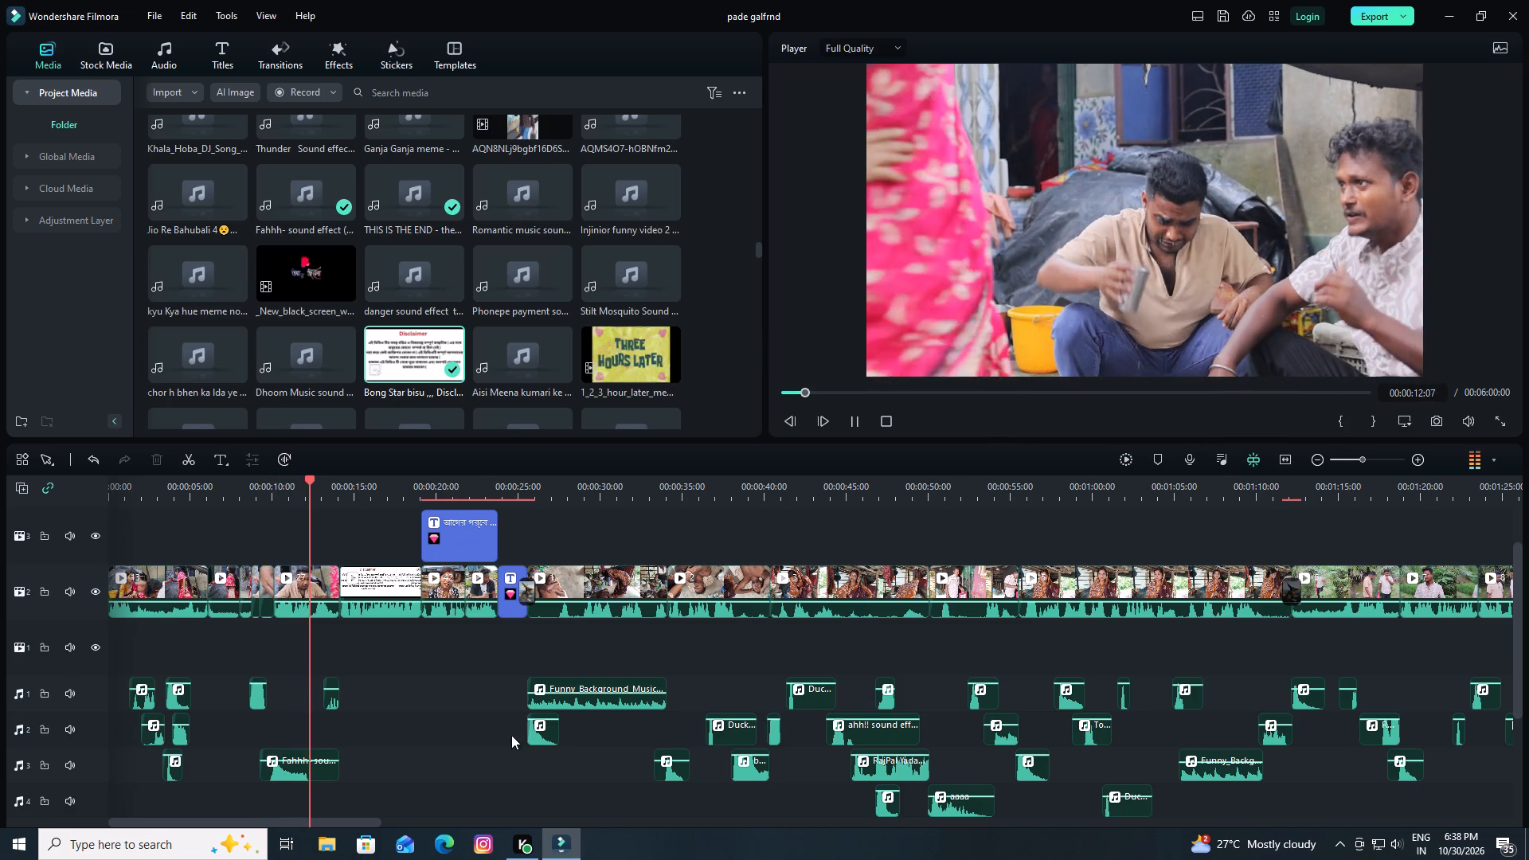
pyautogui.press('space')
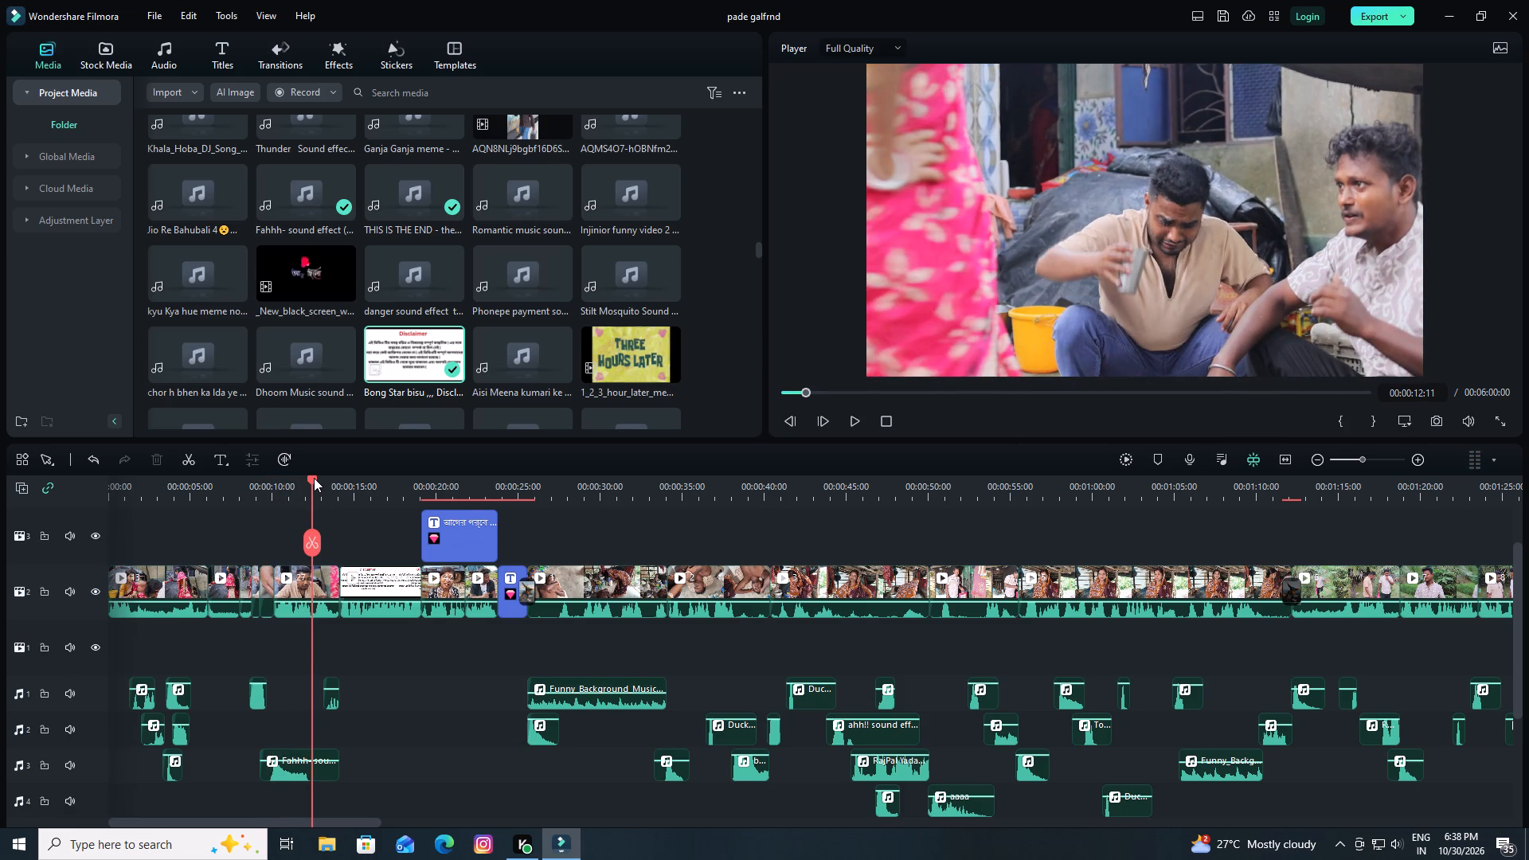
pyautogui.moveTo(314, 478); pyautogui.dragTo(238, 504)
pyautogui.press('space')
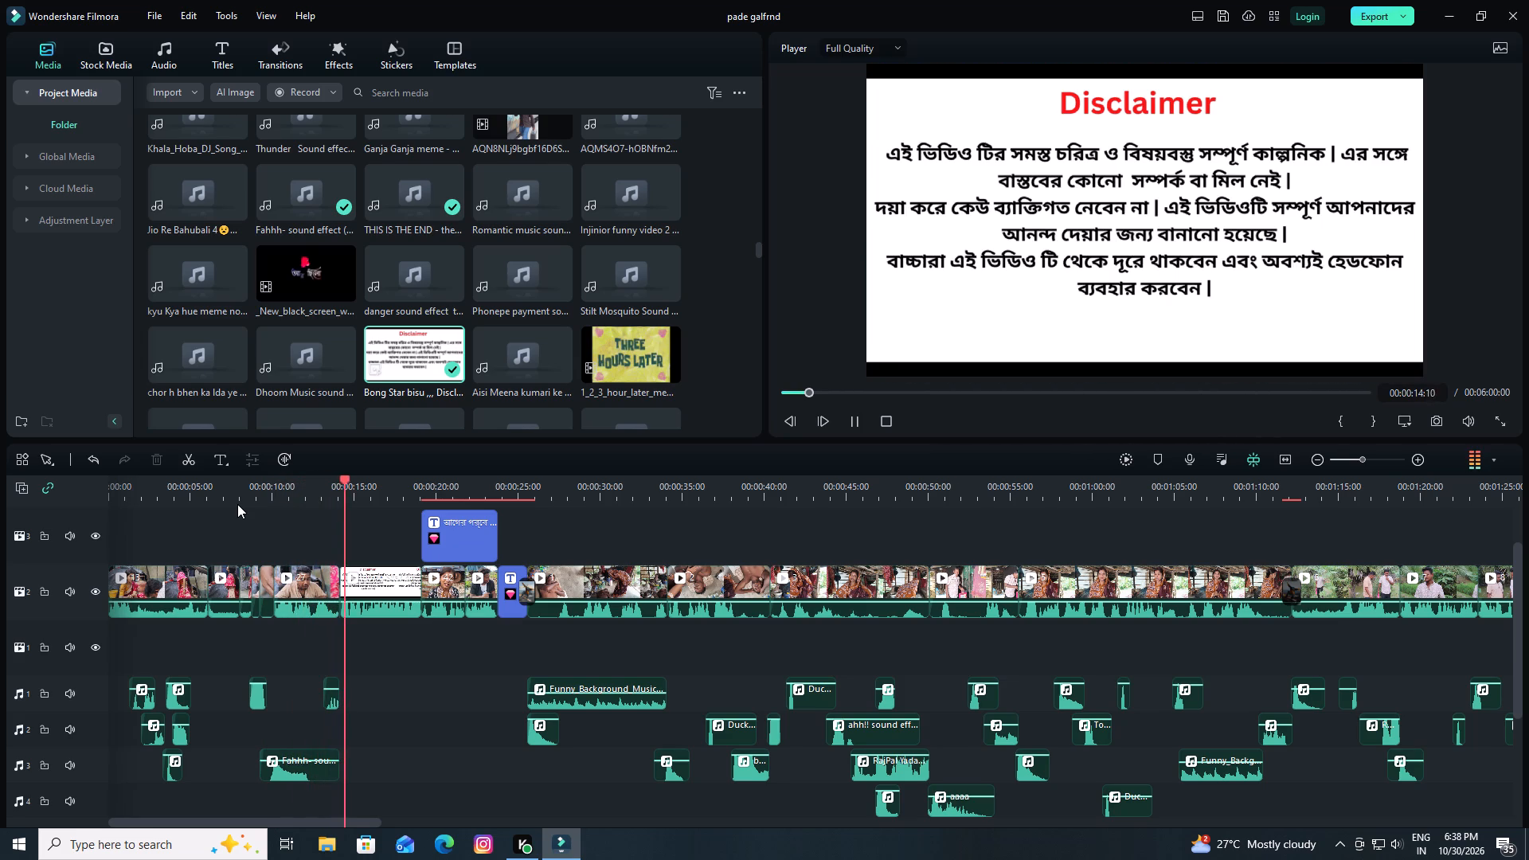
pyautogui.press('space')
# Delete the tiny leftover video piece between the pasted passage and the Disclaimer clip.
pyautogui.moveTo(376, 488); pyautogui.dragTo(504, 494)
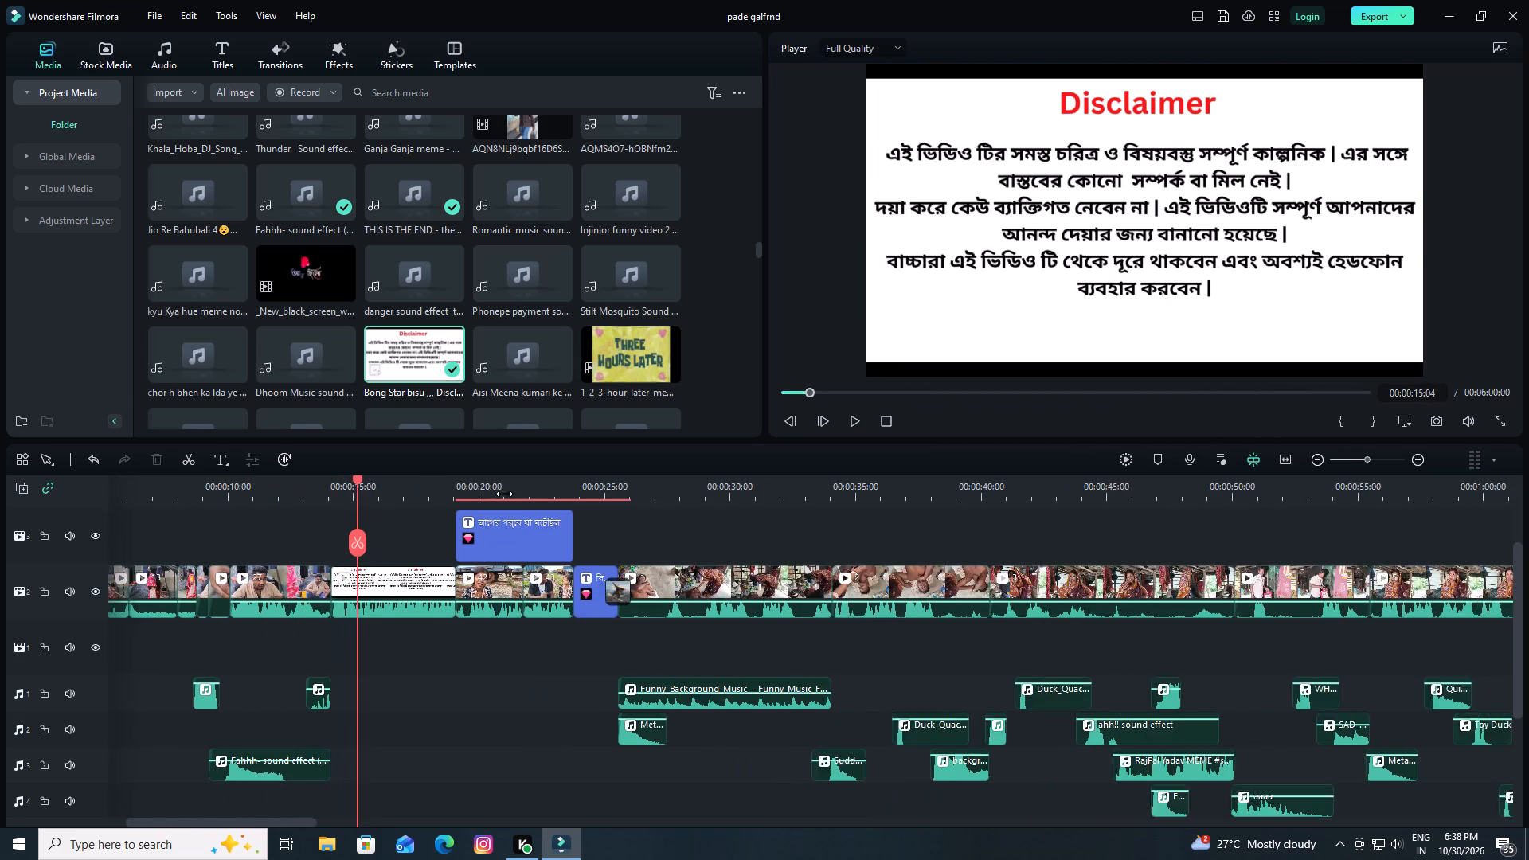
pyautogui.moveTo(504, 494); pyautogui.dragTo(569, 494)
pyautogui.moveTo(395, 491); pyautogui.dragTo(592, 504)
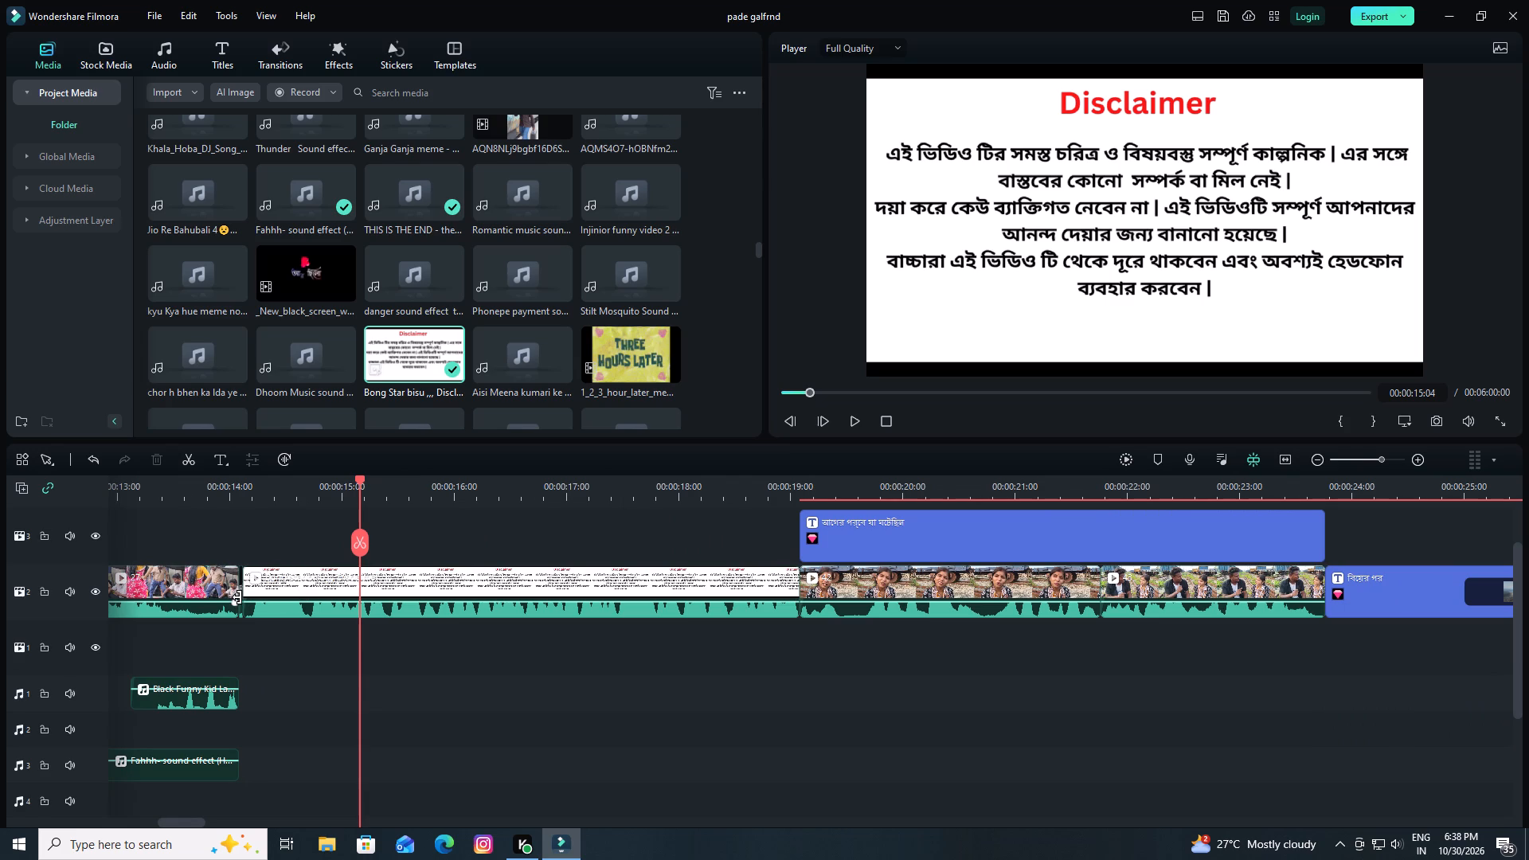
pyautogui.moveTo(252, 492); pyautogui.dragTo(417, 500)
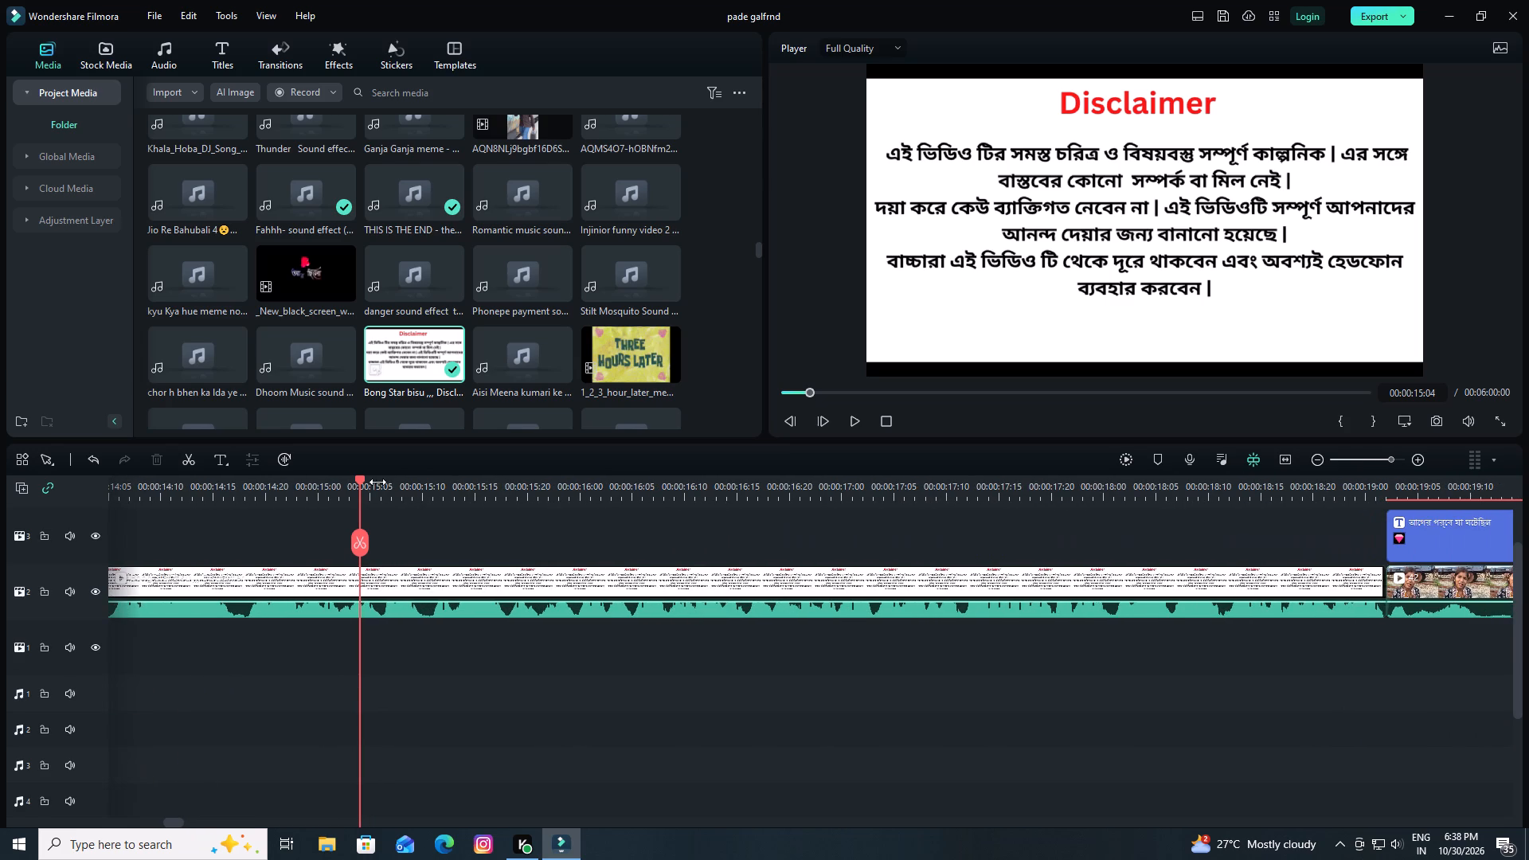
pyautogui.moveTo(358, 479); pyautogui.dragTo(4, 476)
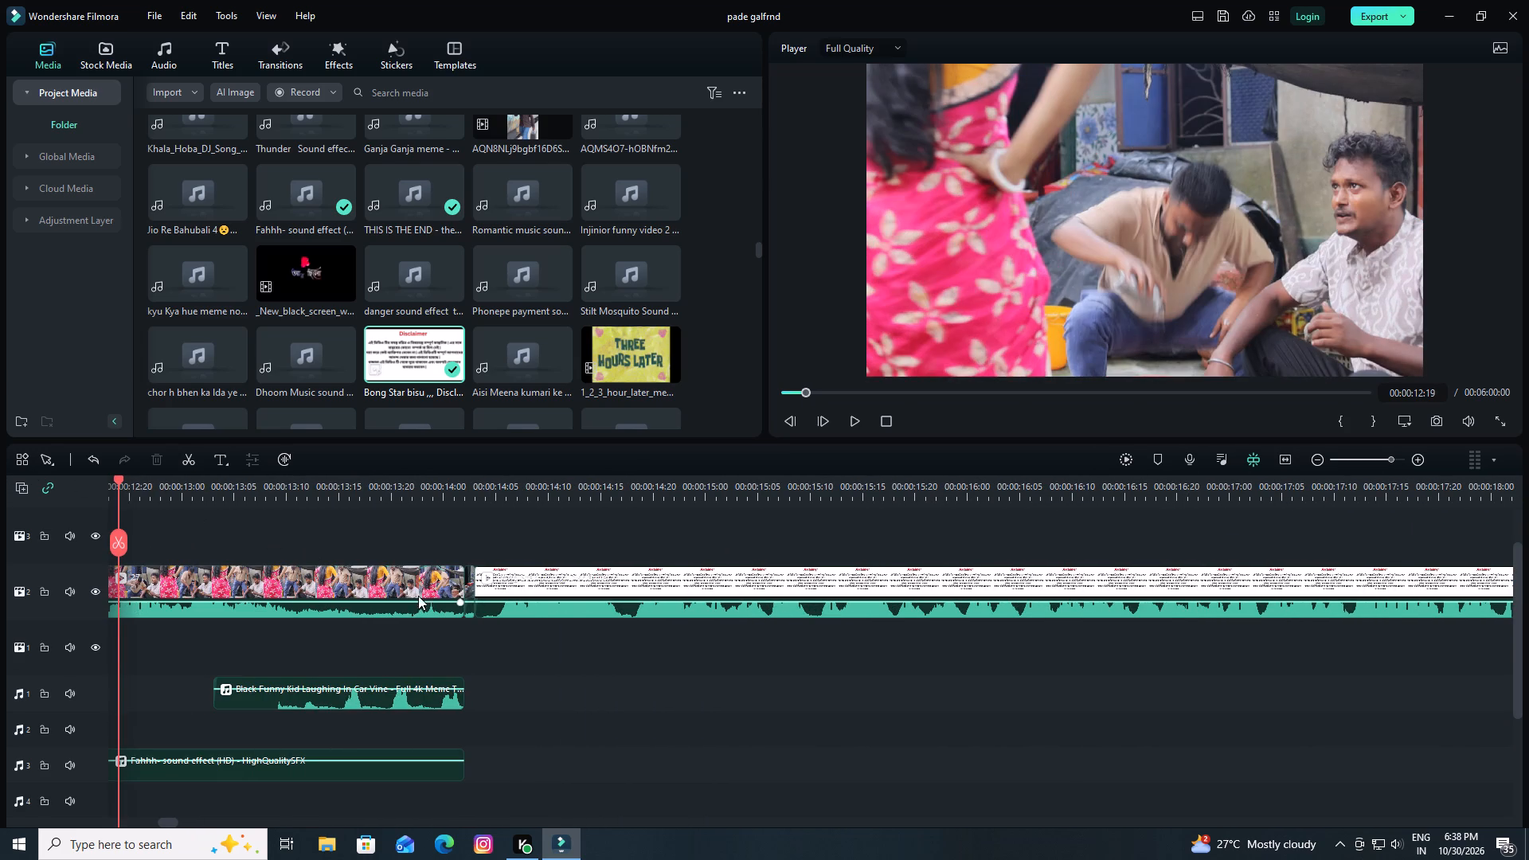
pyautogui.click(470, 592)
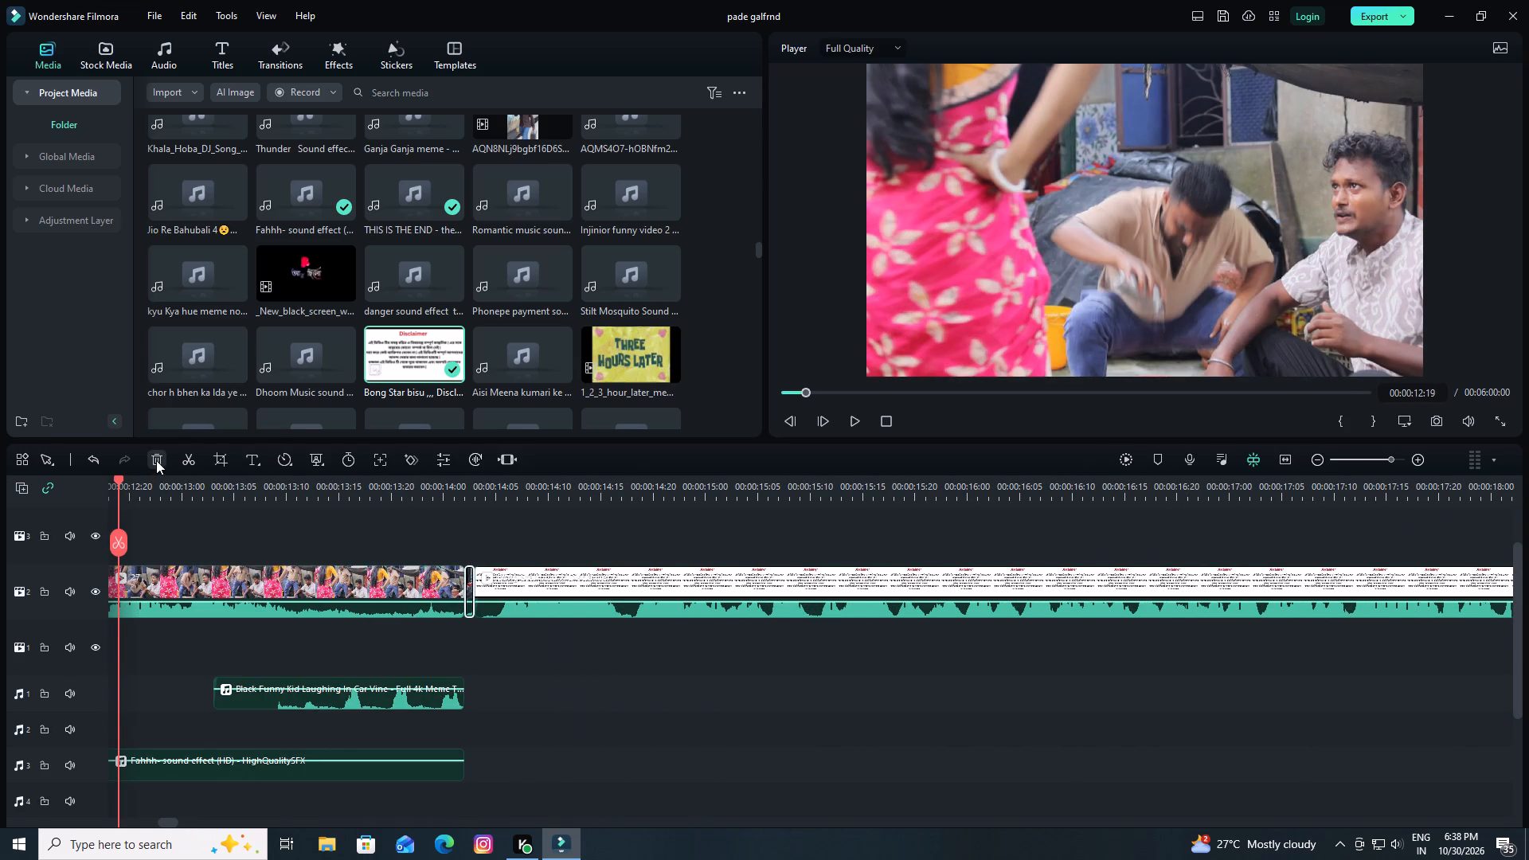
pyautogui.click(156, 460)
pyautogui.scroll(-3, 422, 718)
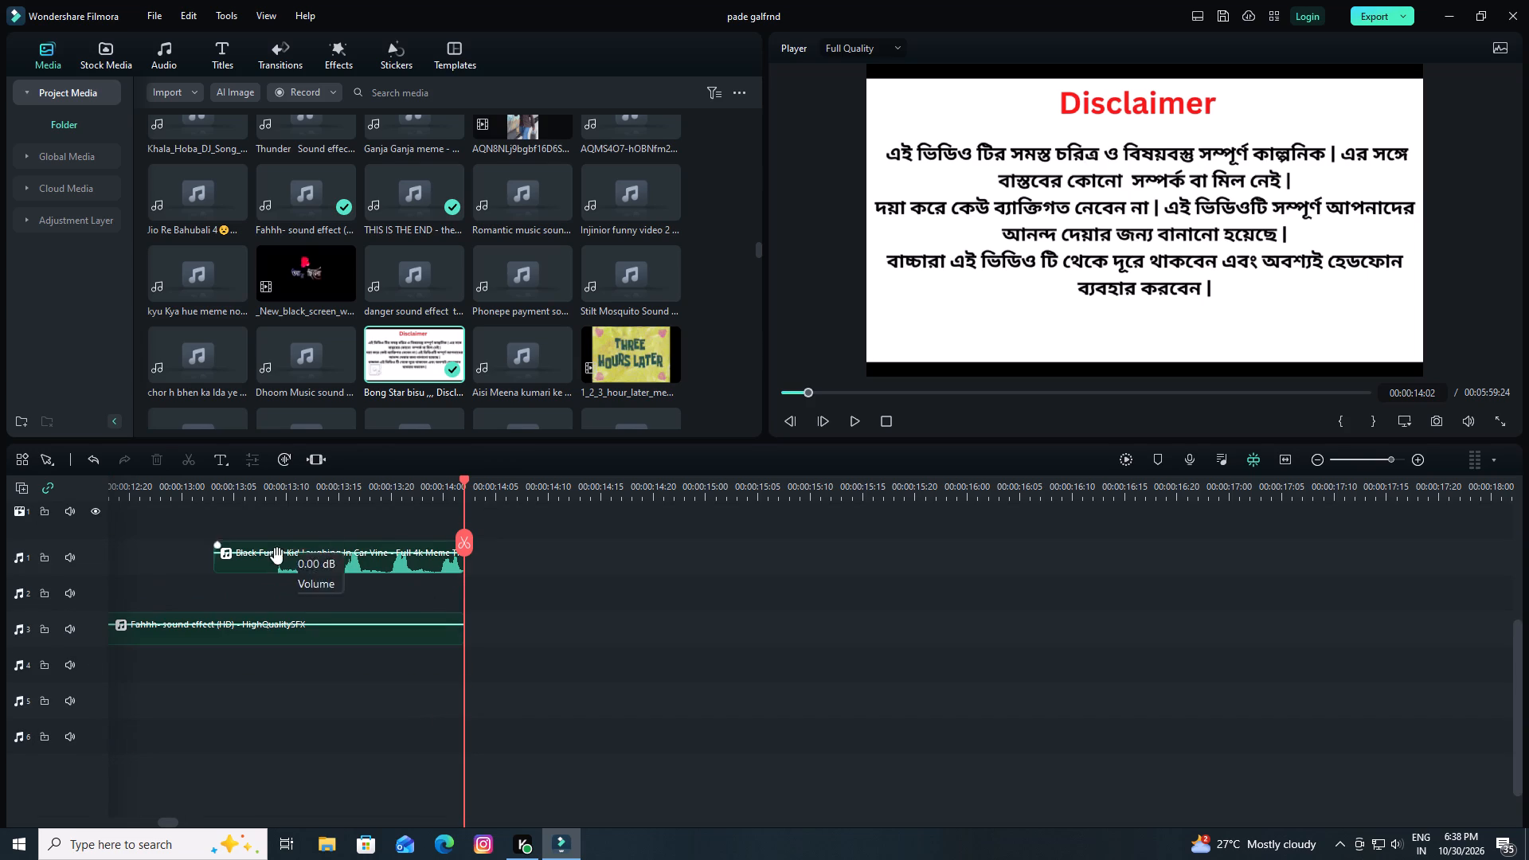
pyautogui.scroll(4, 482, 755)
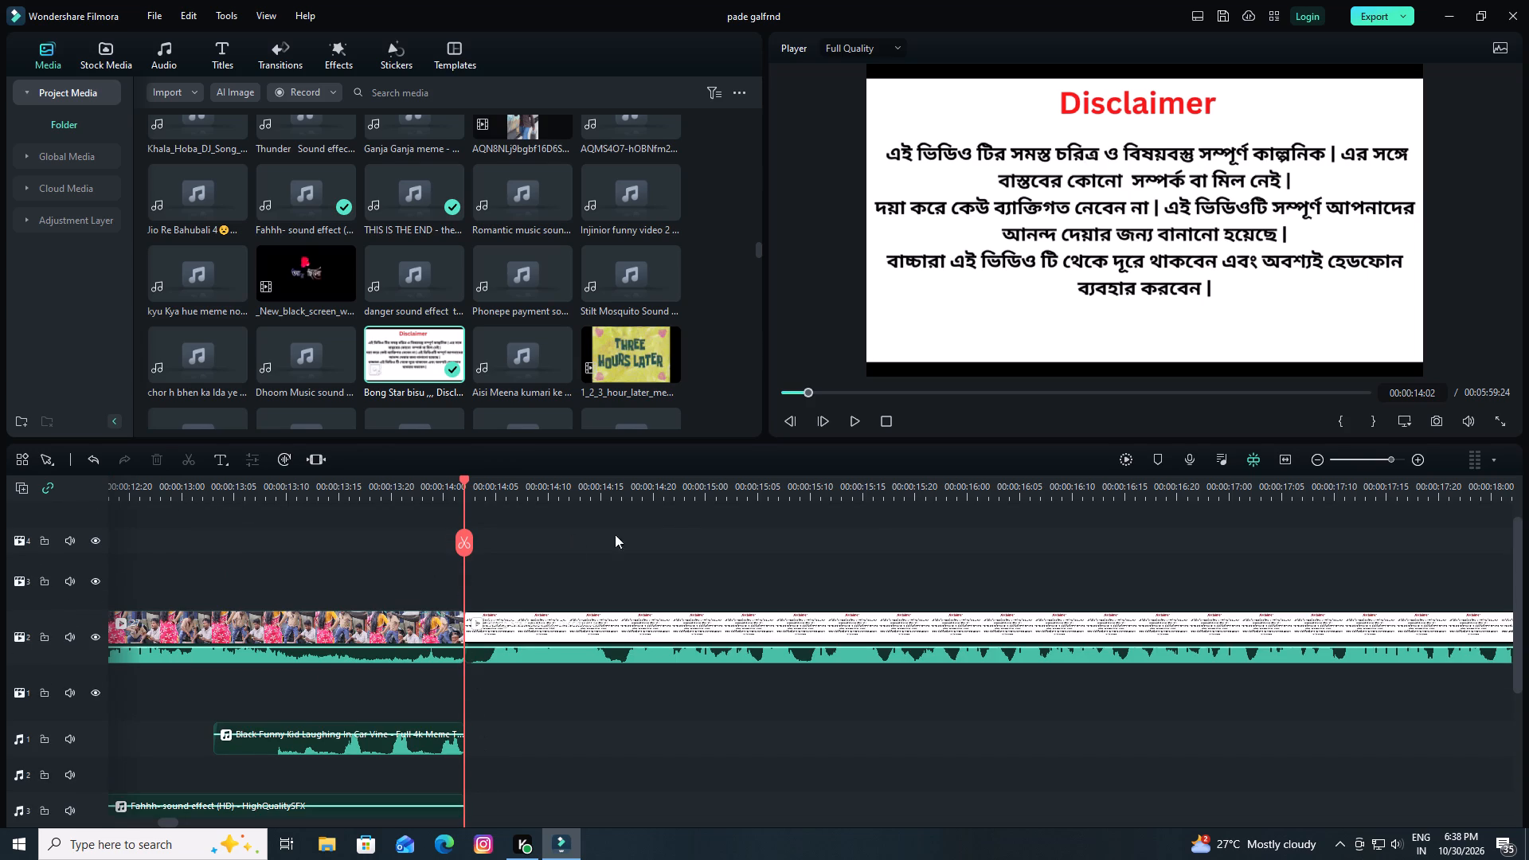
# Play back the video from the start through the teaser, Disclaimer and title clips to about 00:00:30.
pyautogui.moveTo(749, 485); pyautogui.dragTo(325, 550)
pyautogui.moveTo(467, 479); pyautogui.dragTo(7, 526)
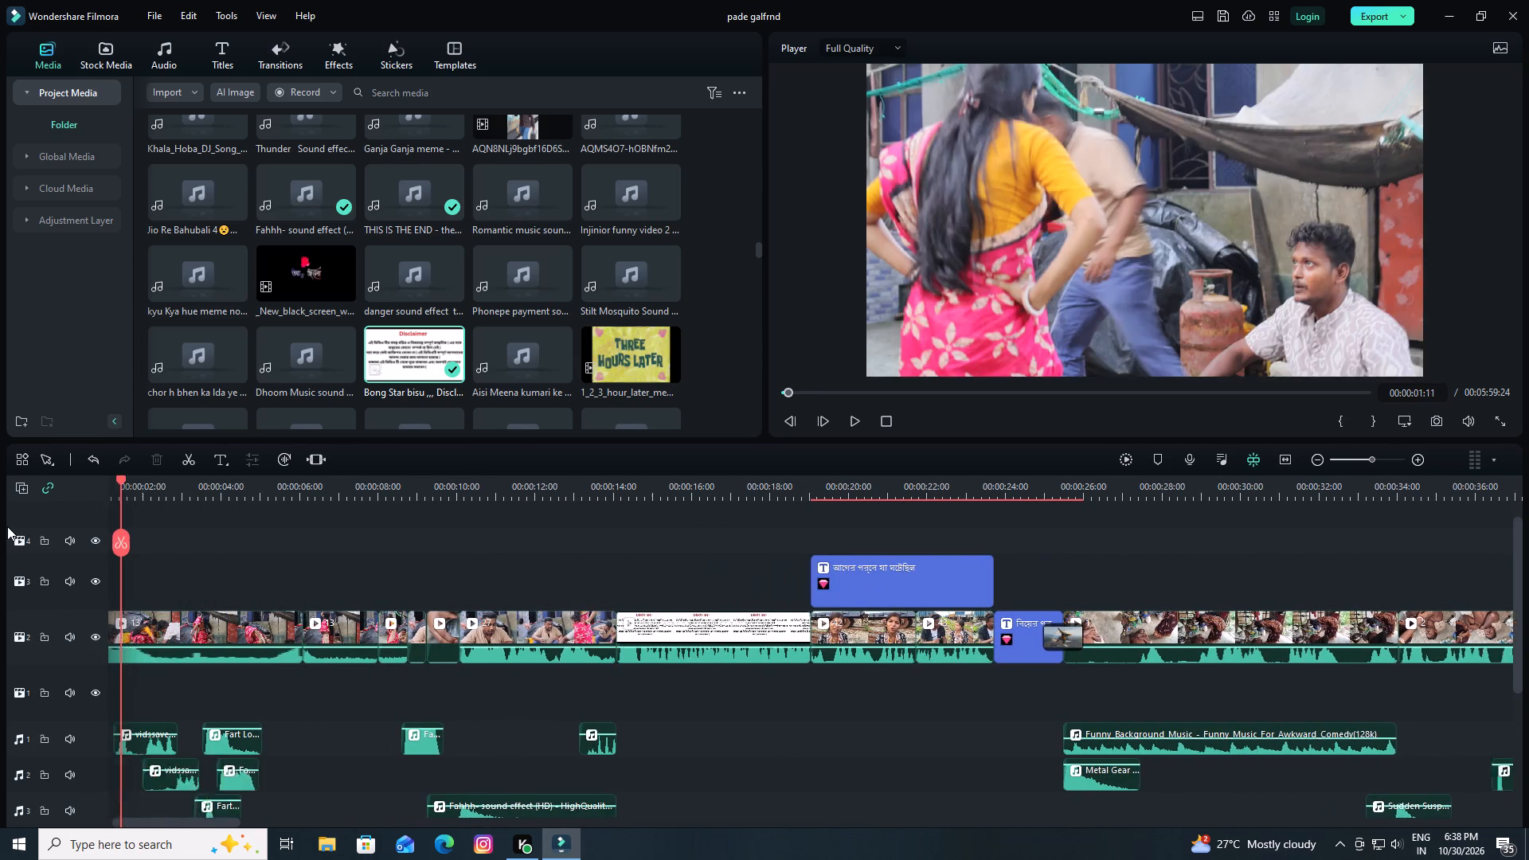
pyautogui.moveTo(7, 526); pyautogui.dragTo(0, 533)
pyautogui.press('space')
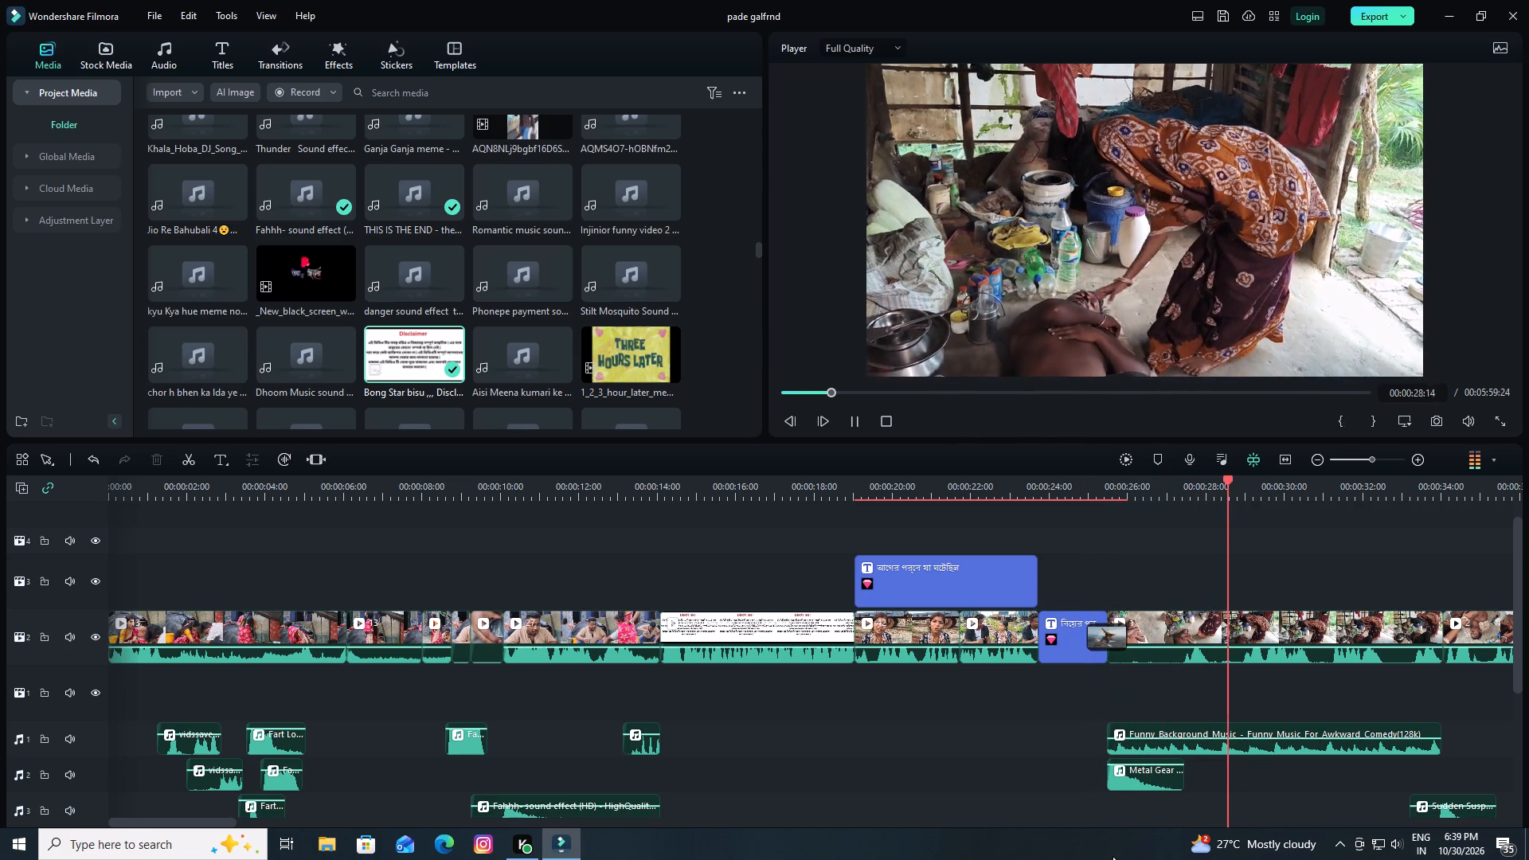
pyautogui.press('space')
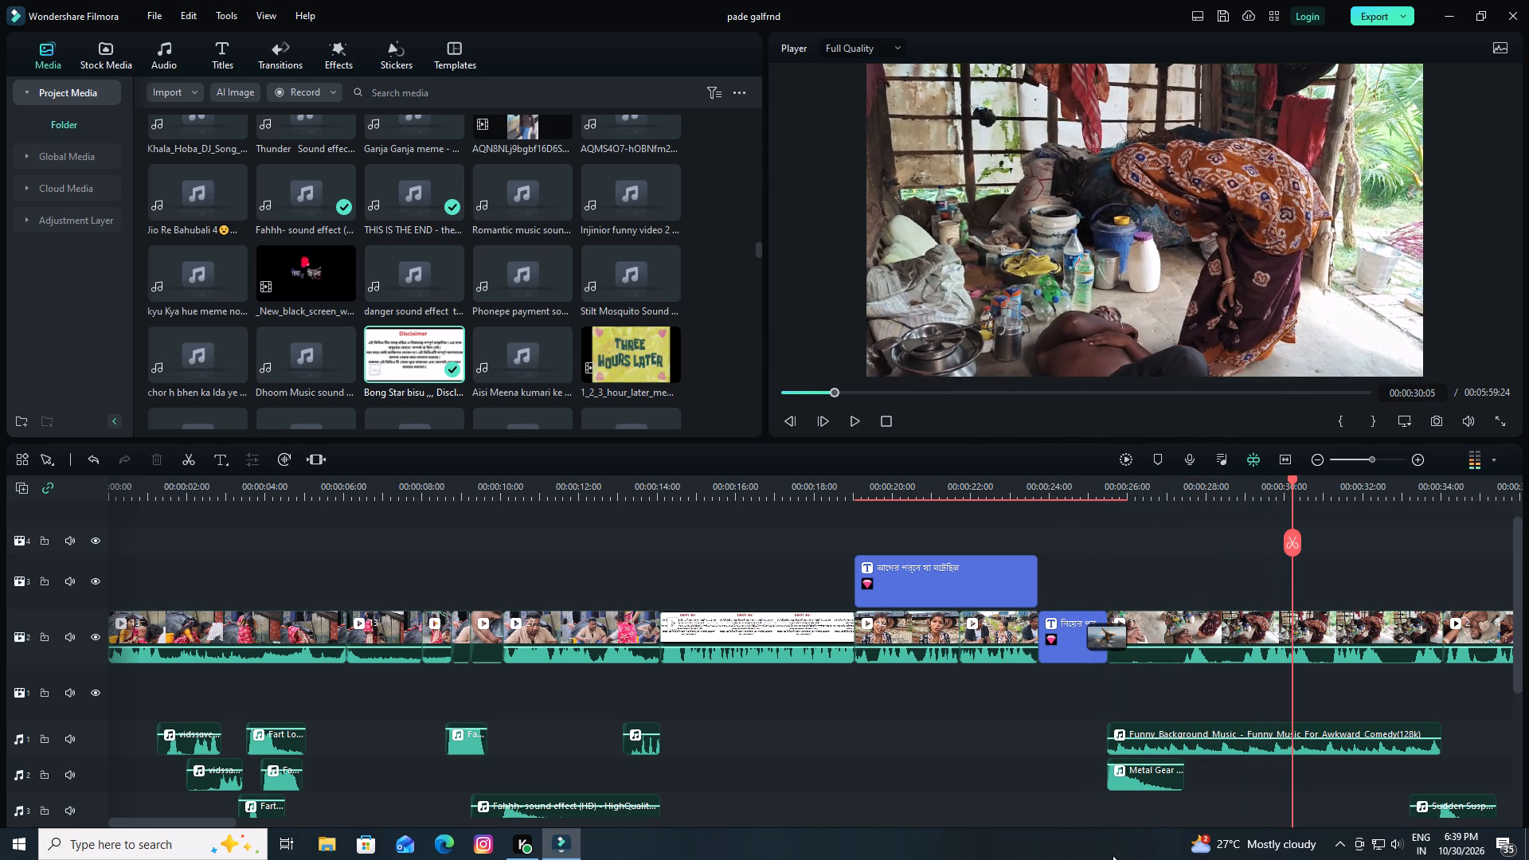
# Split the opening video clip and the sound effect on audio track 3 at 00:00:03:13.
pyautogui.moveTo(1328, 479); pyautogui.dragTo(1314, 482)
pyautogui.moveTo(1314, 482); pyautogui.dragTo(1246, 493)
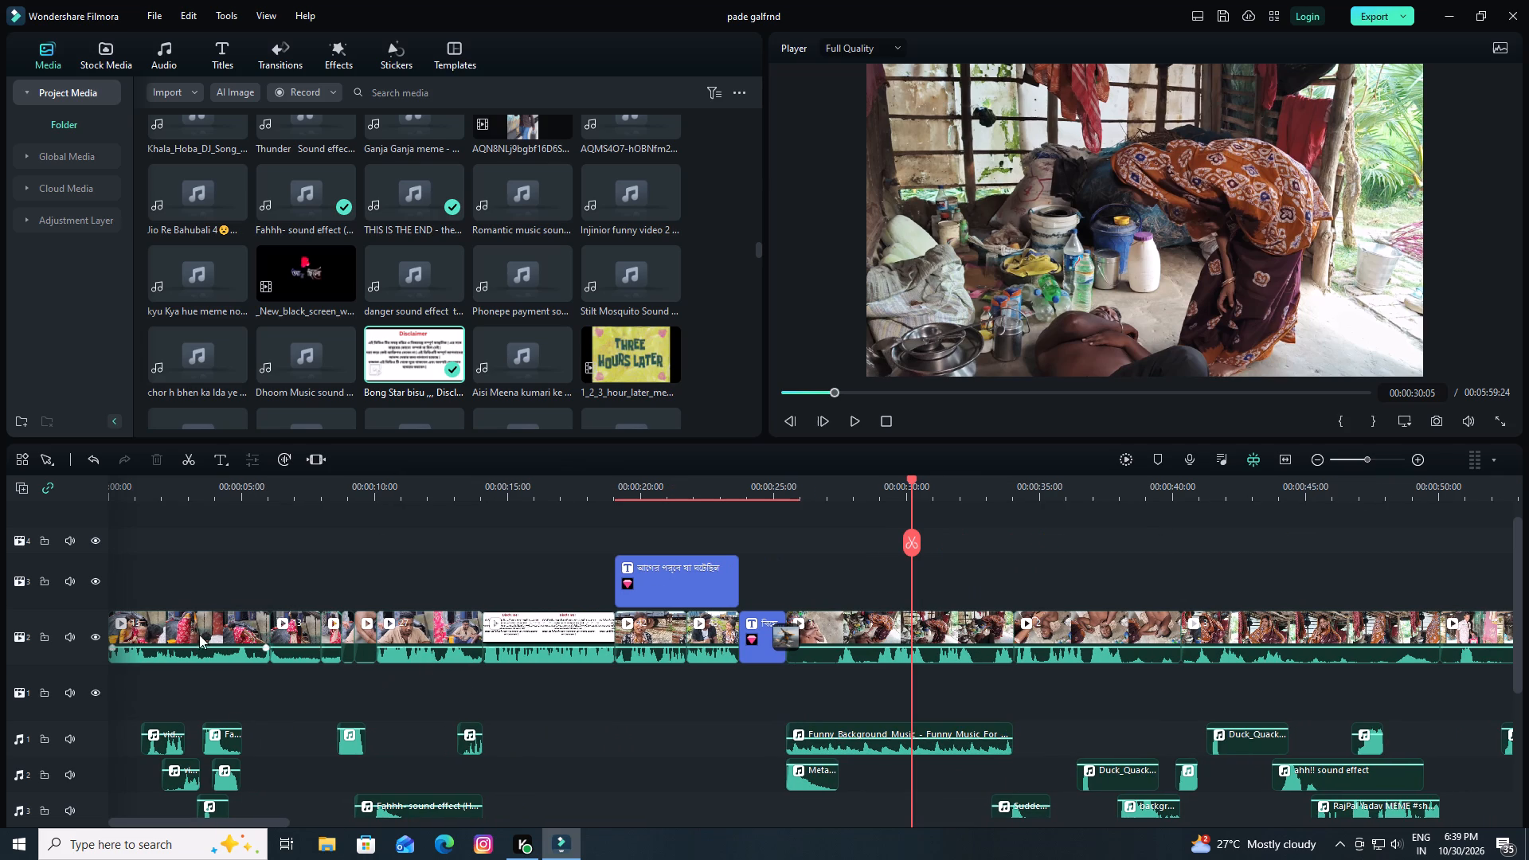
pyautogui.moveTo(911, 481); pyautogui.dragTo(265, 510)
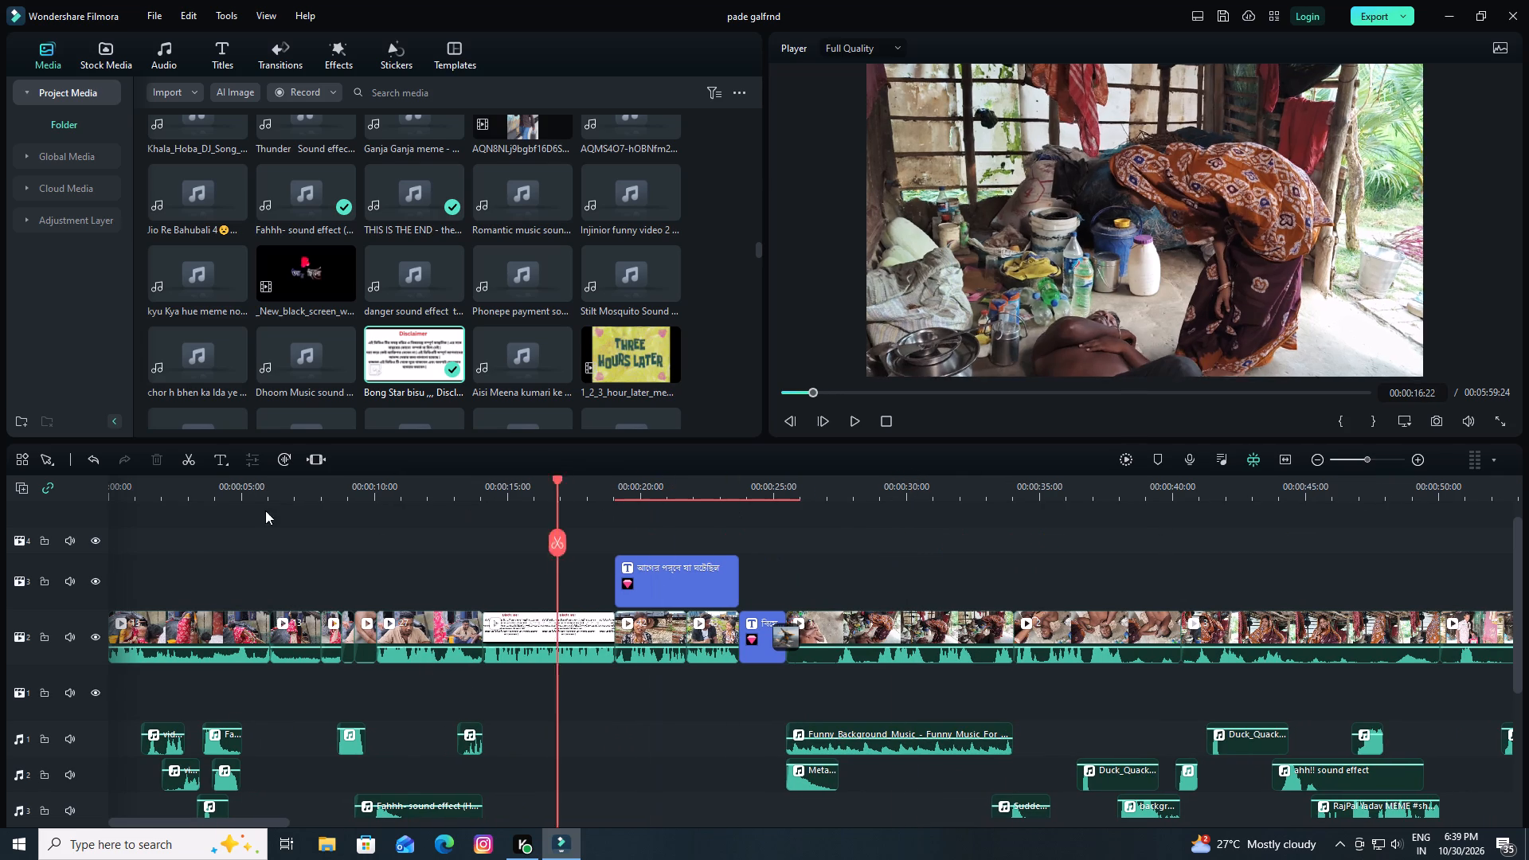
pyautogui.moveTo(265, 510); pyautogui.dragTo(164, 513)
pyautogui.scroll(-1, 305, 670)
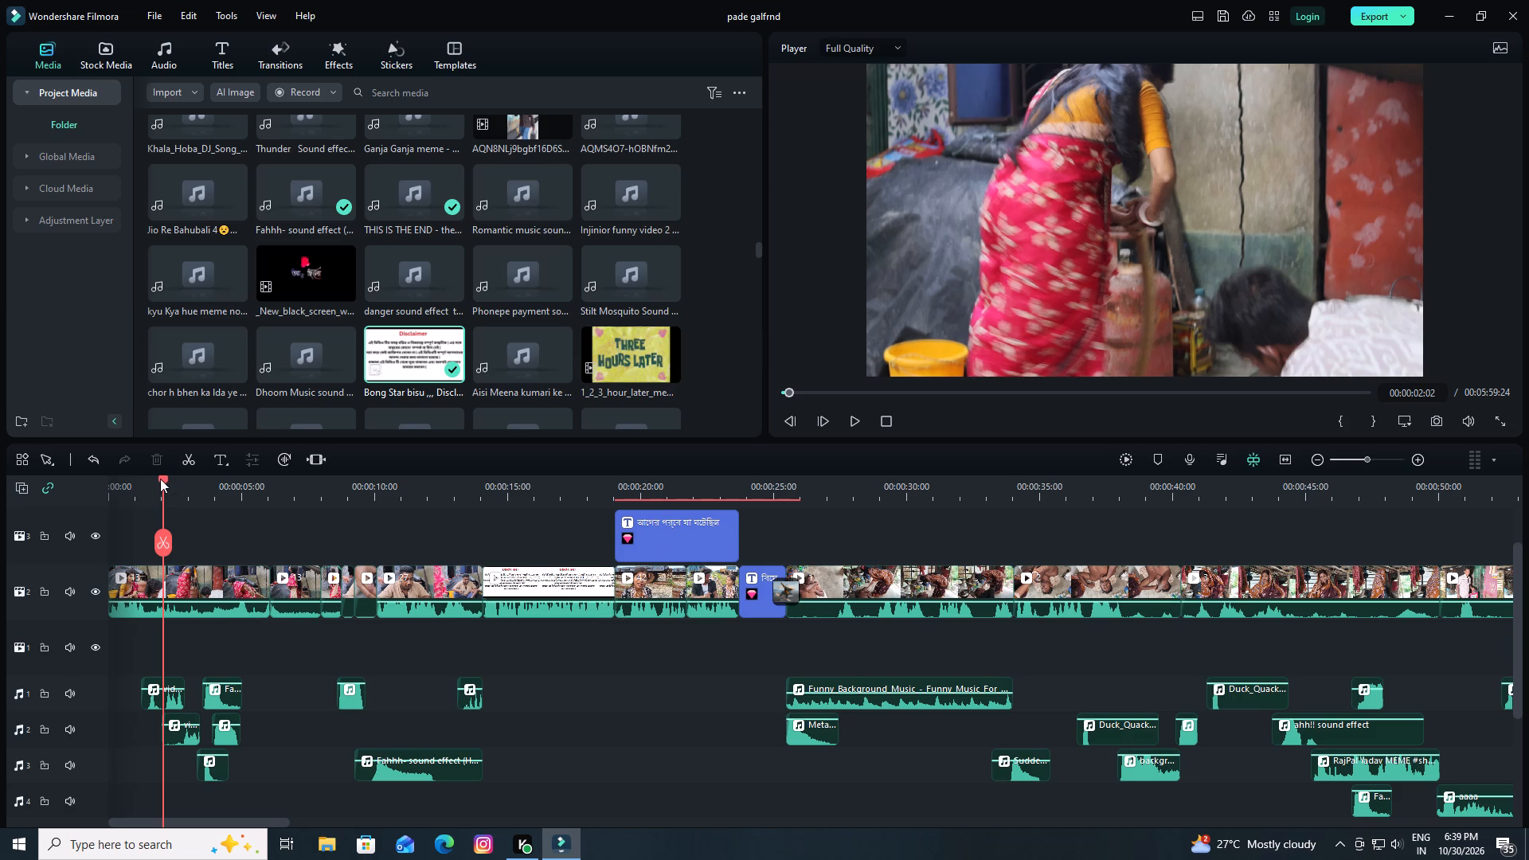
pyautogui.moveTo(161, 478); pyautogui.dragTo(202, 485)
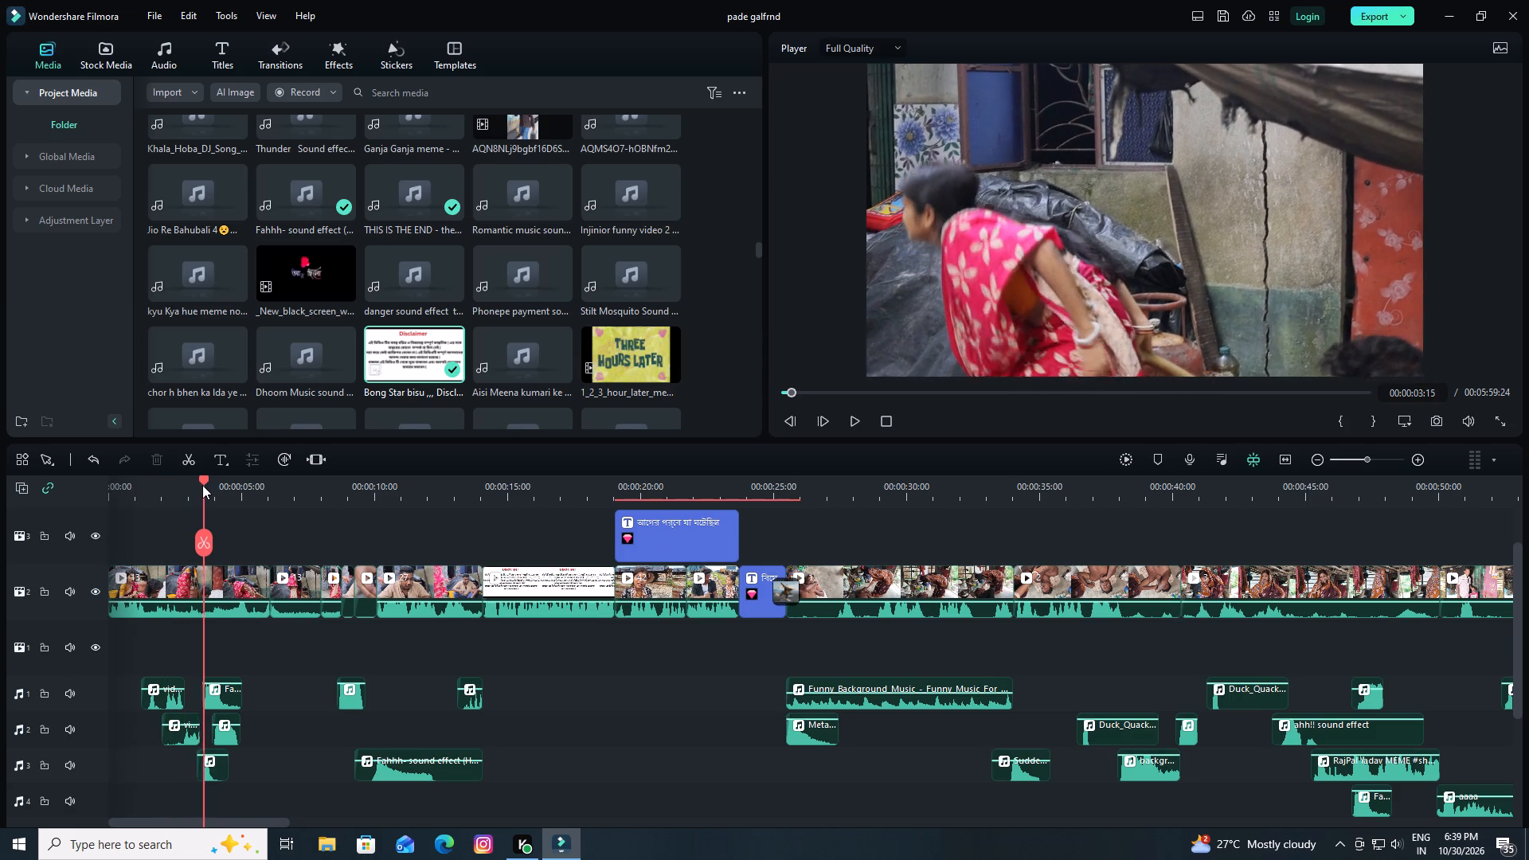
pyautogui.moveTo(202, 485); pyautogui.dragTo(201, 486)
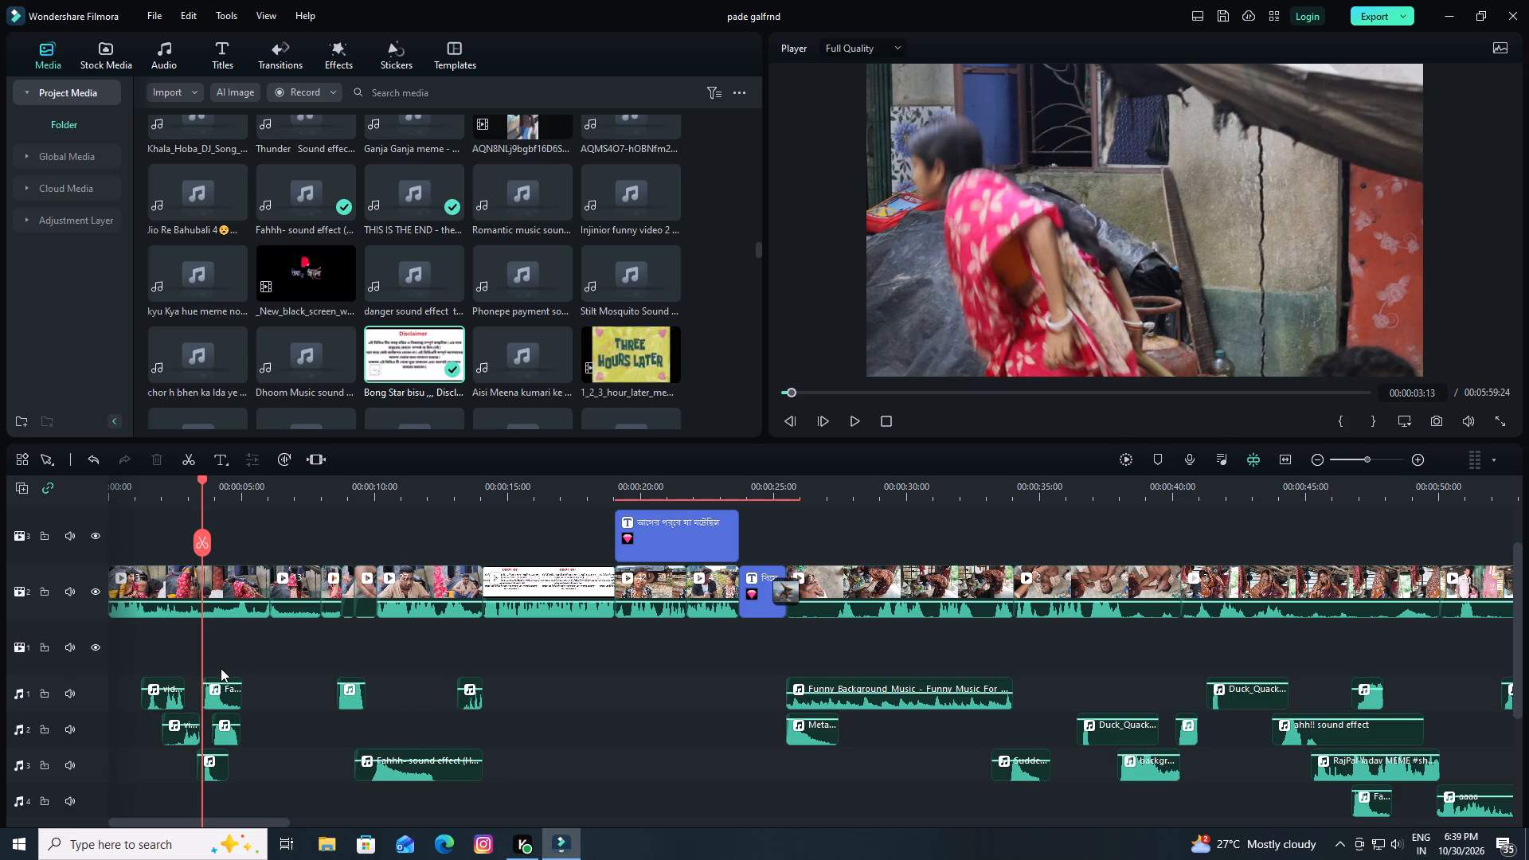
pyautogui.click(203, 543)
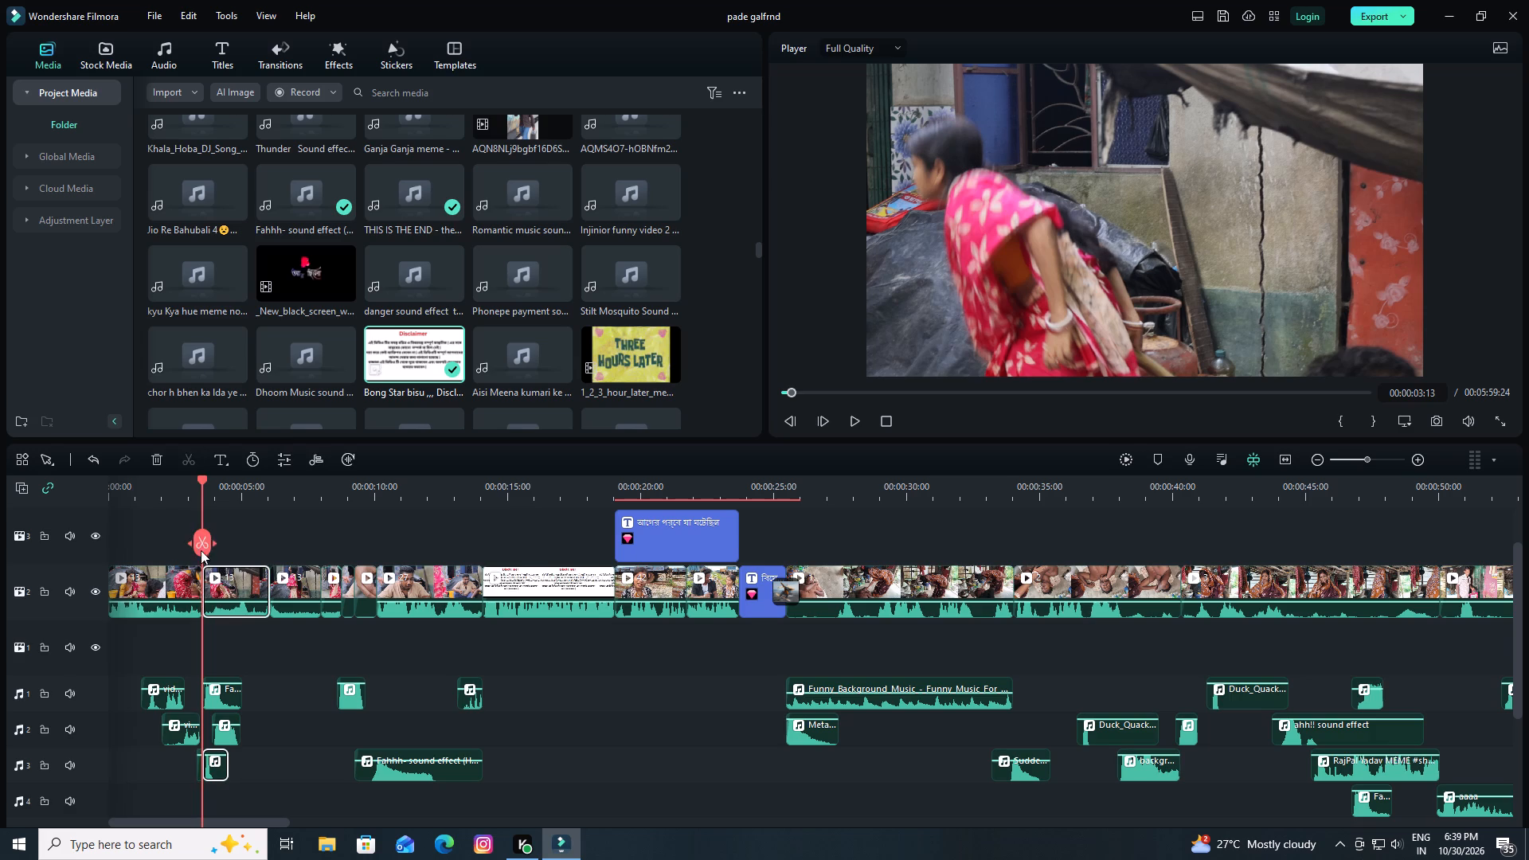
# Delete the opening video piece before 00:00:03:13 and the first sound clips on audio tracks 1 and 2.
pyautogui.click(164, 585)
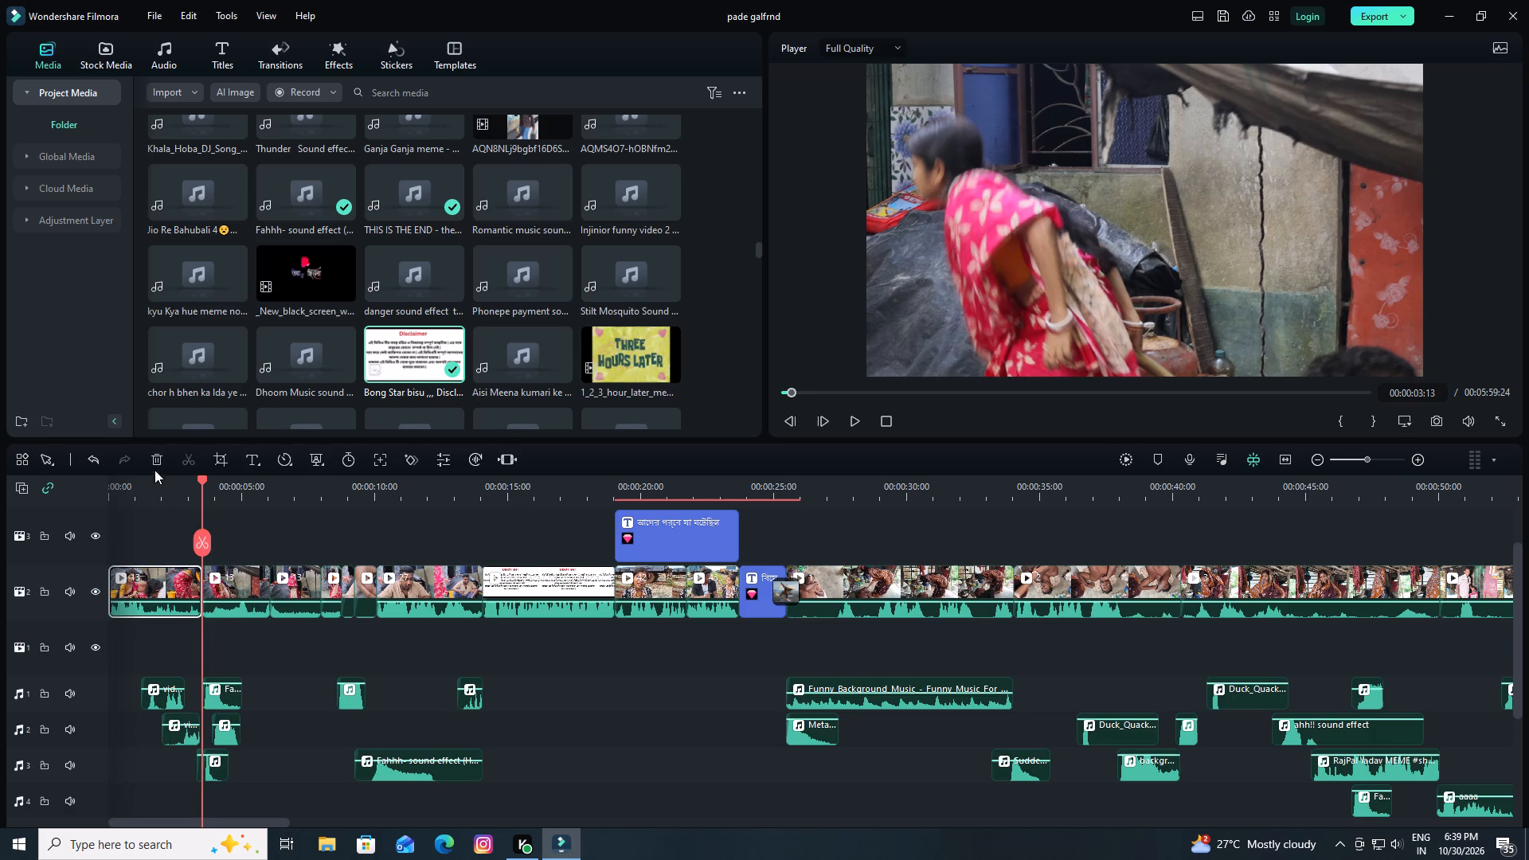
pyautogui.click(156, 461)
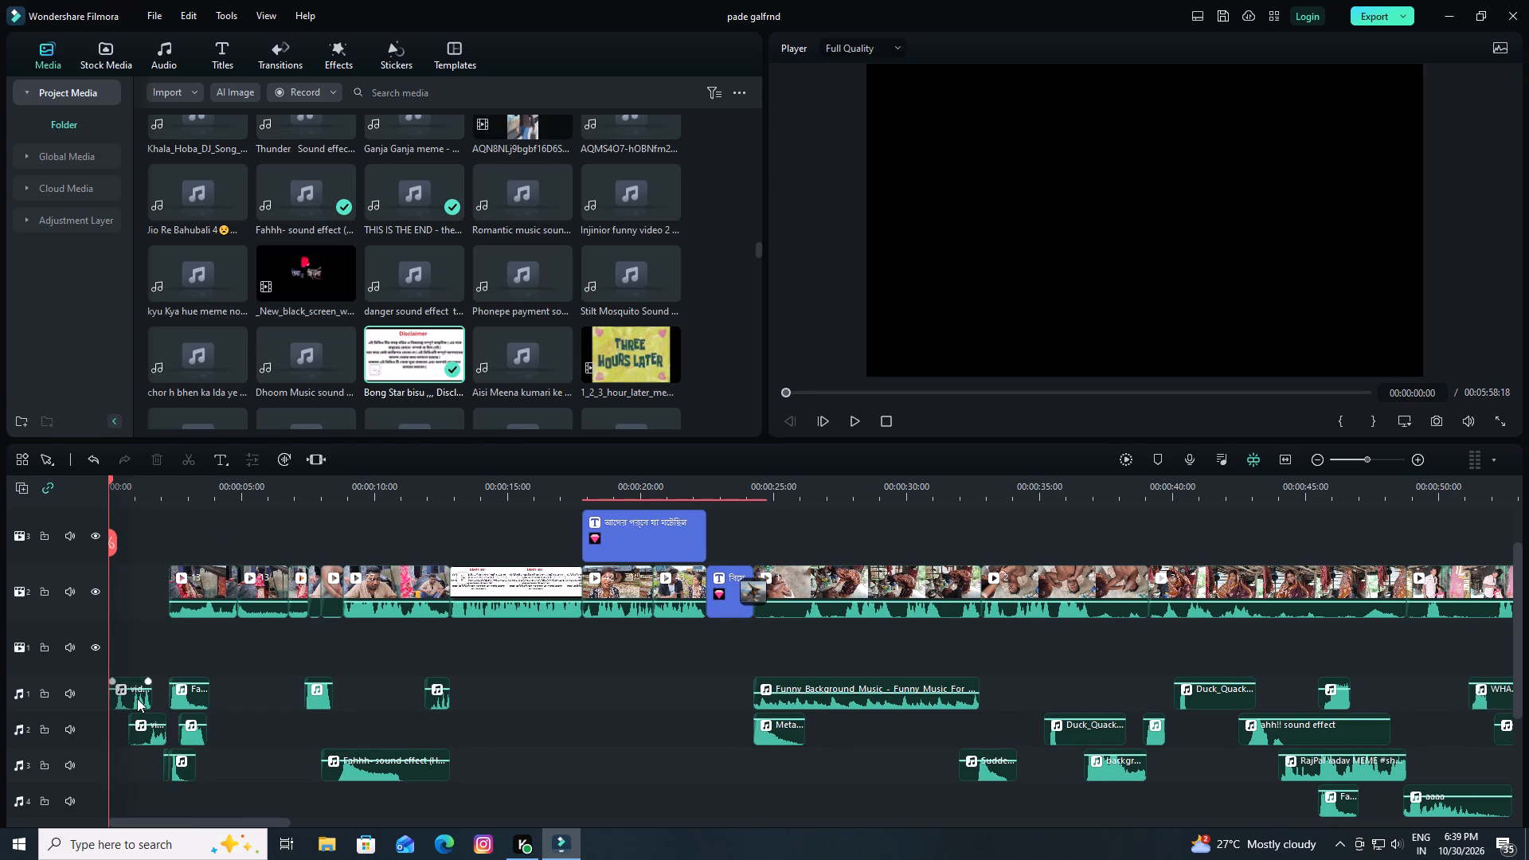
pyautogui.click(137, 698)
pyautogui.click(154, 463)
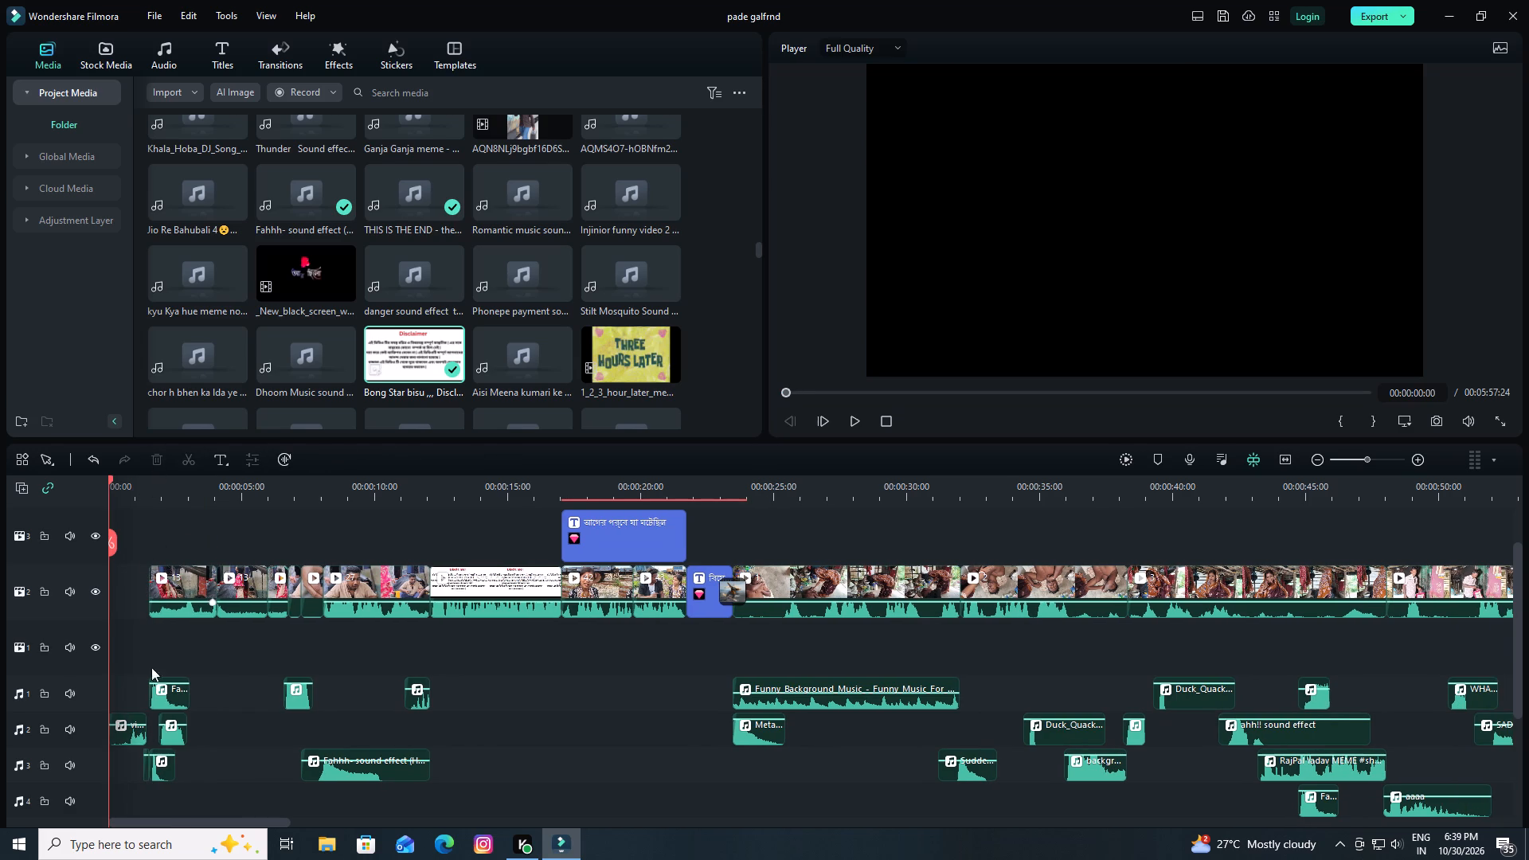
pyautogui.click(132, 745)
pyautogui.click(158, 456)
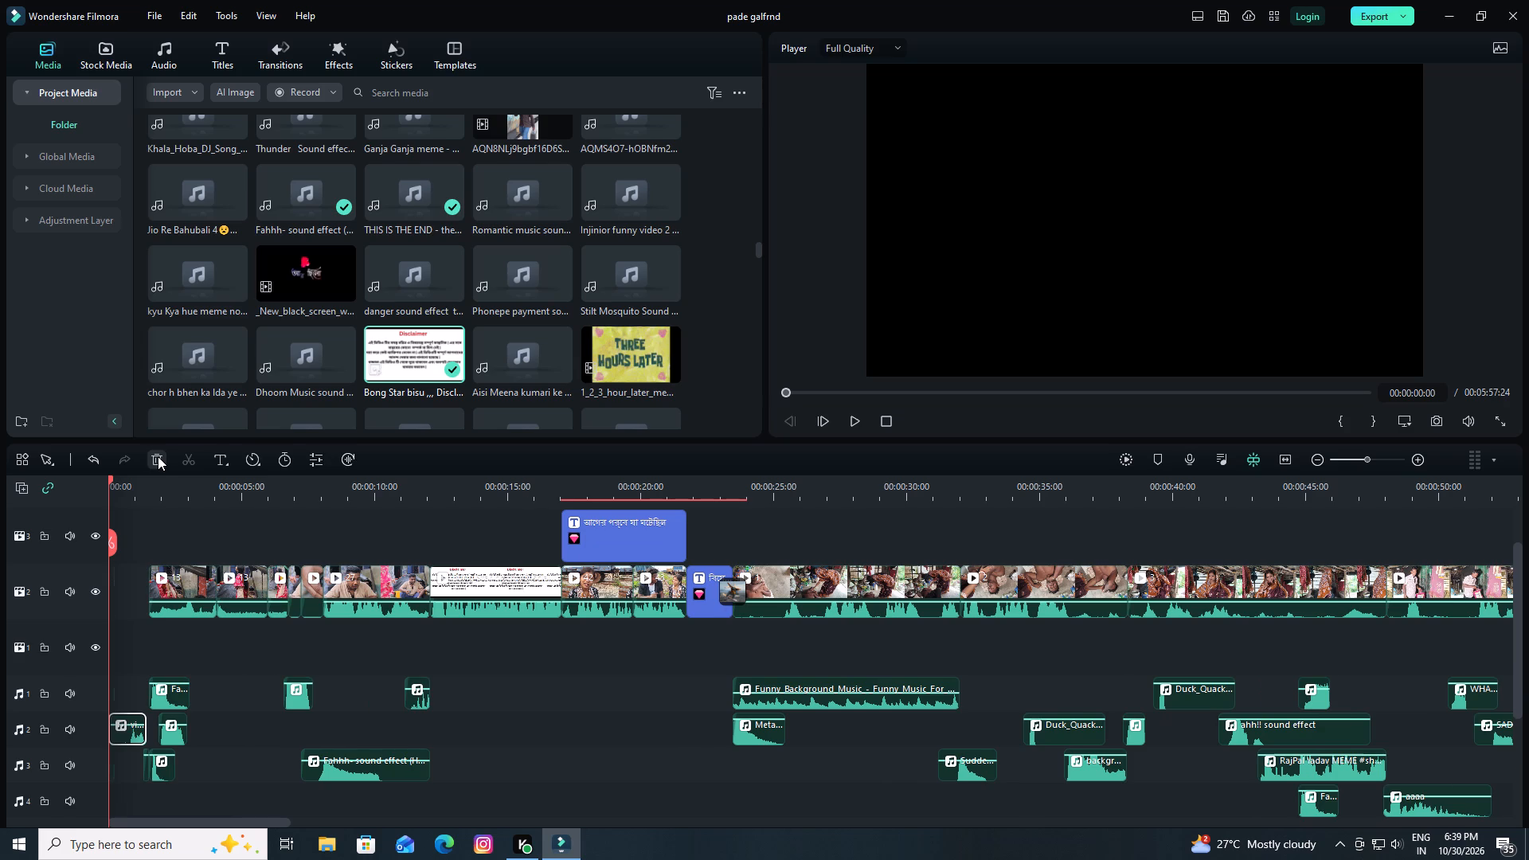
# Play back the shortened teaser from the start into the Disclaimer, then skim from the teaser's end to the title clip at about 00:00:16.
pyautogui.press('space')
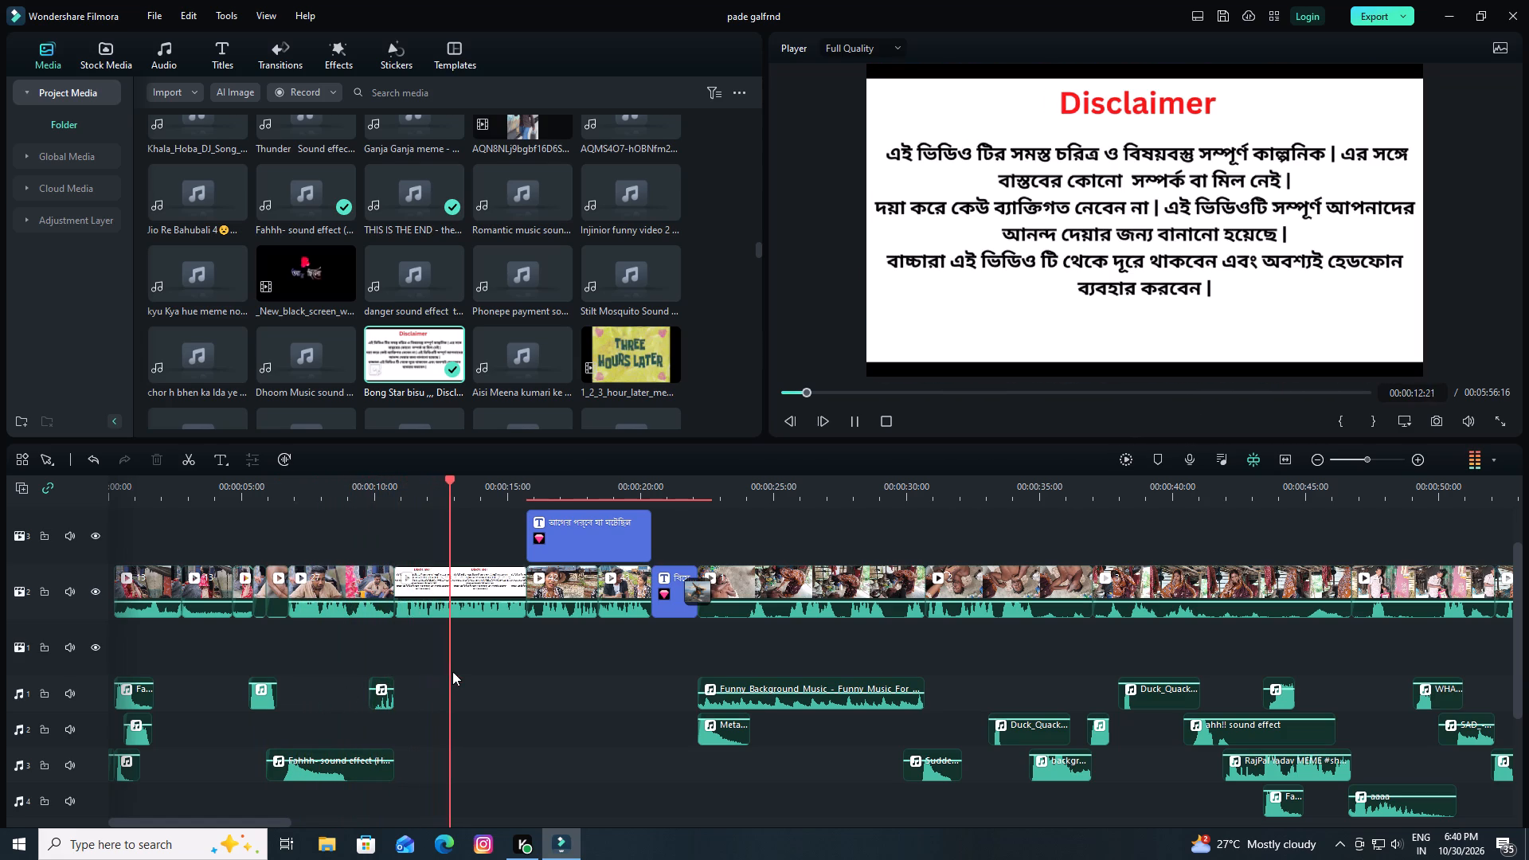
pyautogui.press('space')
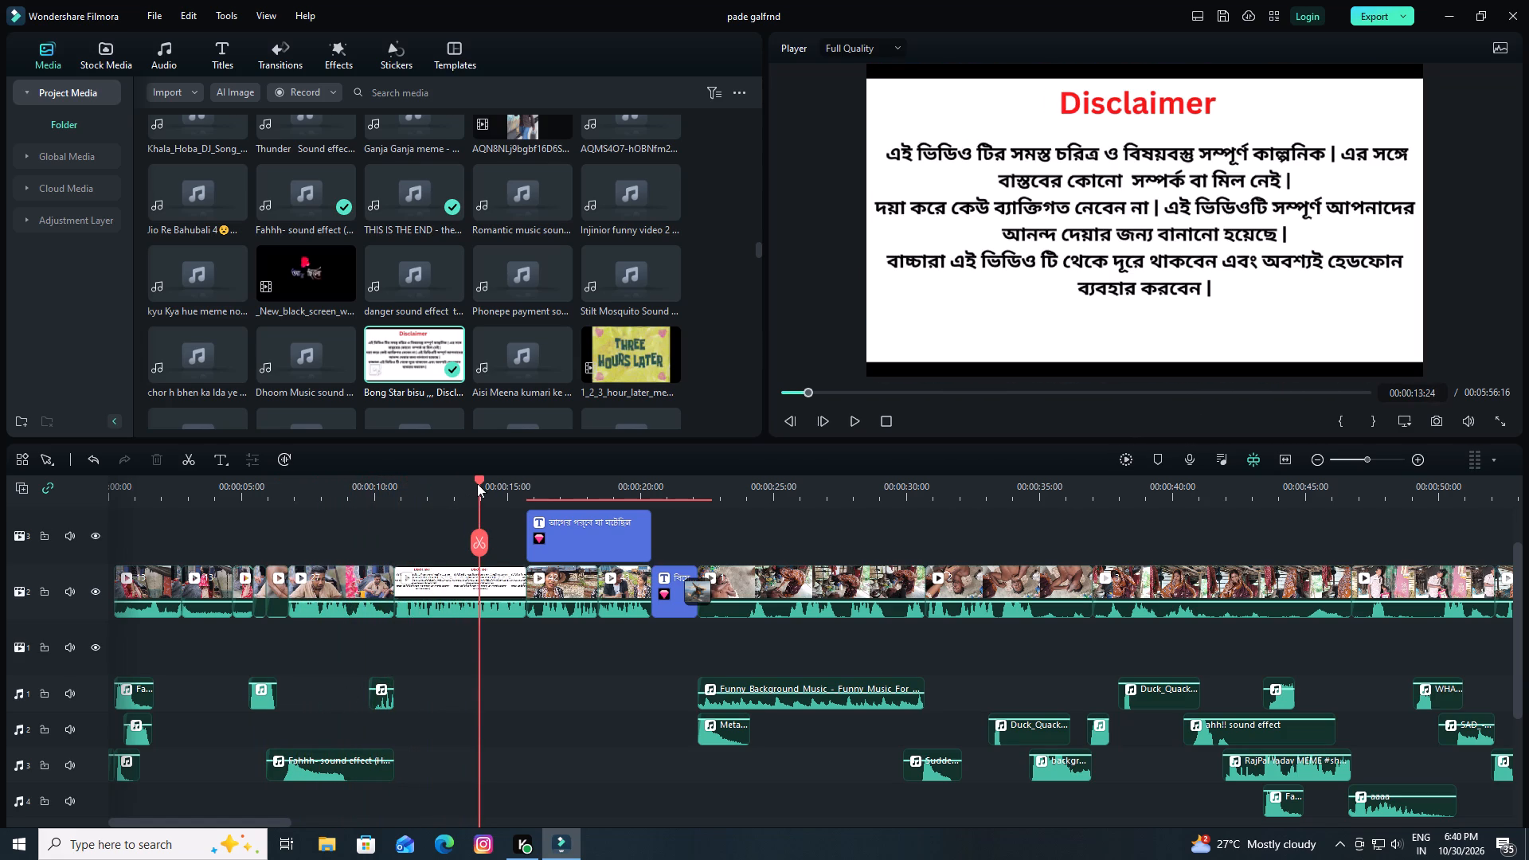
pyautogui.moveTo(479, 479); pyautogui.dragTo(391, 494)
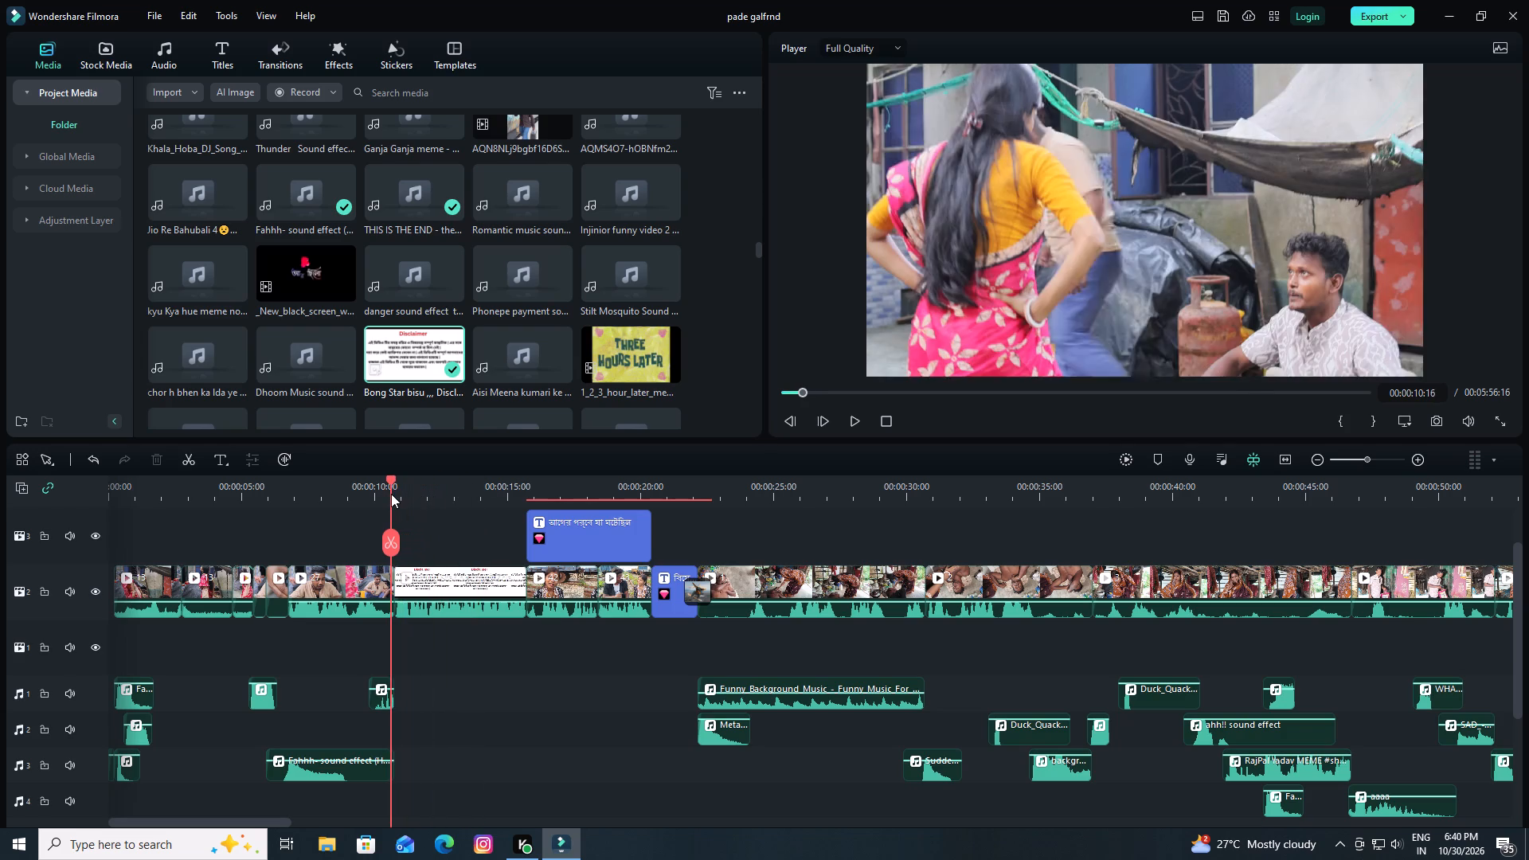
pyautogui.moveTo(391, 494); pyautogui.dragTo(391, 495)
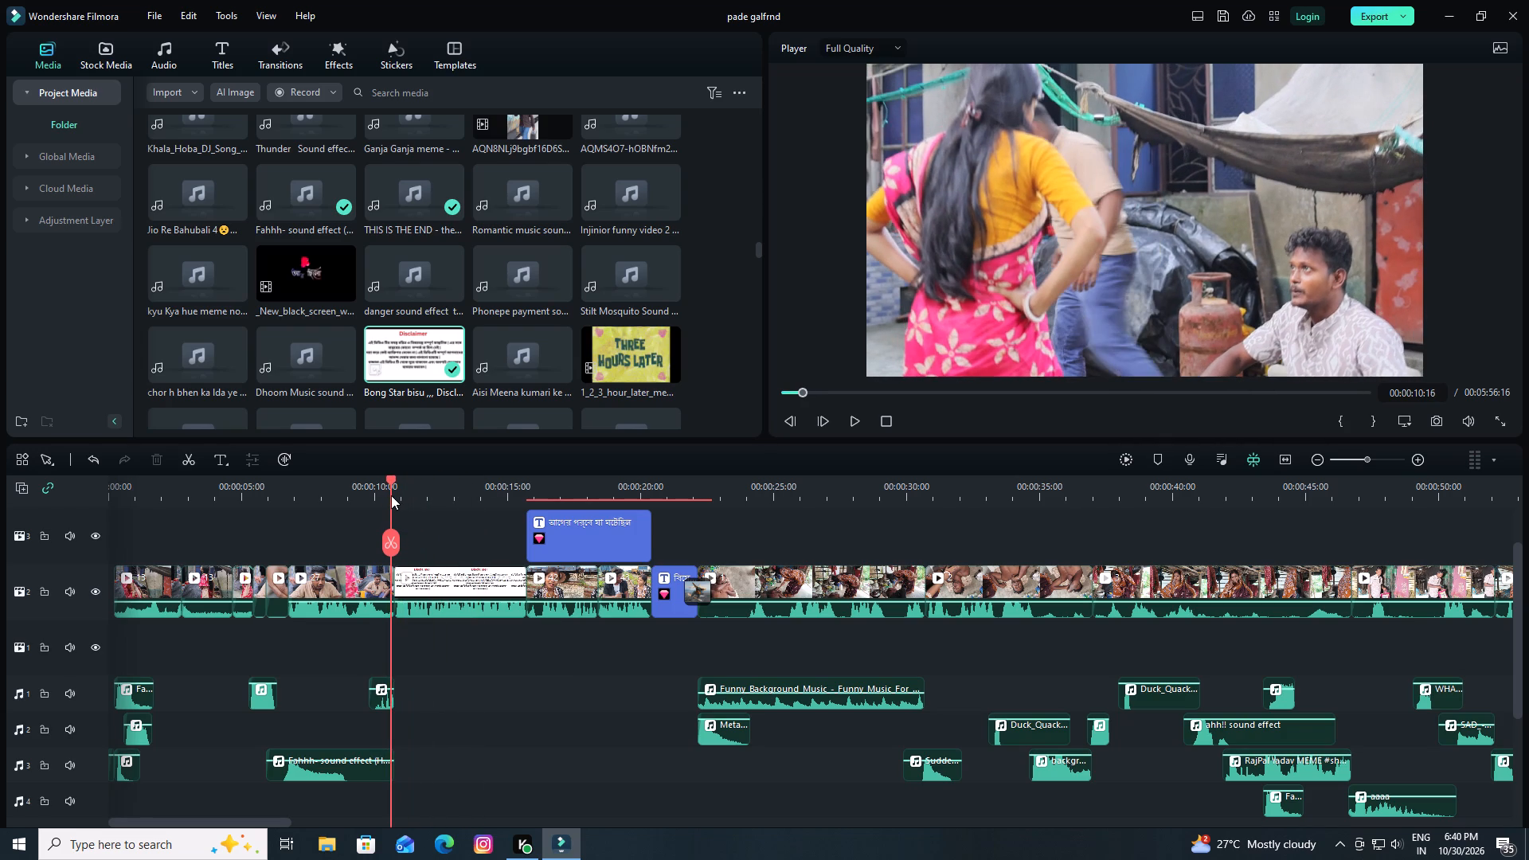
pyautogui.moveTo(391, 495); pyautogui.dragTo(393, 495)
pyautogui.moveTo(389, 480); pyautogui.dragTo(483, 494)
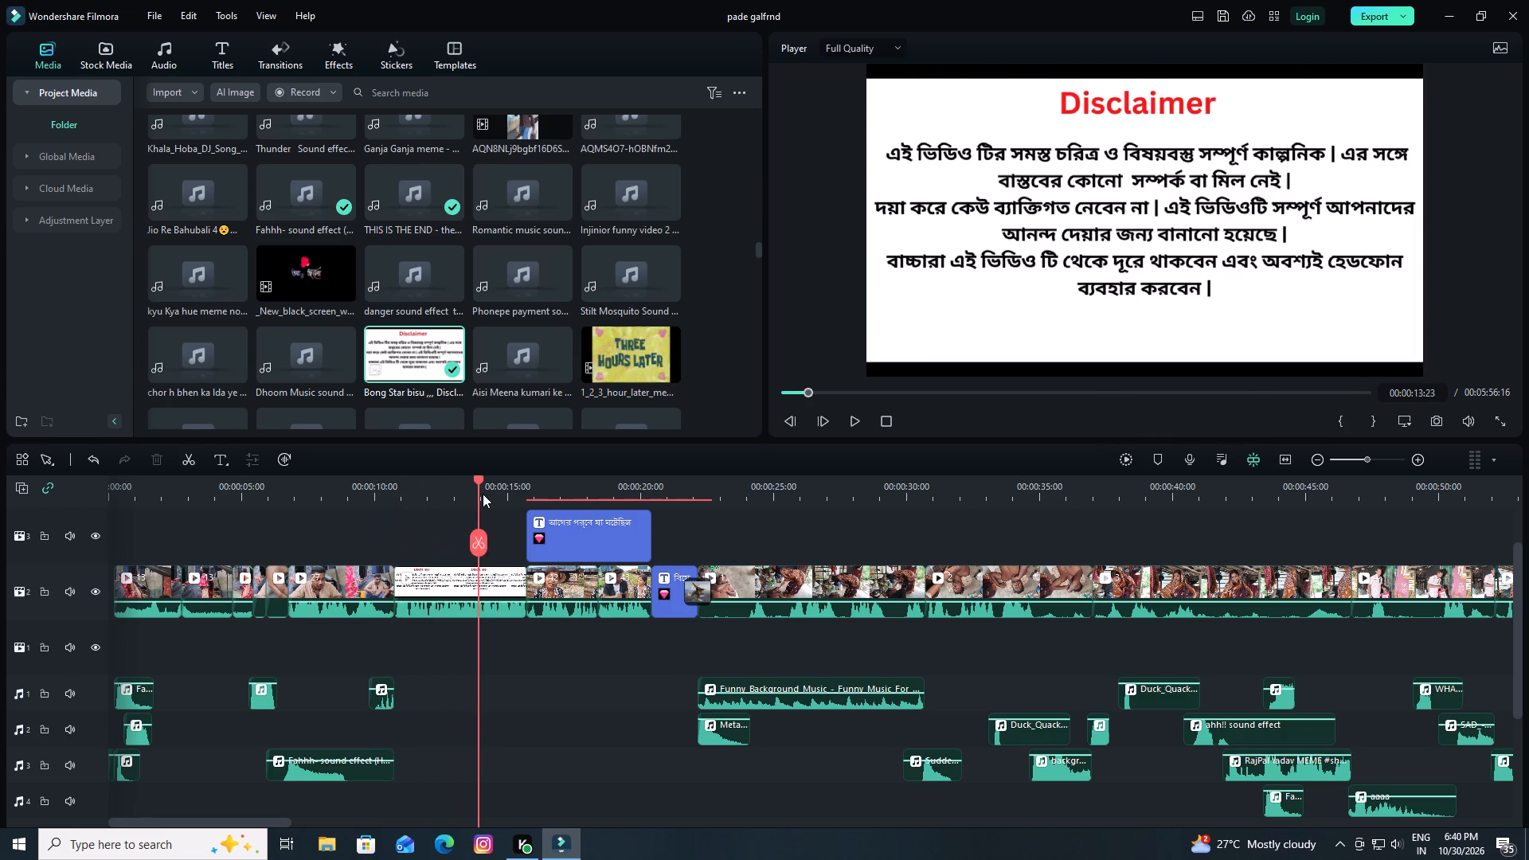
pyautogui.moveTo(483, 494); pyautogui.dragTo(548, 499)
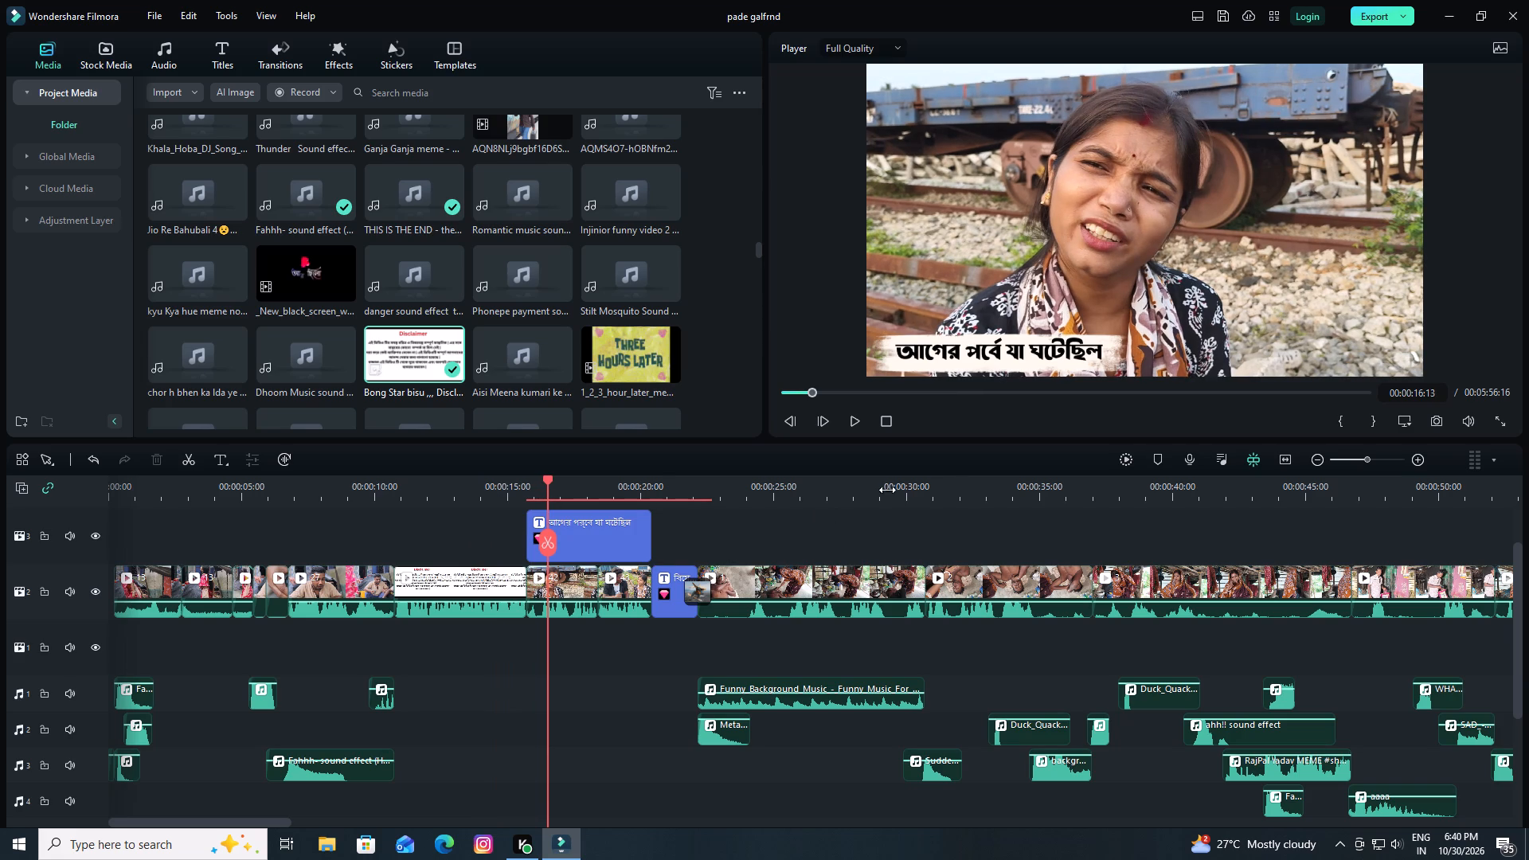
# Skim to the end of the timeline and play back the closing scene from about 00:05:36 to 00:05:45.
pyautogui.moveTo(956, 485); pyautogui.dragTo(441, 484)
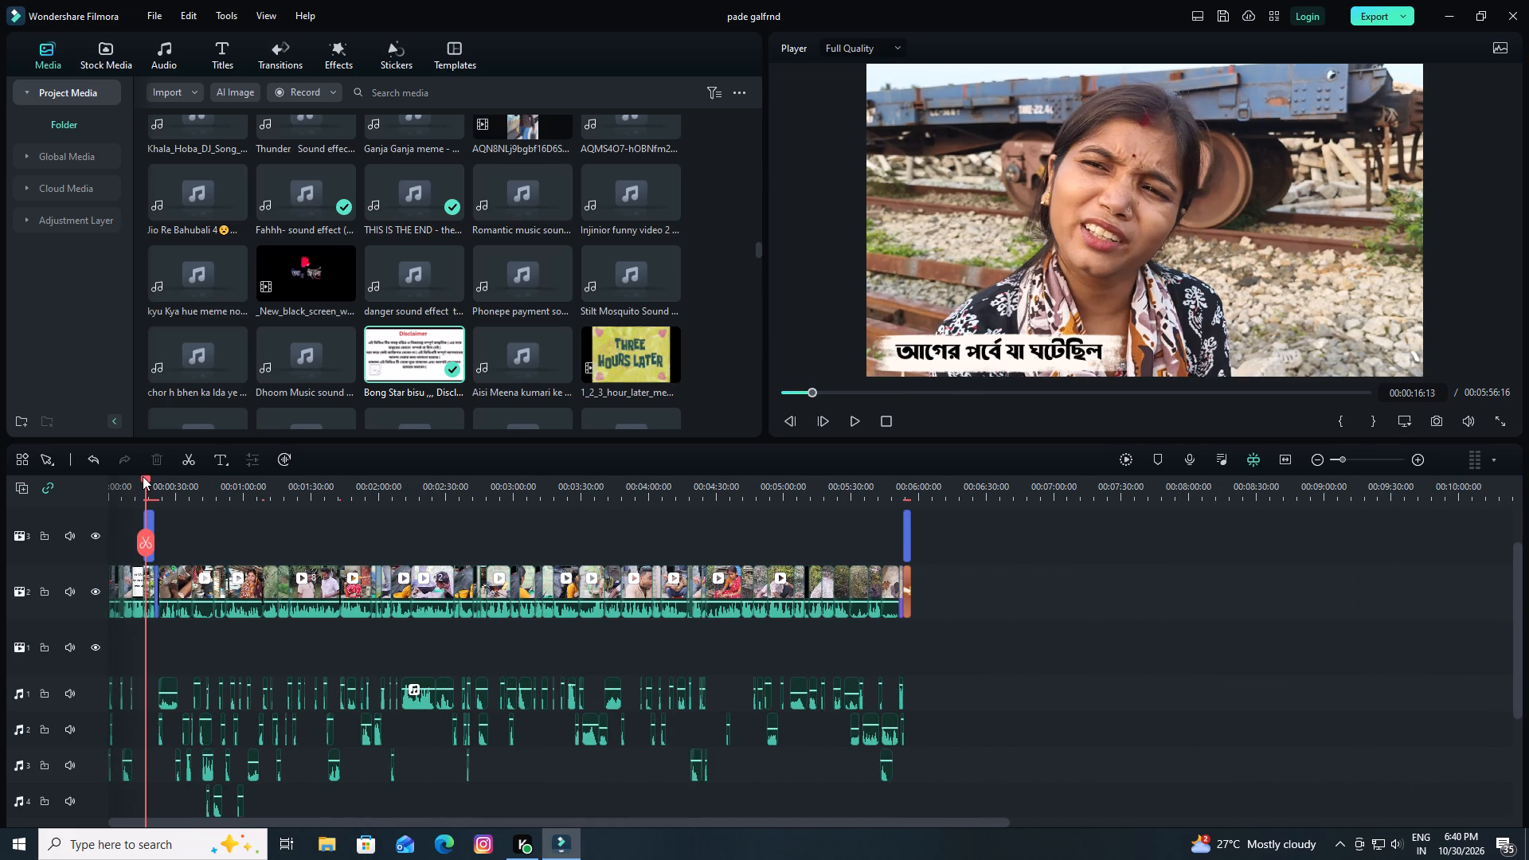
pyautogui.moveTo(143, 476); pyautogui.dragTo(909, 498)
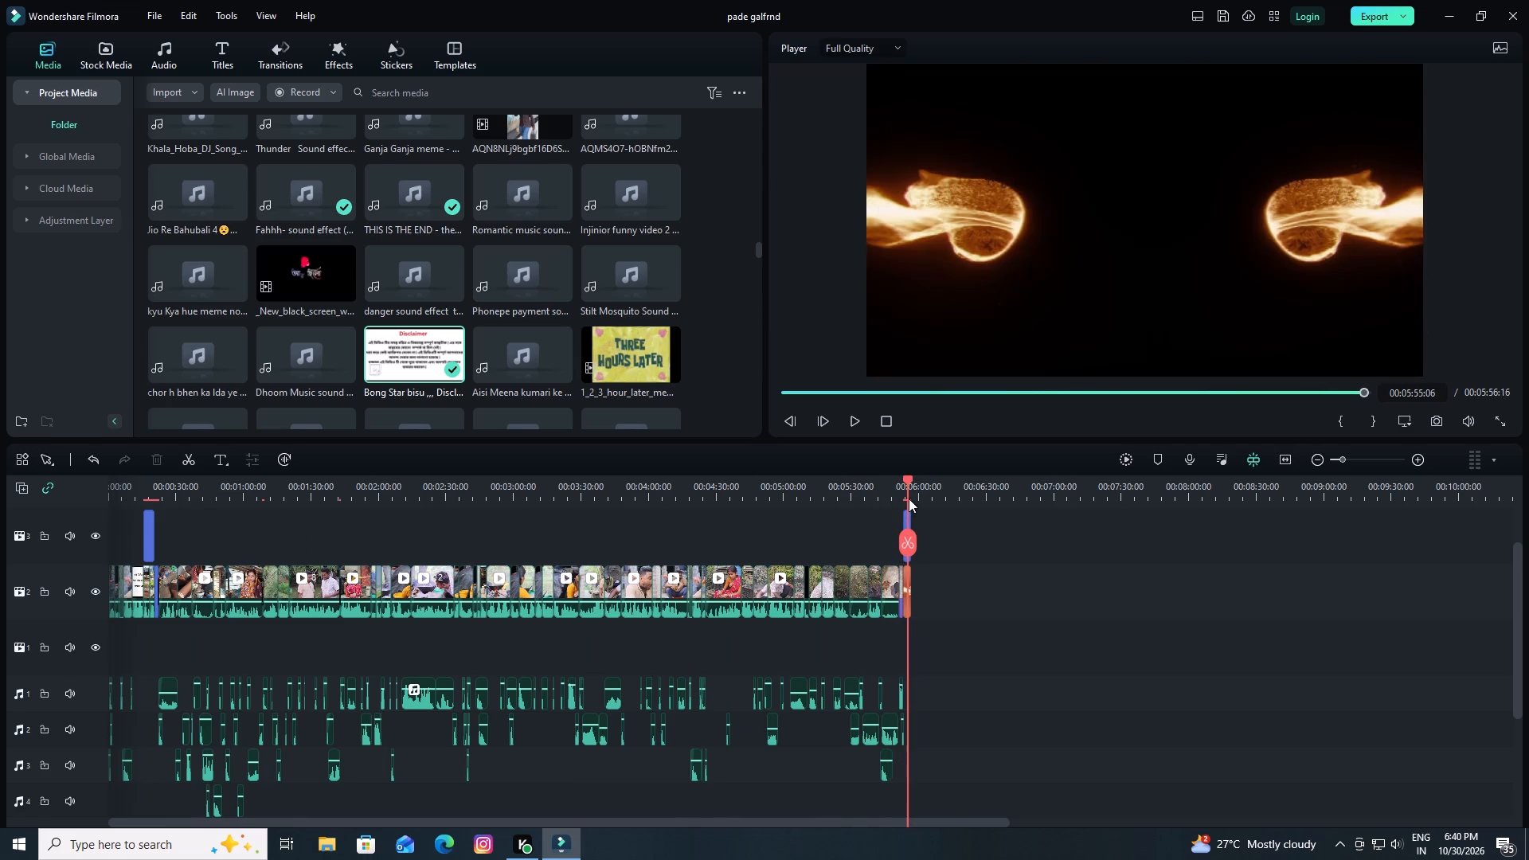
pyautogui.moveTo(909, 498); pyautogui.dragTo(880, 498)
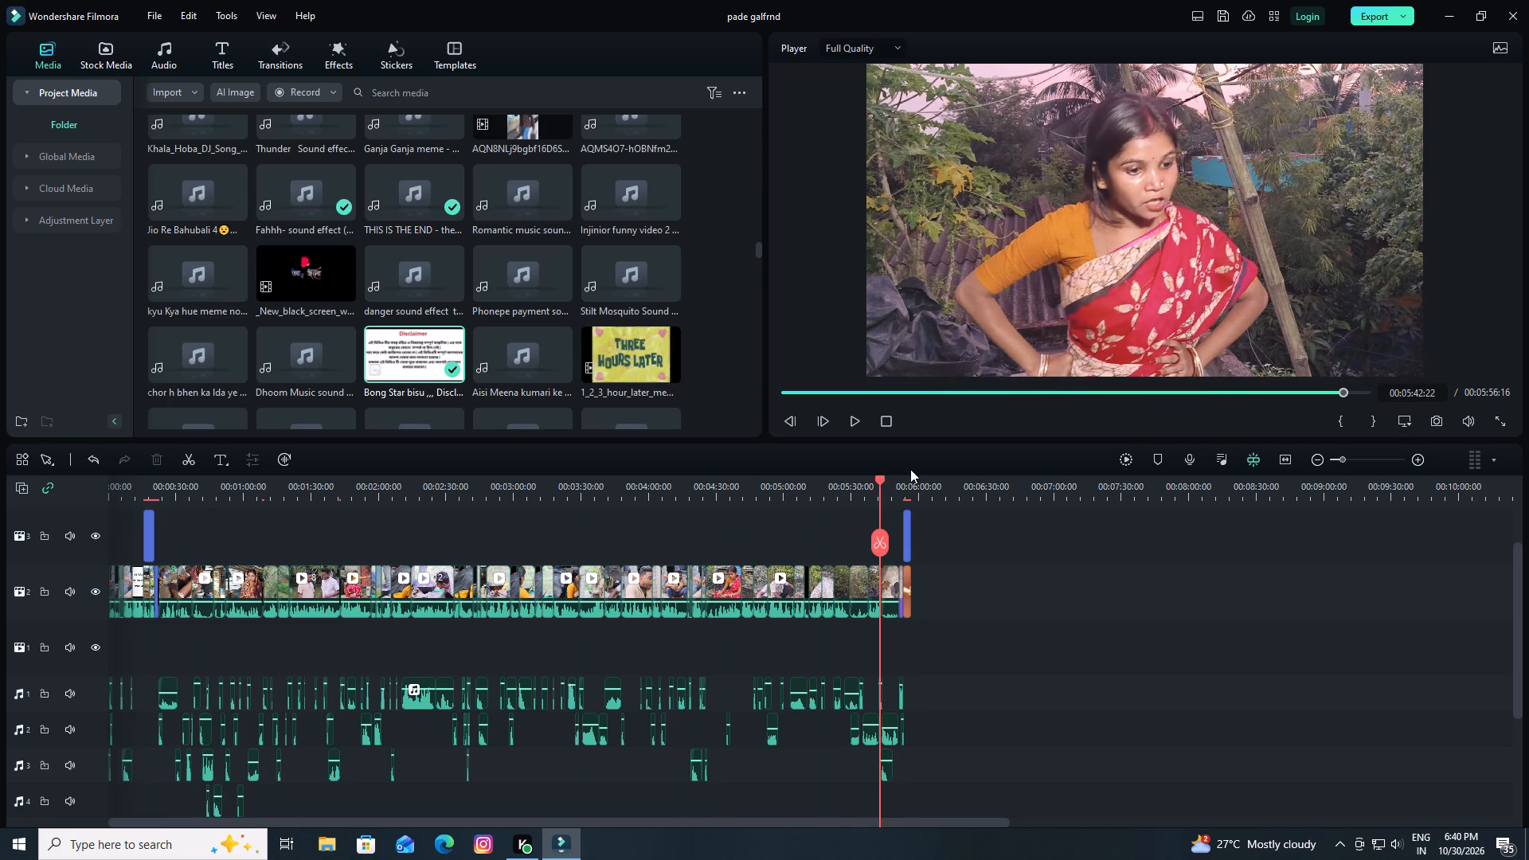
pyautogui.moveTo(908, 480); pyautogui.dragTo(1178, 487)
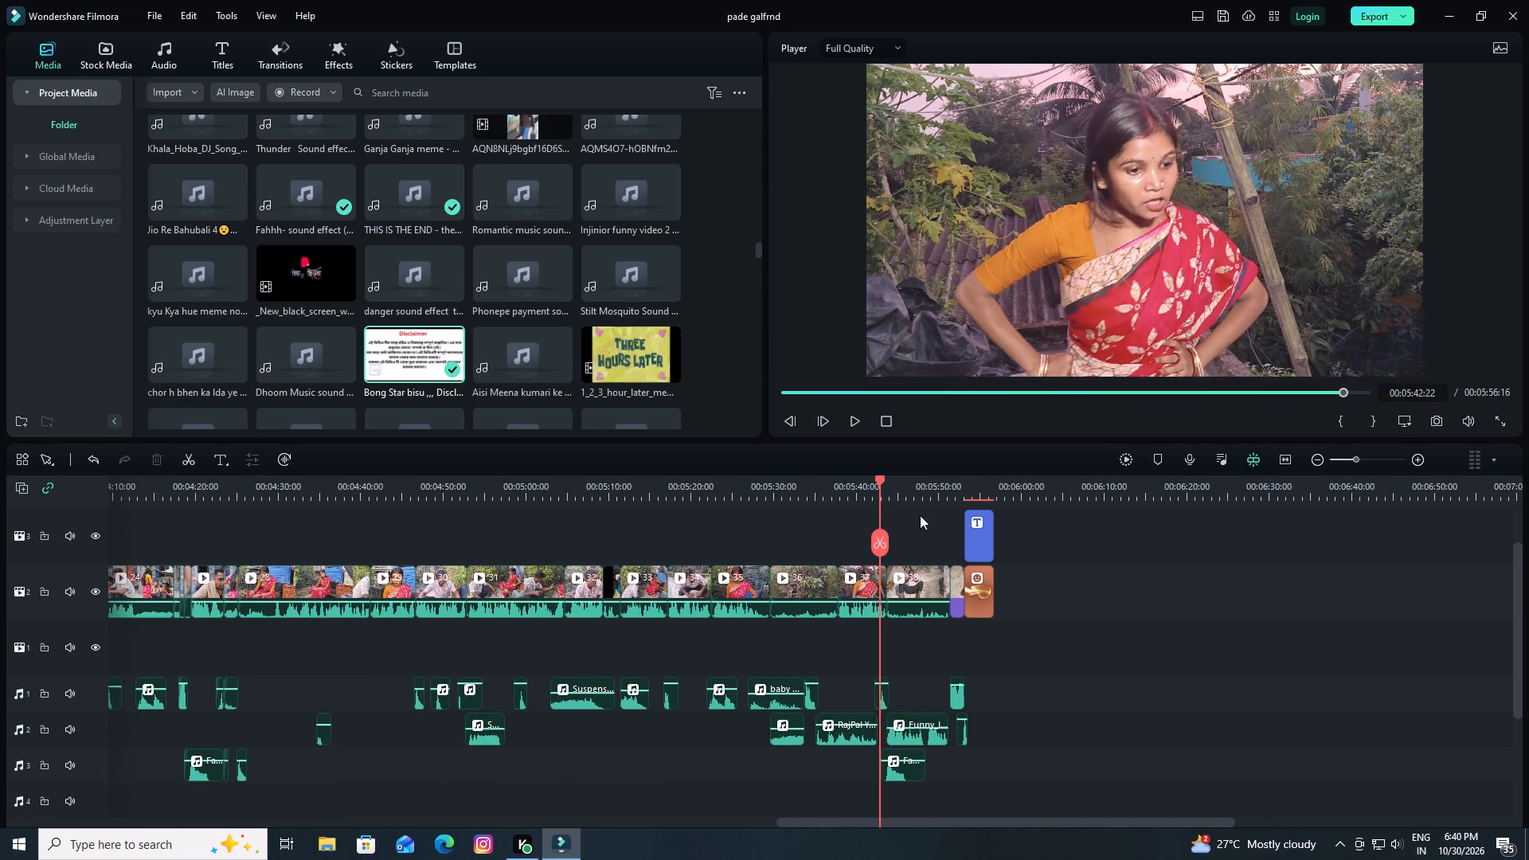
pyautogui.moveTo(880, 479); pyautogui.dragTo(828, 487)
pyautogui.press('space')
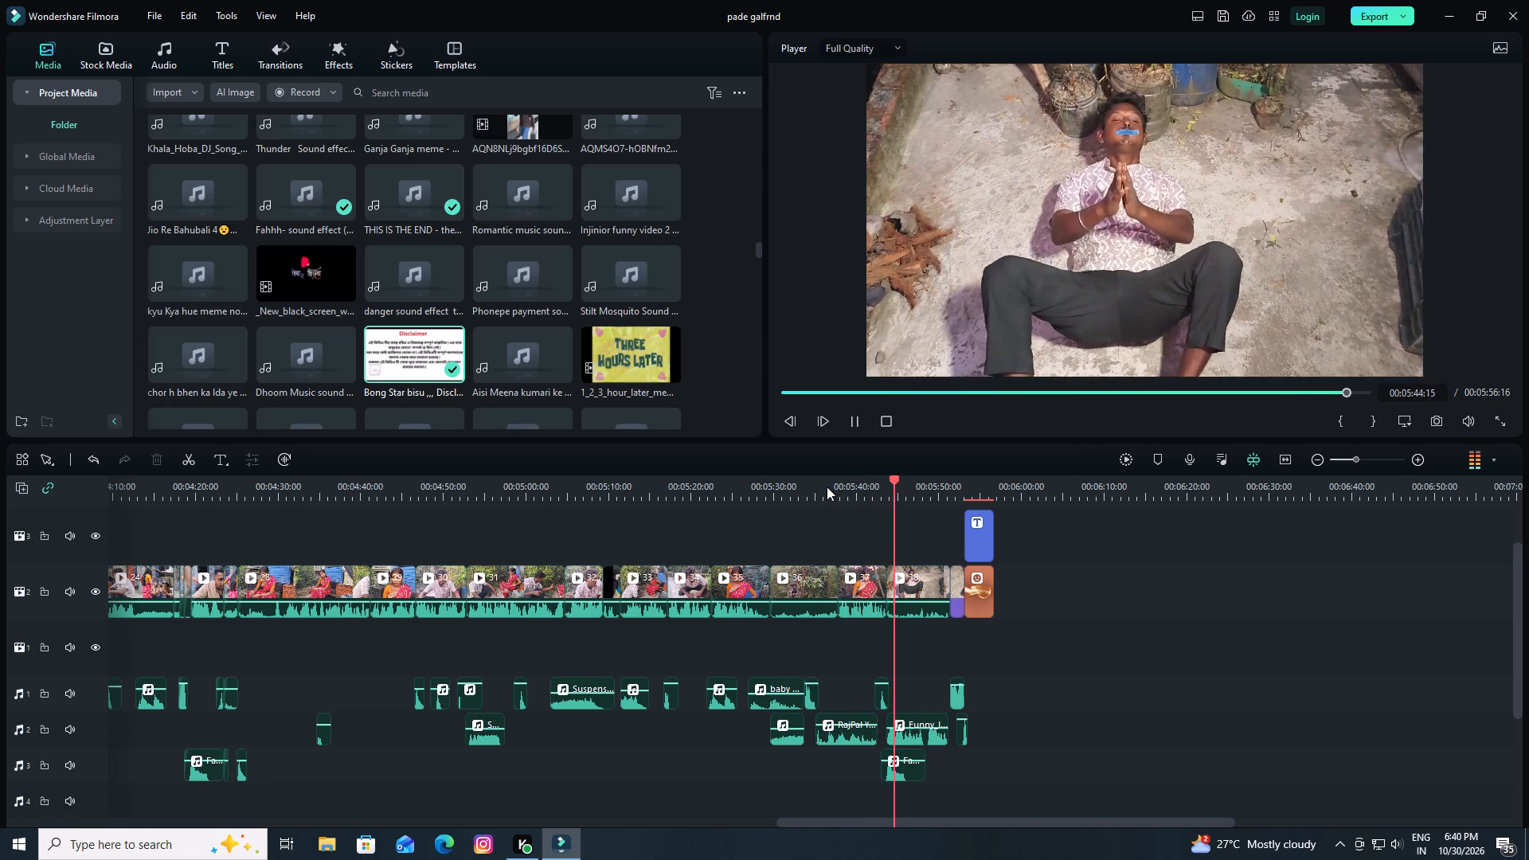
pyautogui.press('space')
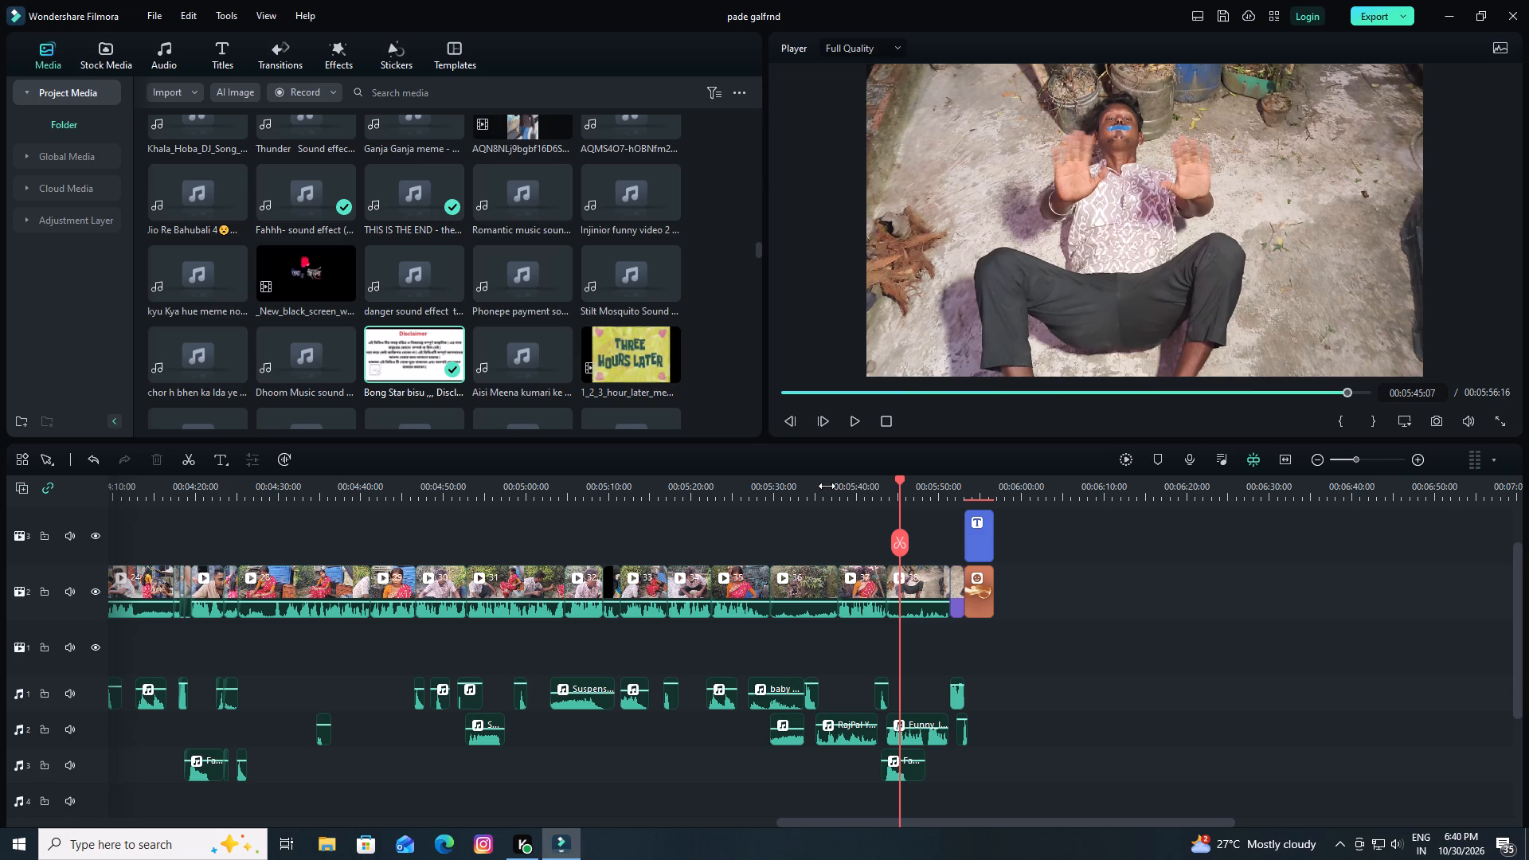
# Look through the project media library's sound effects, meme clips and numbered scene clips.
pyautogui.scroll(-5, 443, 221)
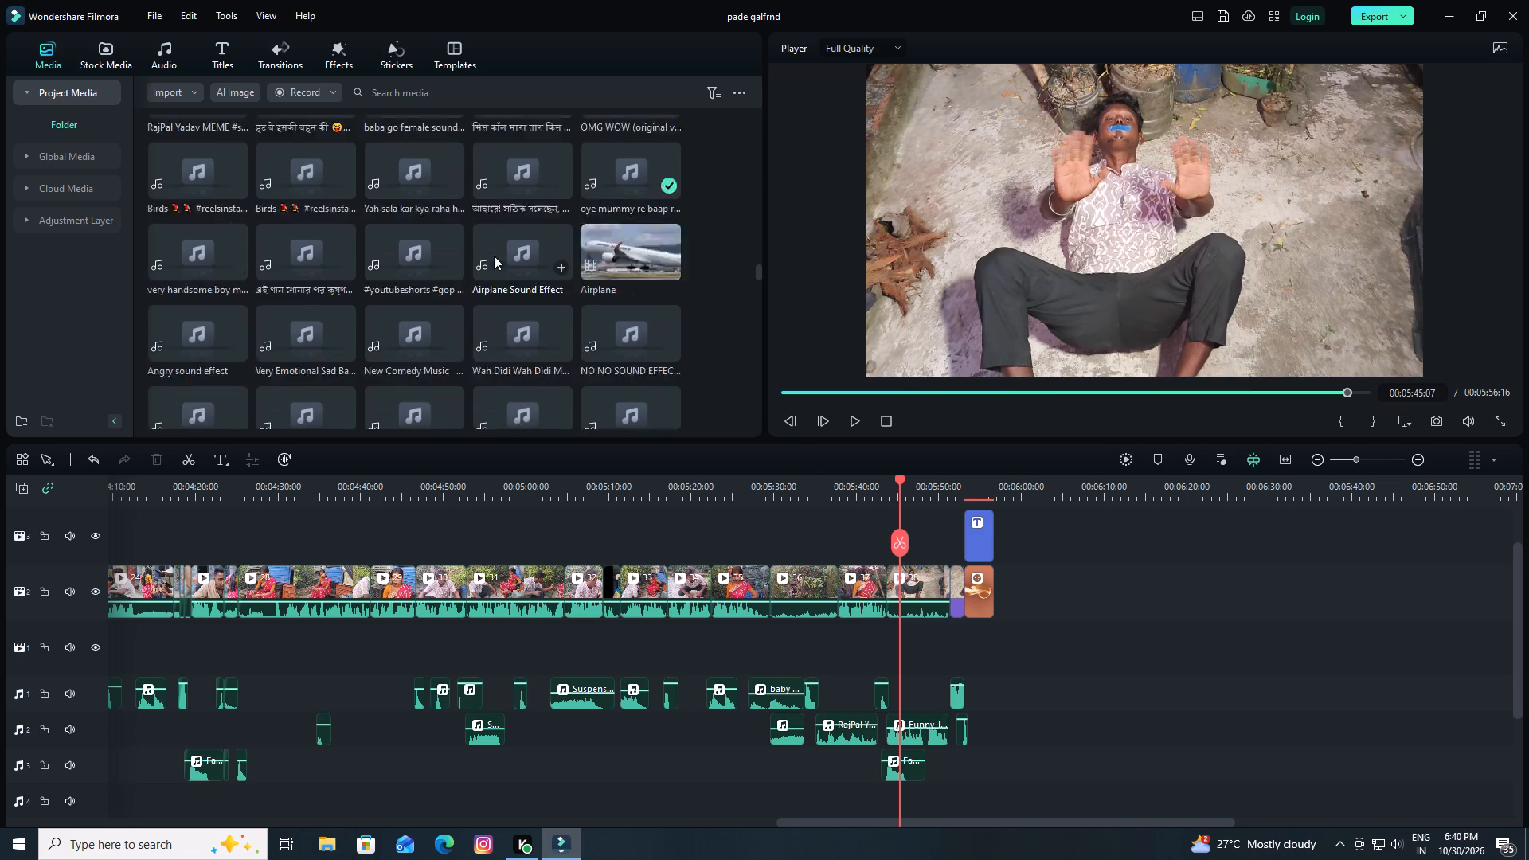
pyautogui.scroll(-18, 518, 258)
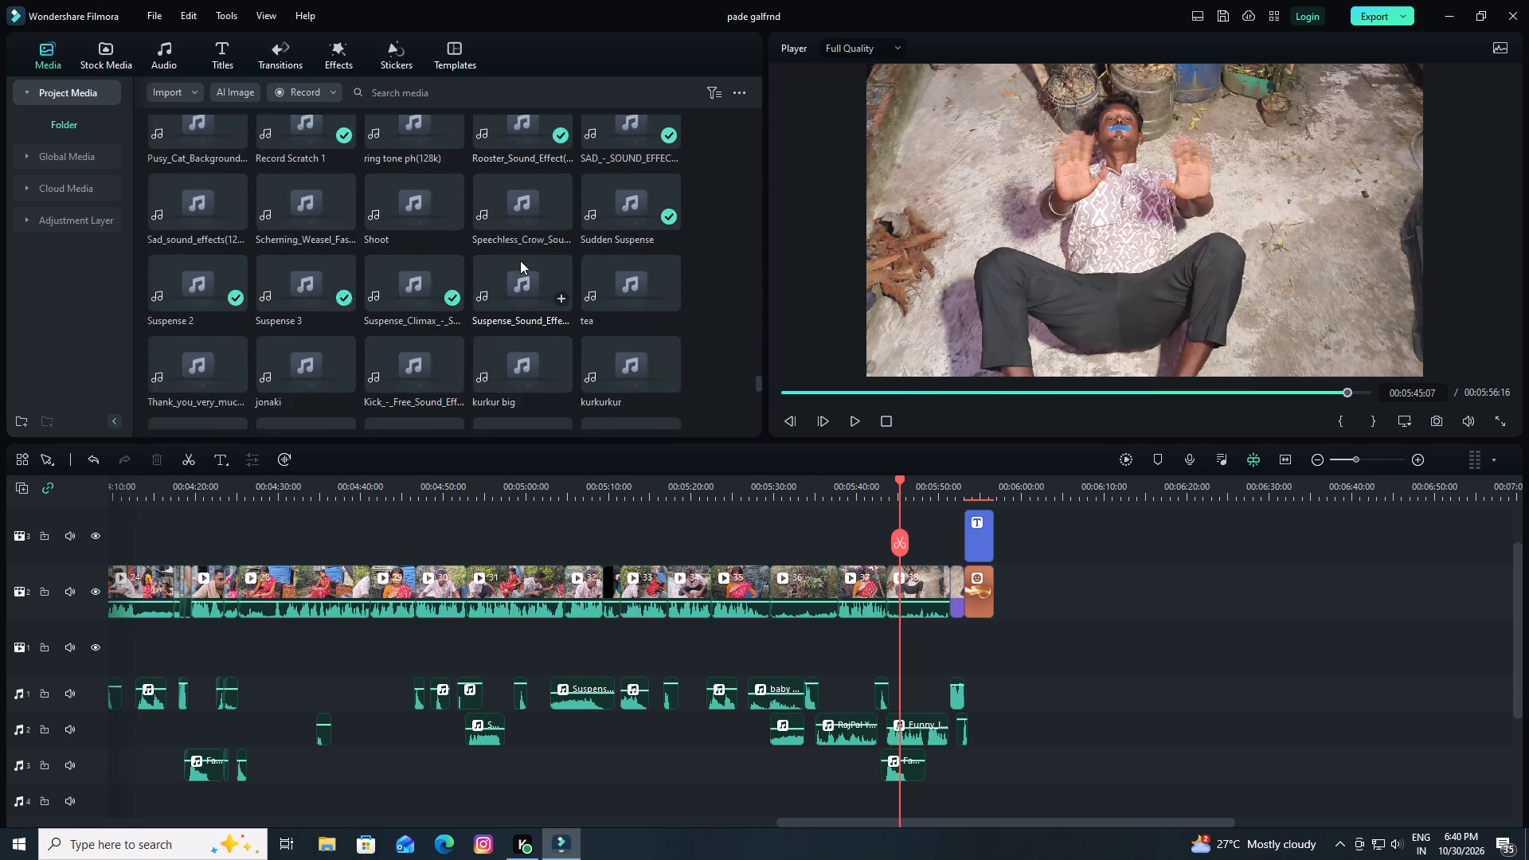
pyautogui.scroll(-9, 520, 260)
pyautogui.scroll(12, 488, 287)
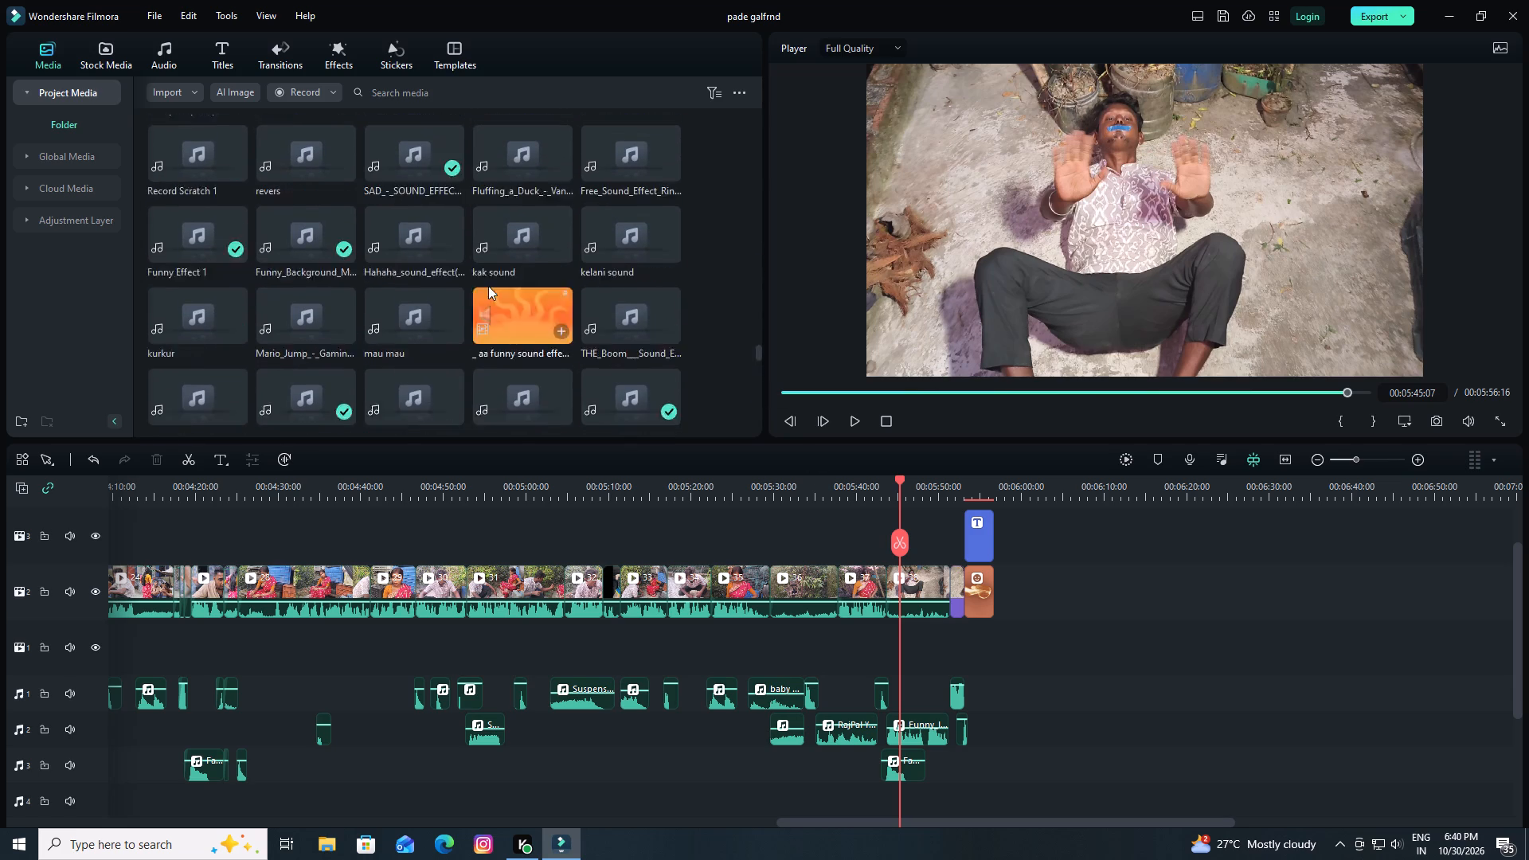
pyautogui.scroll(10, 488, 286)
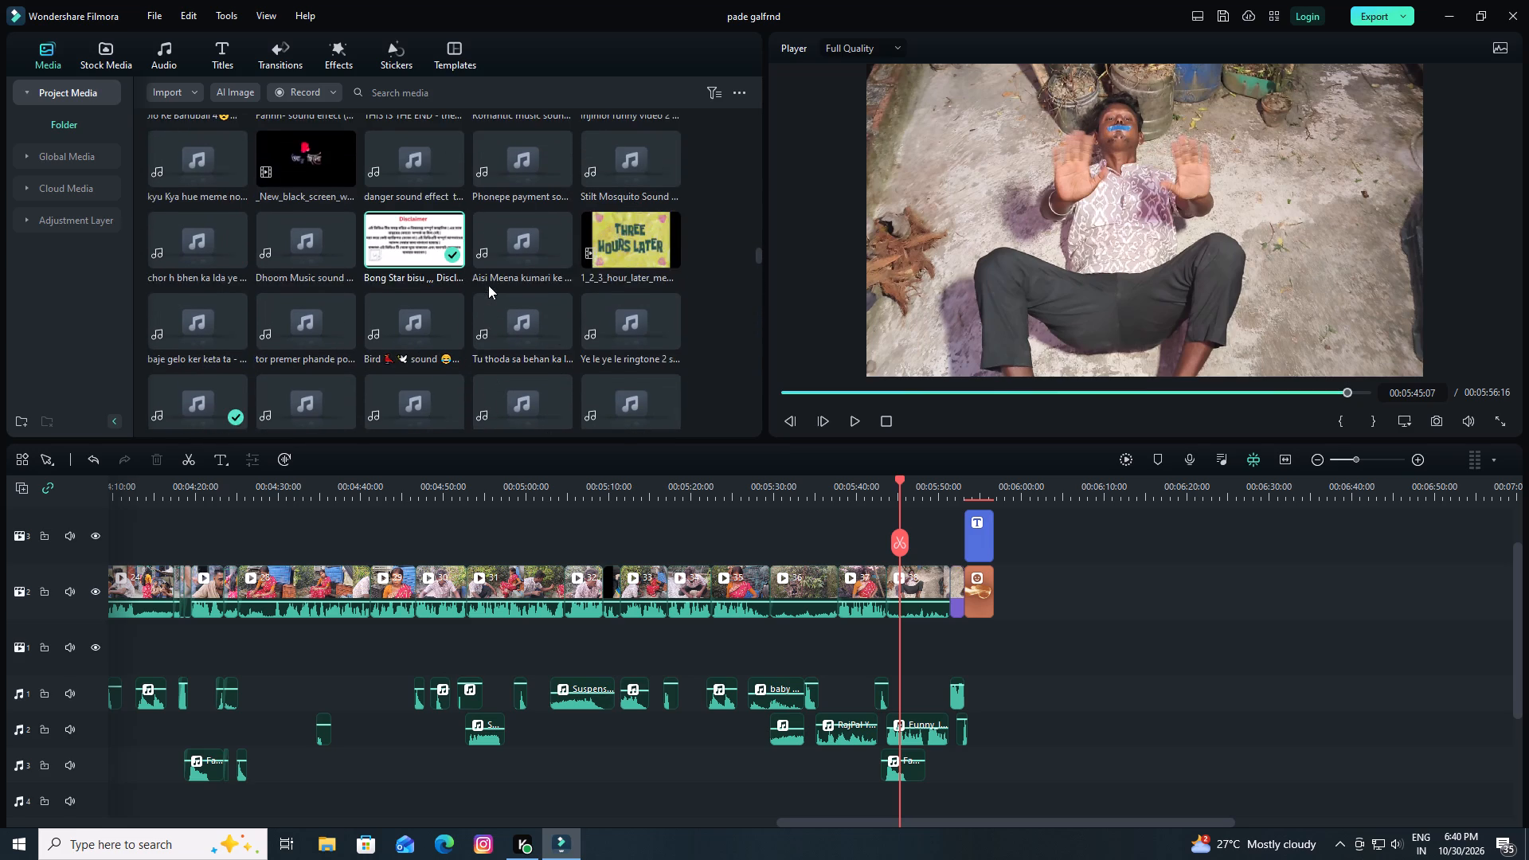
pyautogui.scroll(20, 488, 285)
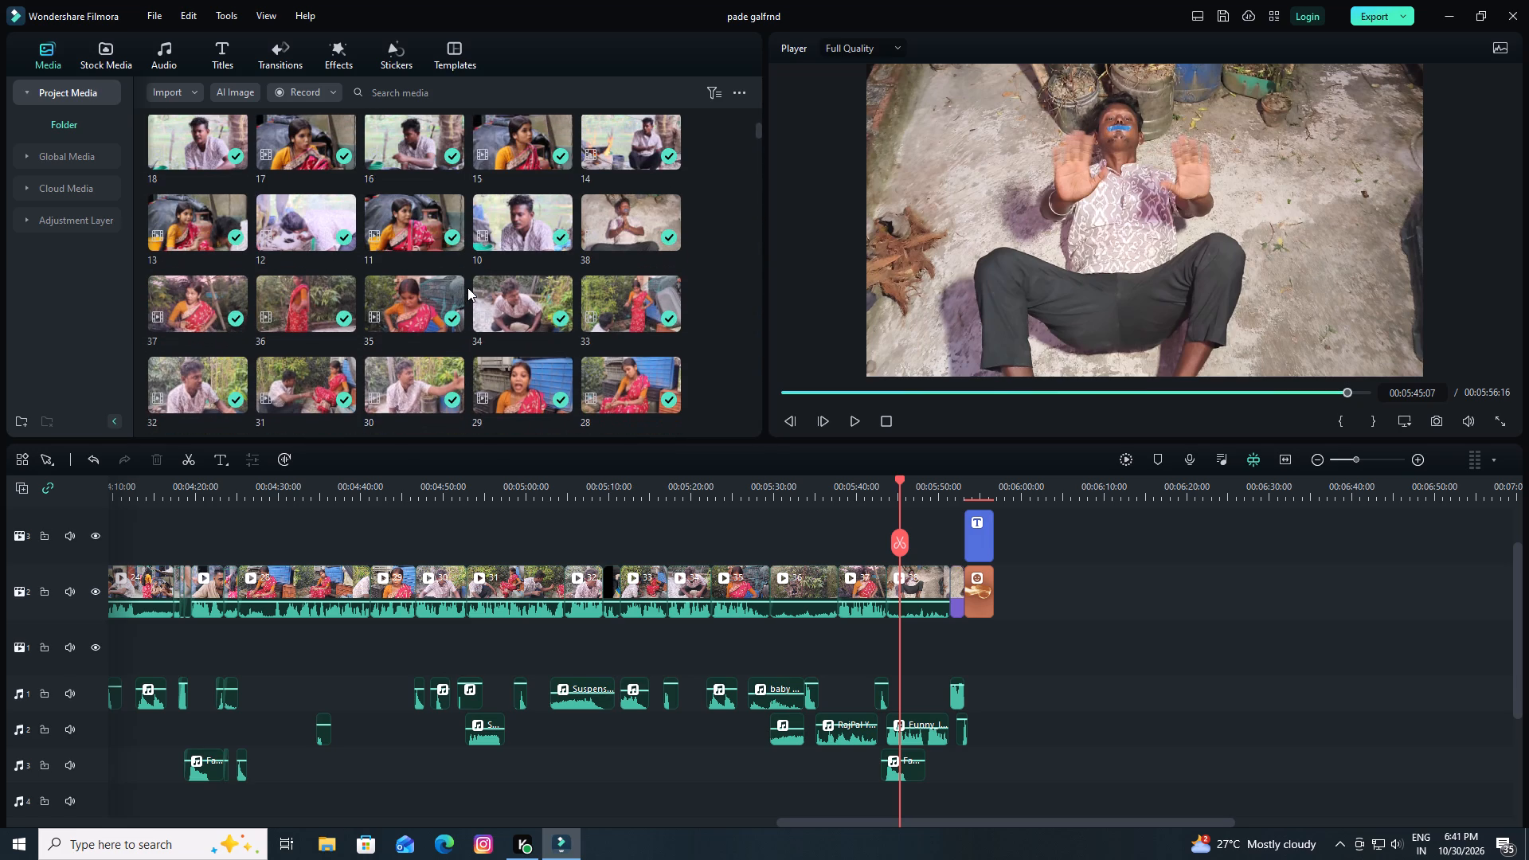
pyautogui.scroll(1, 392, 296)
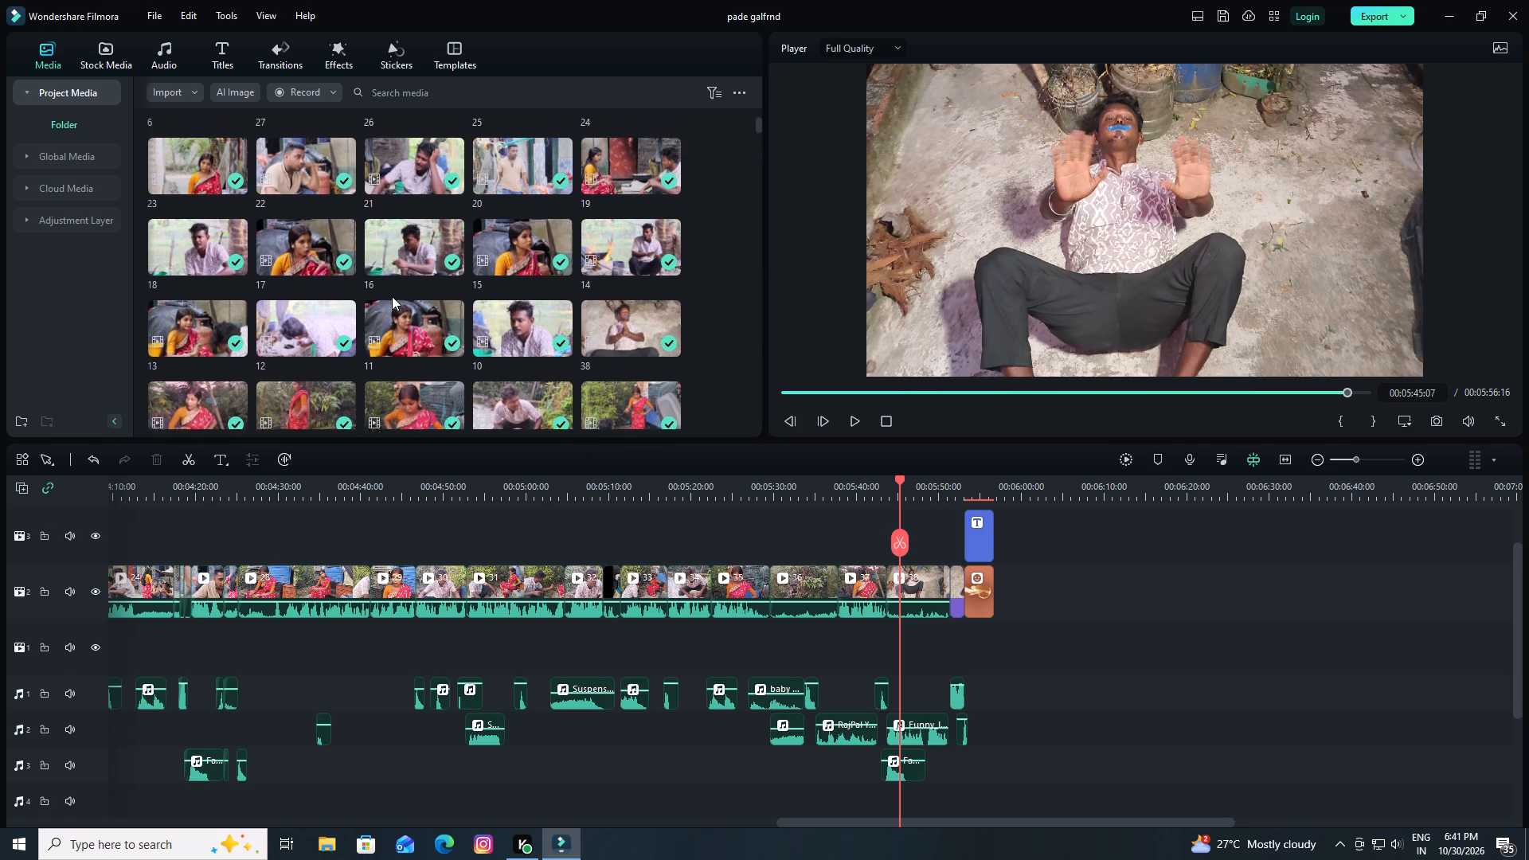
pyautogui.scroll(1, 510, 267)
pyautogui.scroll(-2, 510, 267)
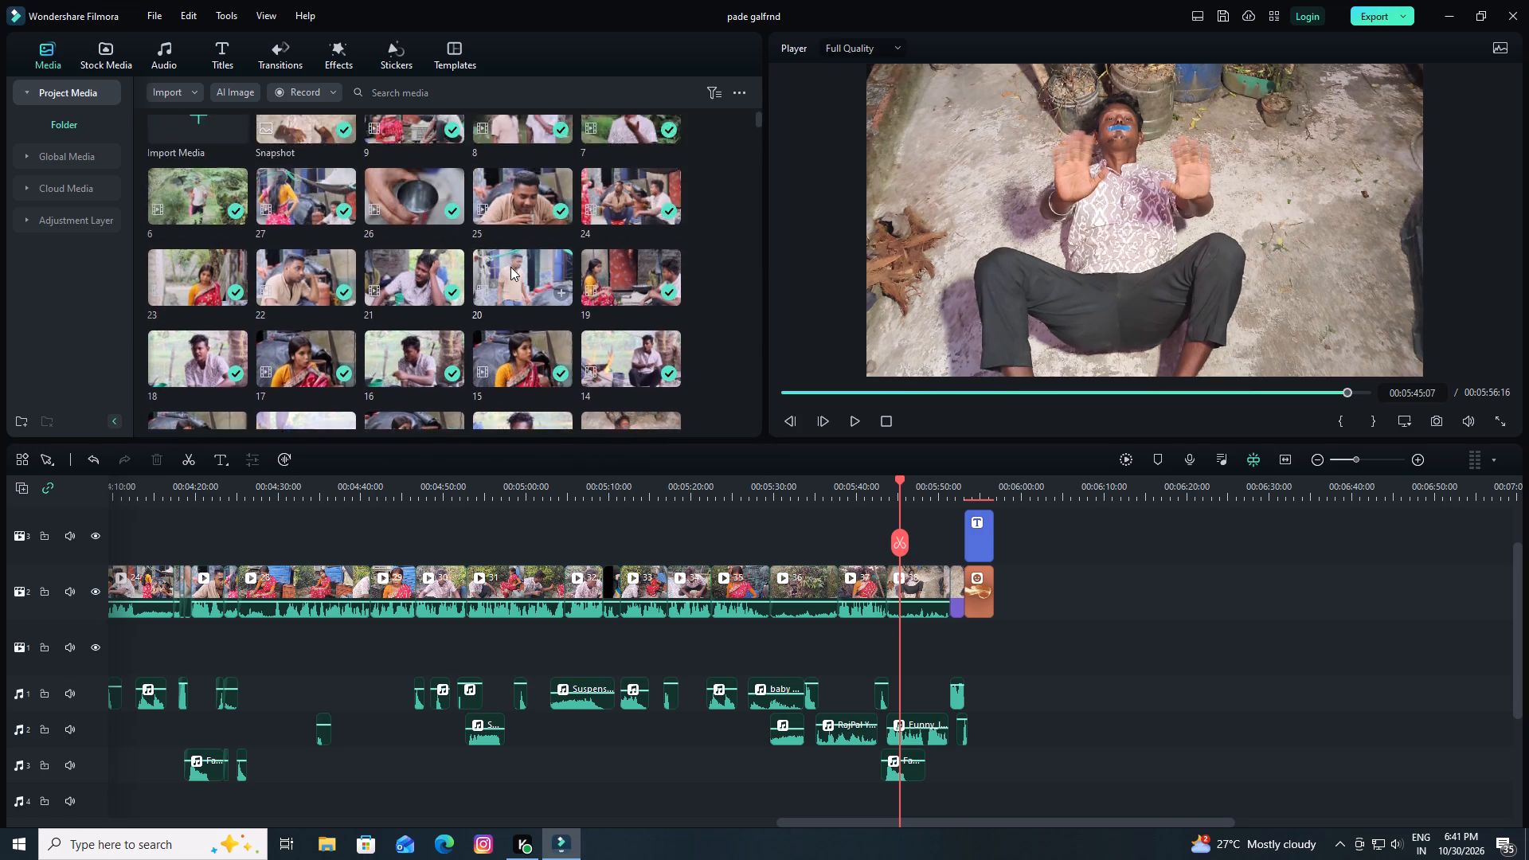
pyautogui.scroll(-4, 510, 267)
pyautogui.scroll(2, 510, 267)
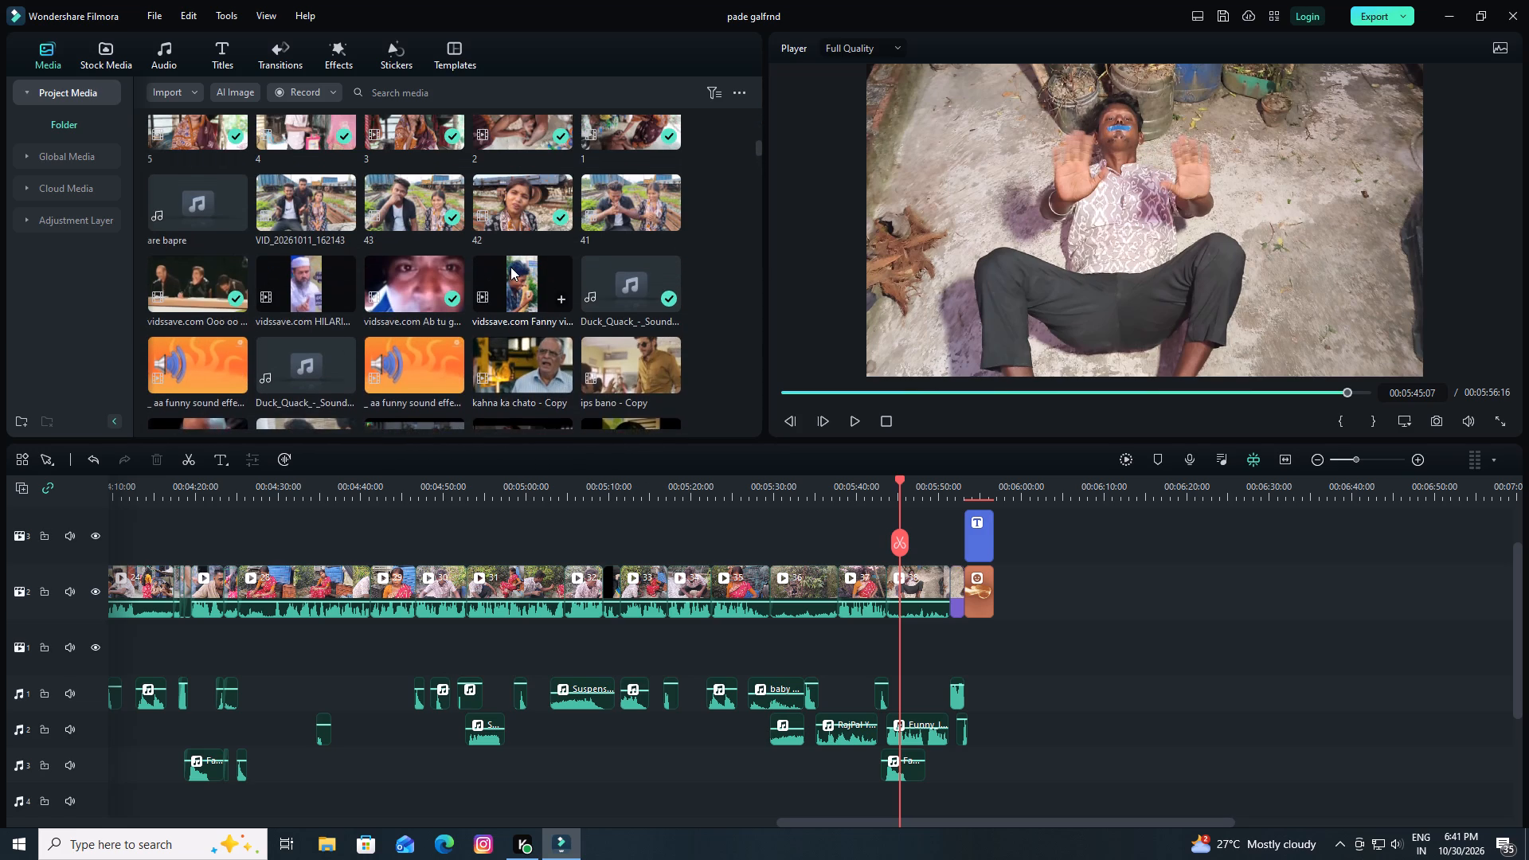
pyautogui.scroll(2, 510, 267)
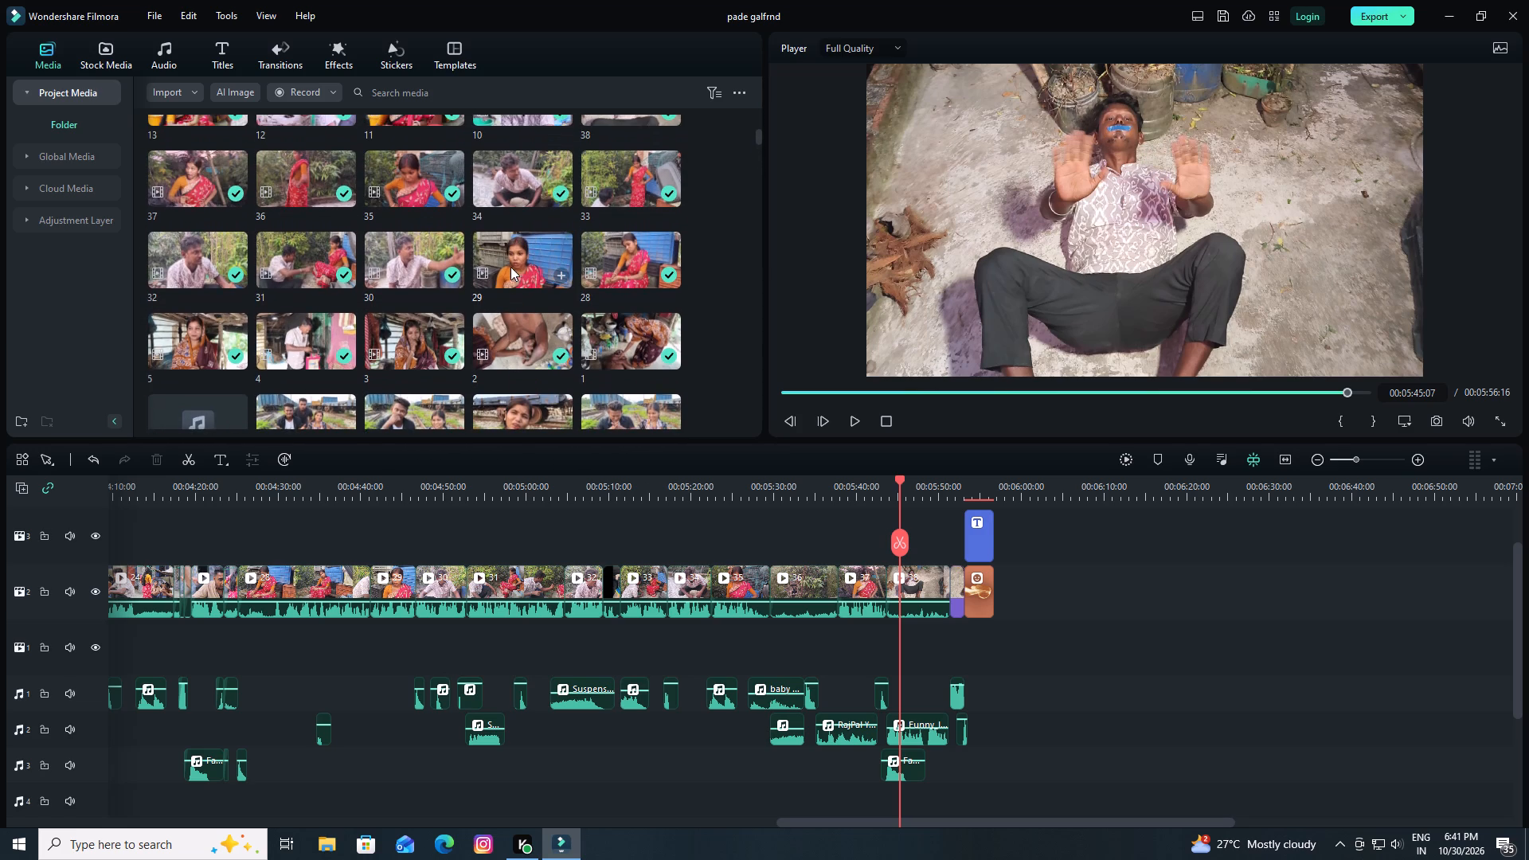
pyautogui.scroll(1, 549, 272)
pyautogui.scroll(1, 438, 285)
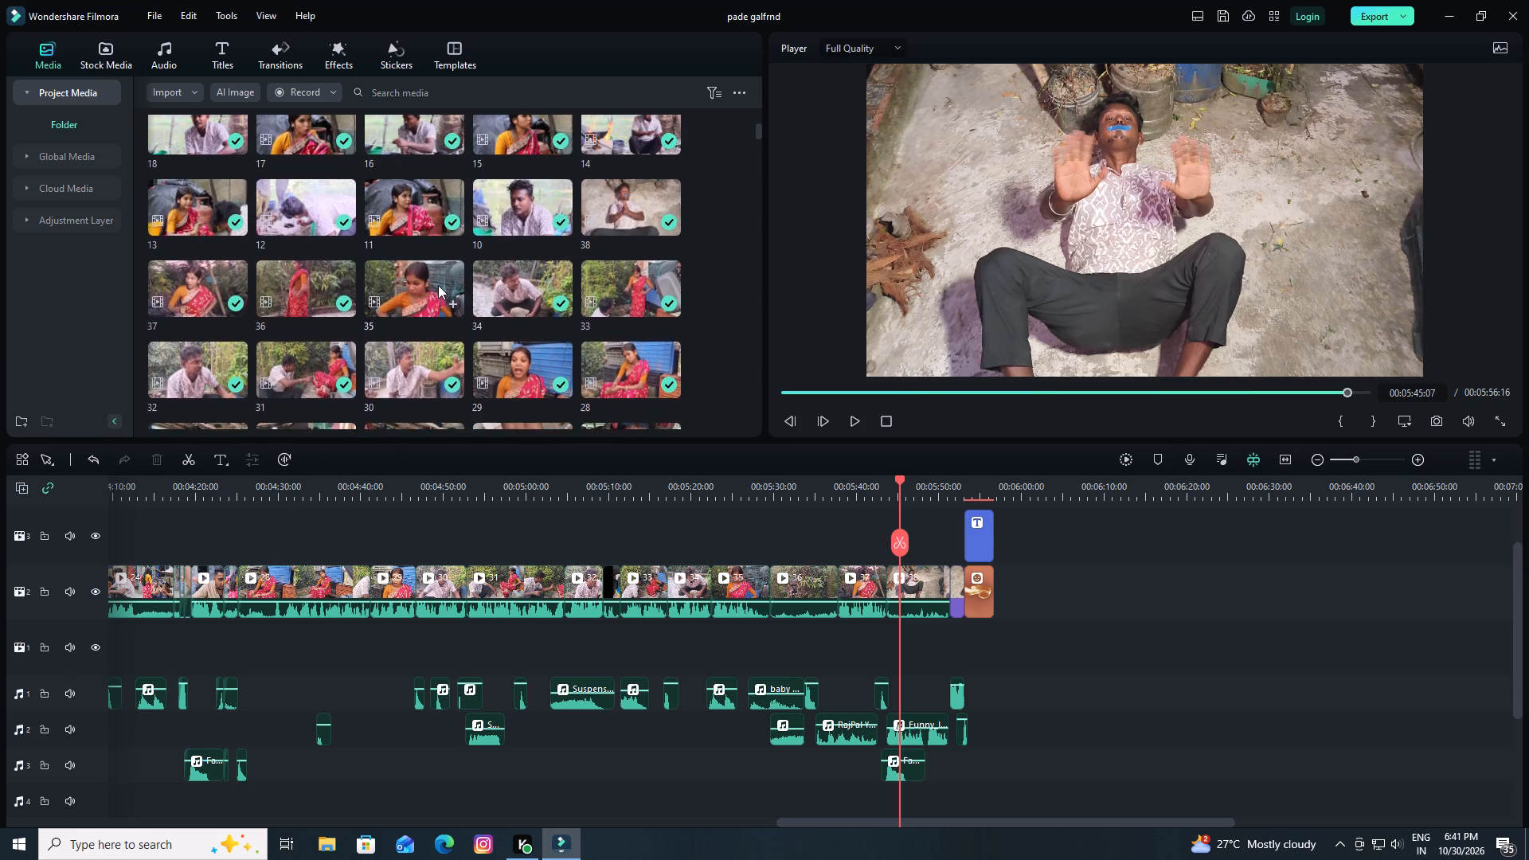
pyautogui.scroll(4, 438, 285)
pyautogui.scroll(-4, 438, 283)
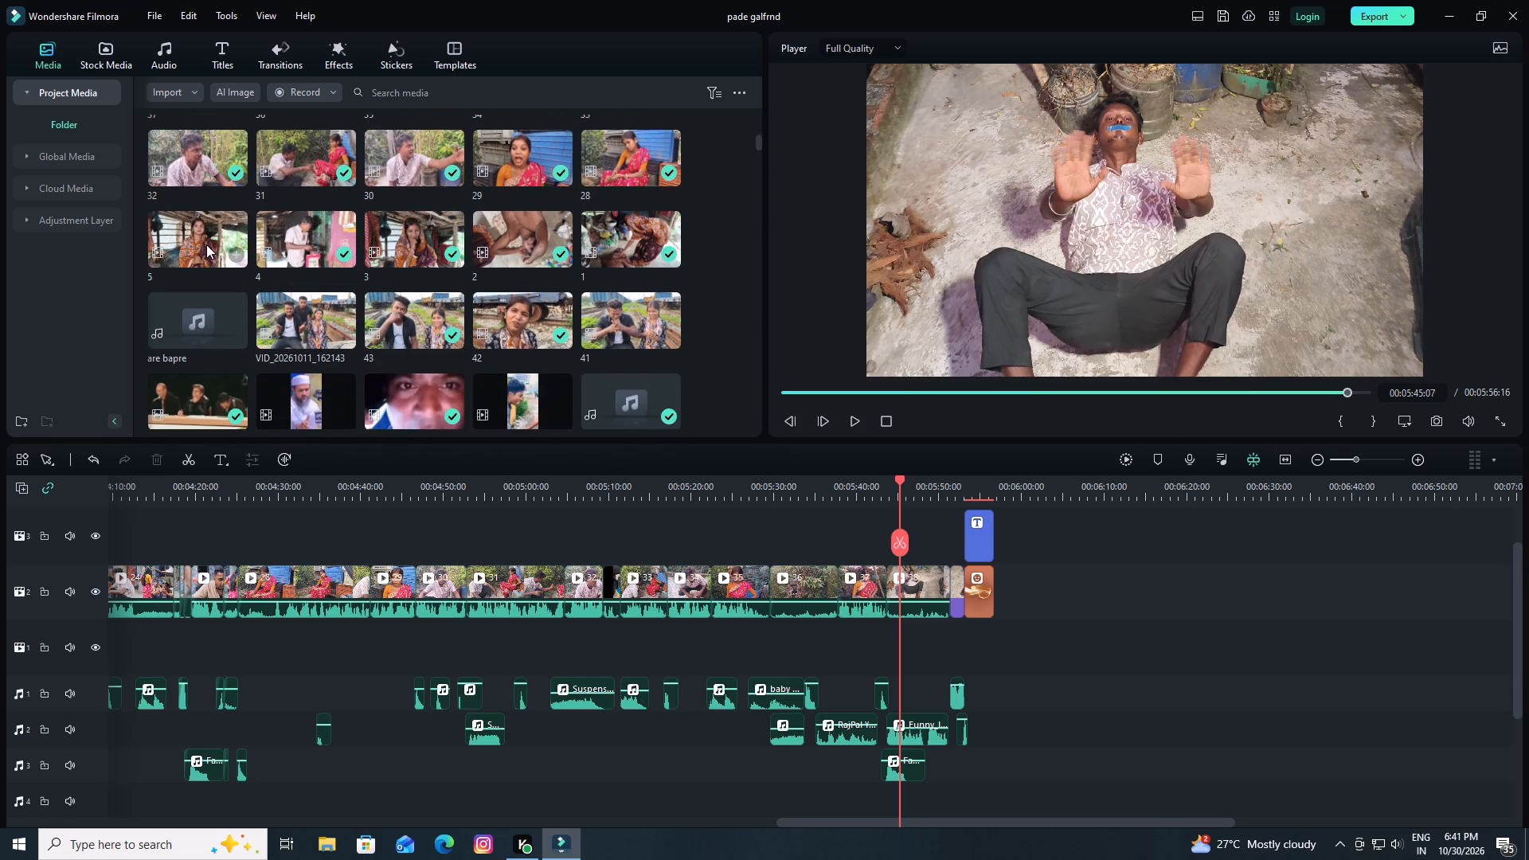
# Import the video MVI_0587 from the pader Gf 2 folder on drive D: into the project media.
pyautogui.scroll(6, 195, 159)
pyautogui.click(195, 173)
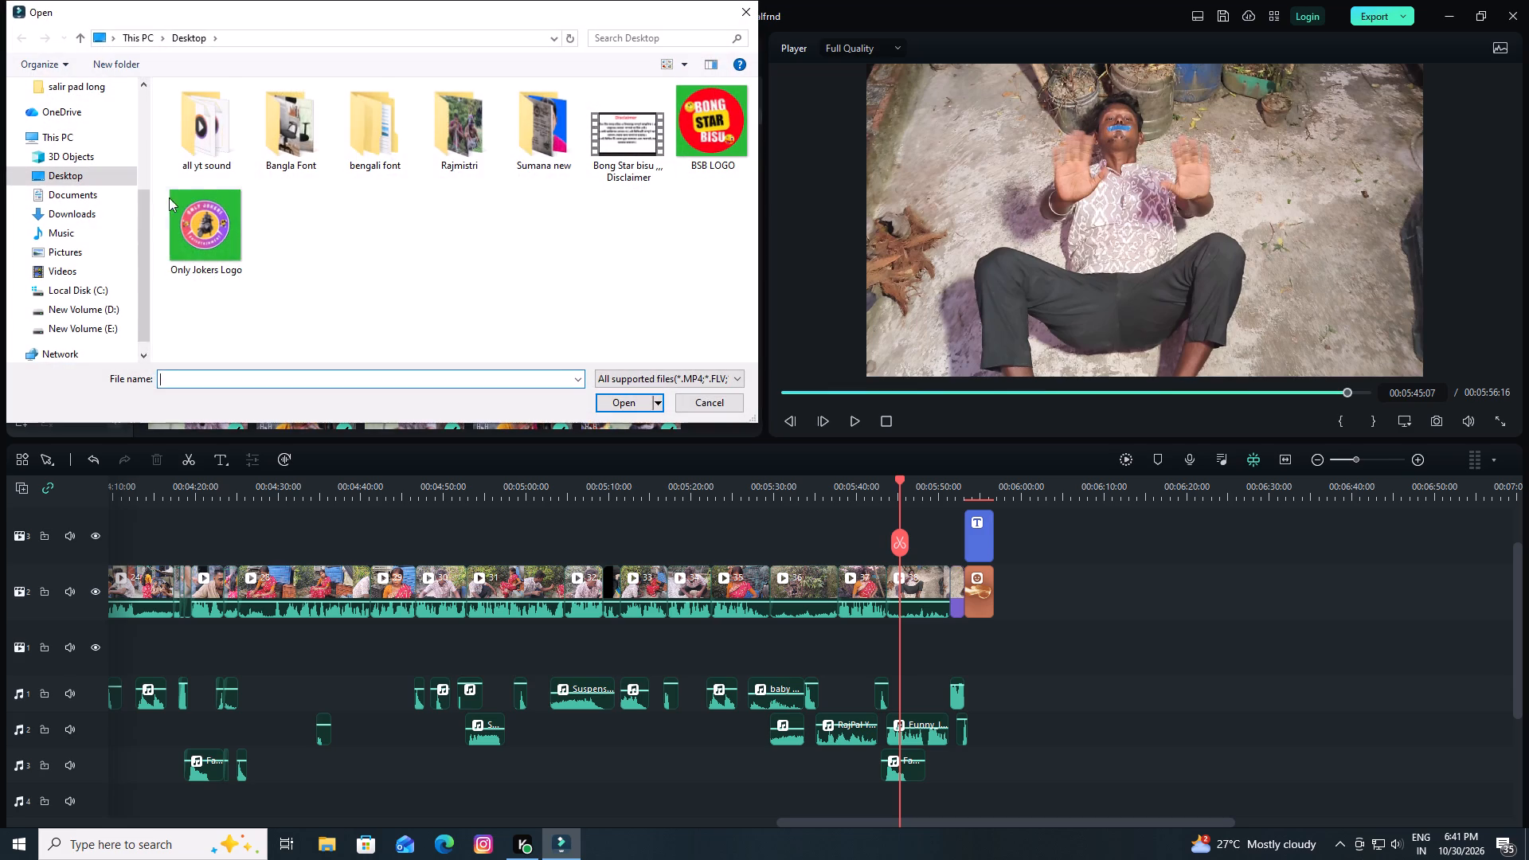
pyautogui.doubleClick(89, 307)
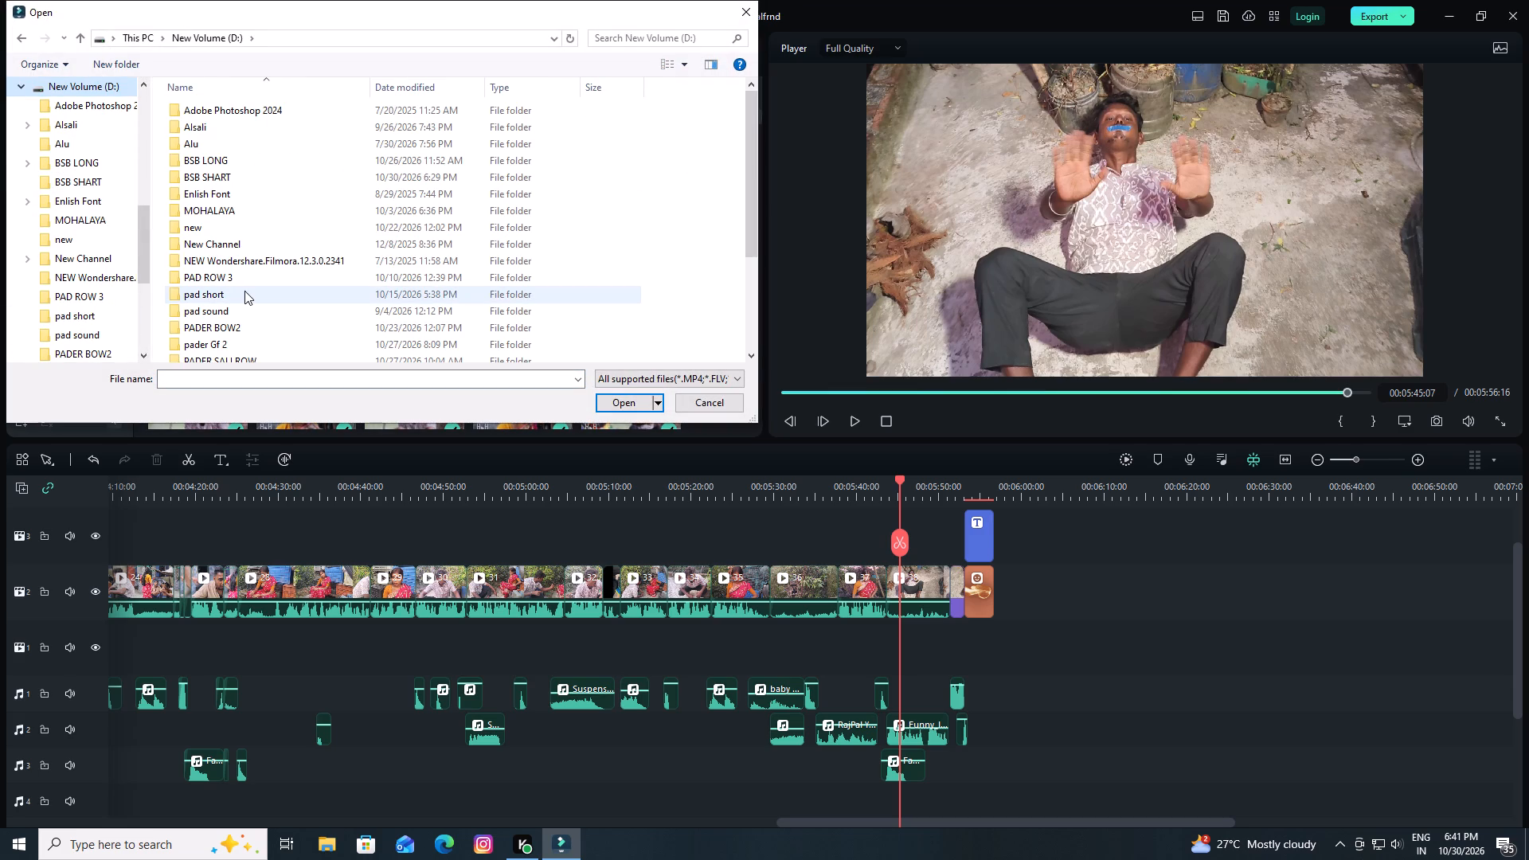
pyautogui.doubleClick(233, 341)
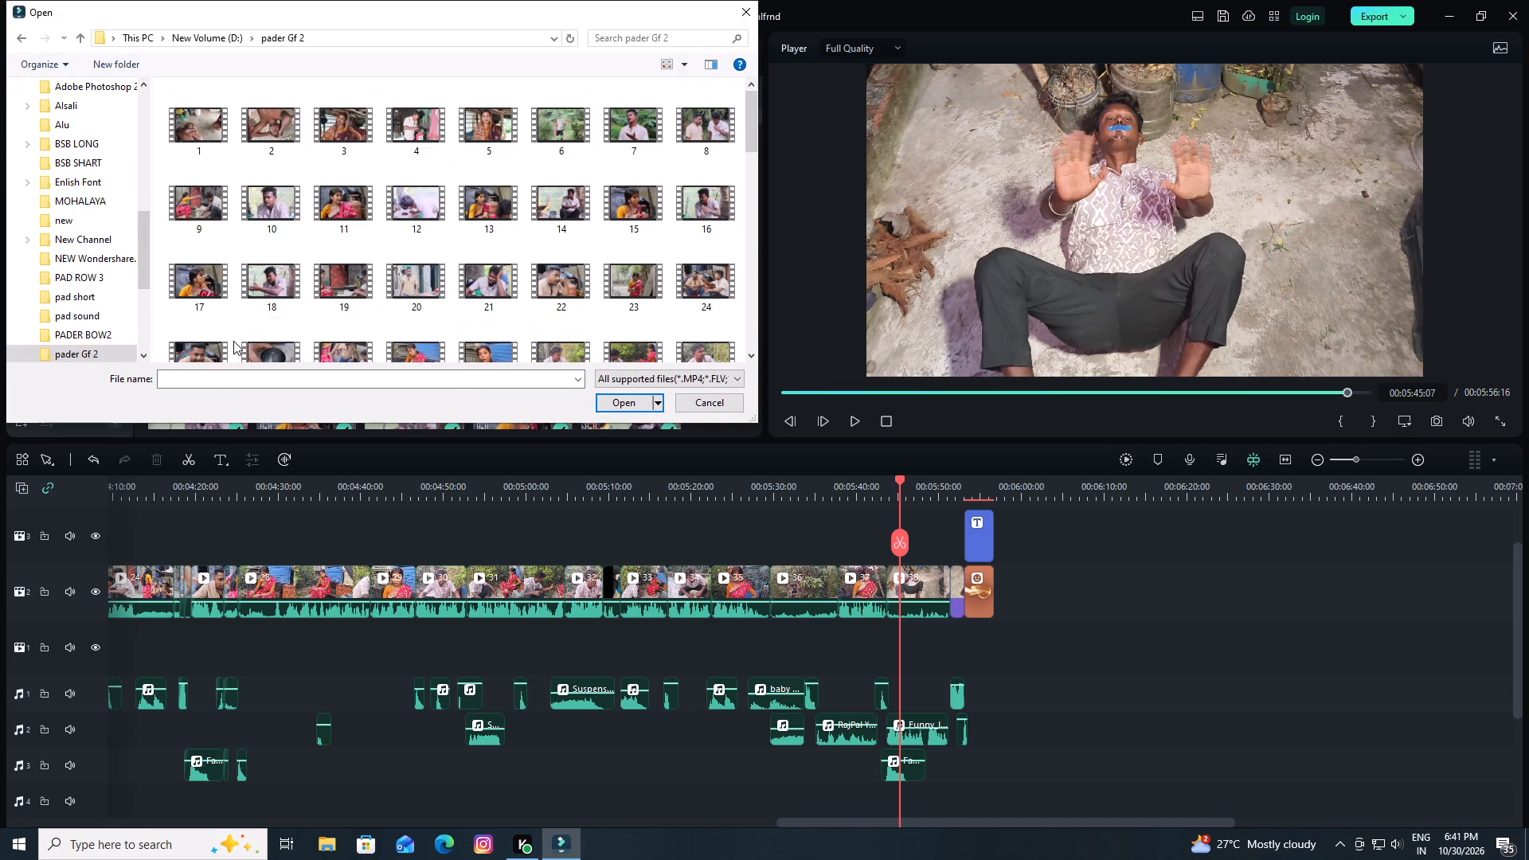
pyautogui.scroll(-3, 362, 269)
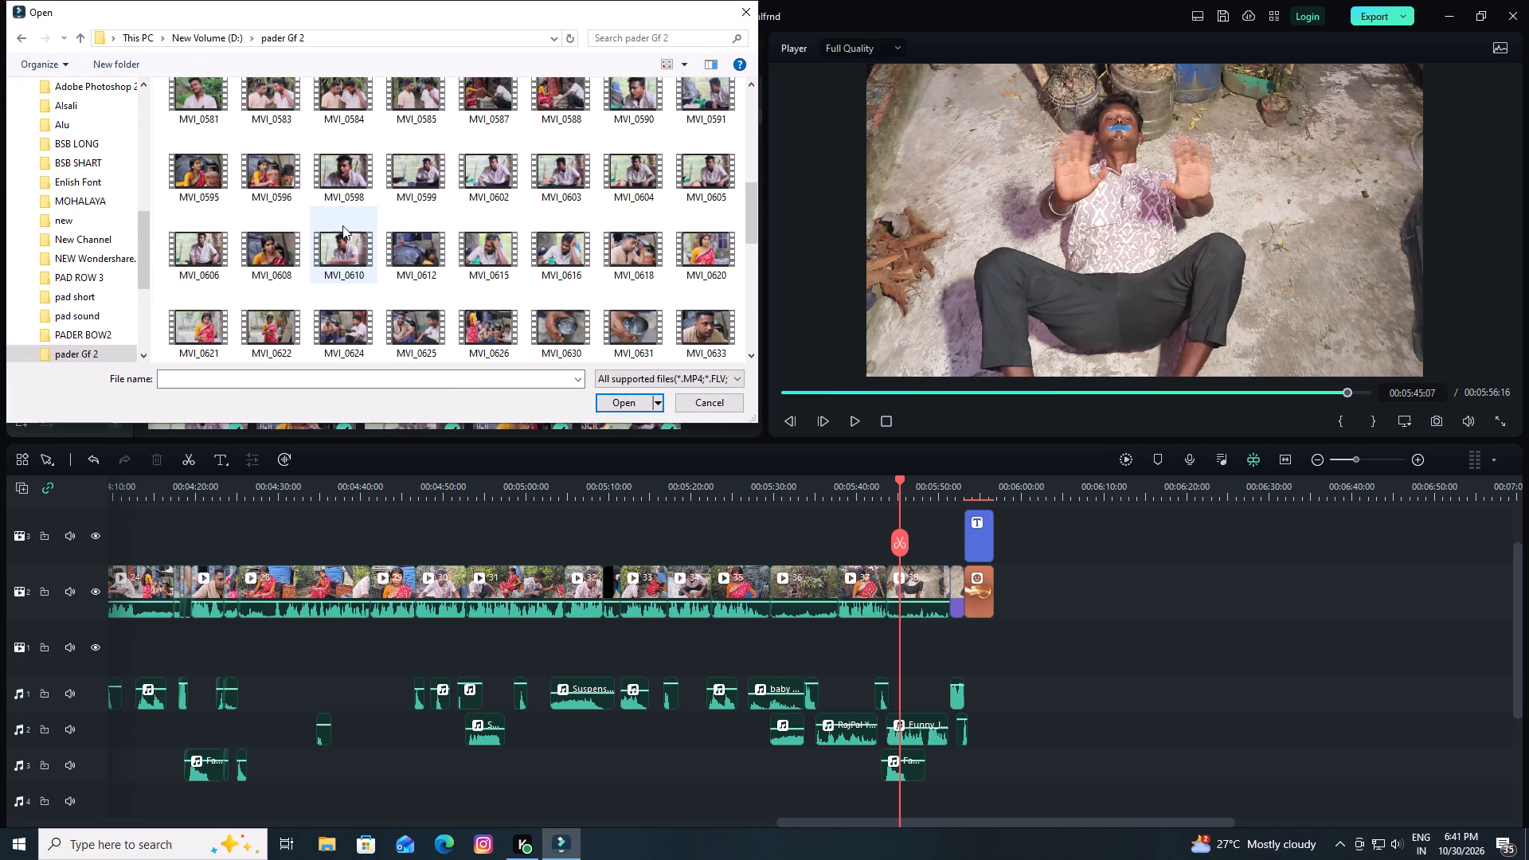
pyautogui.scroll(1, 352, 181)
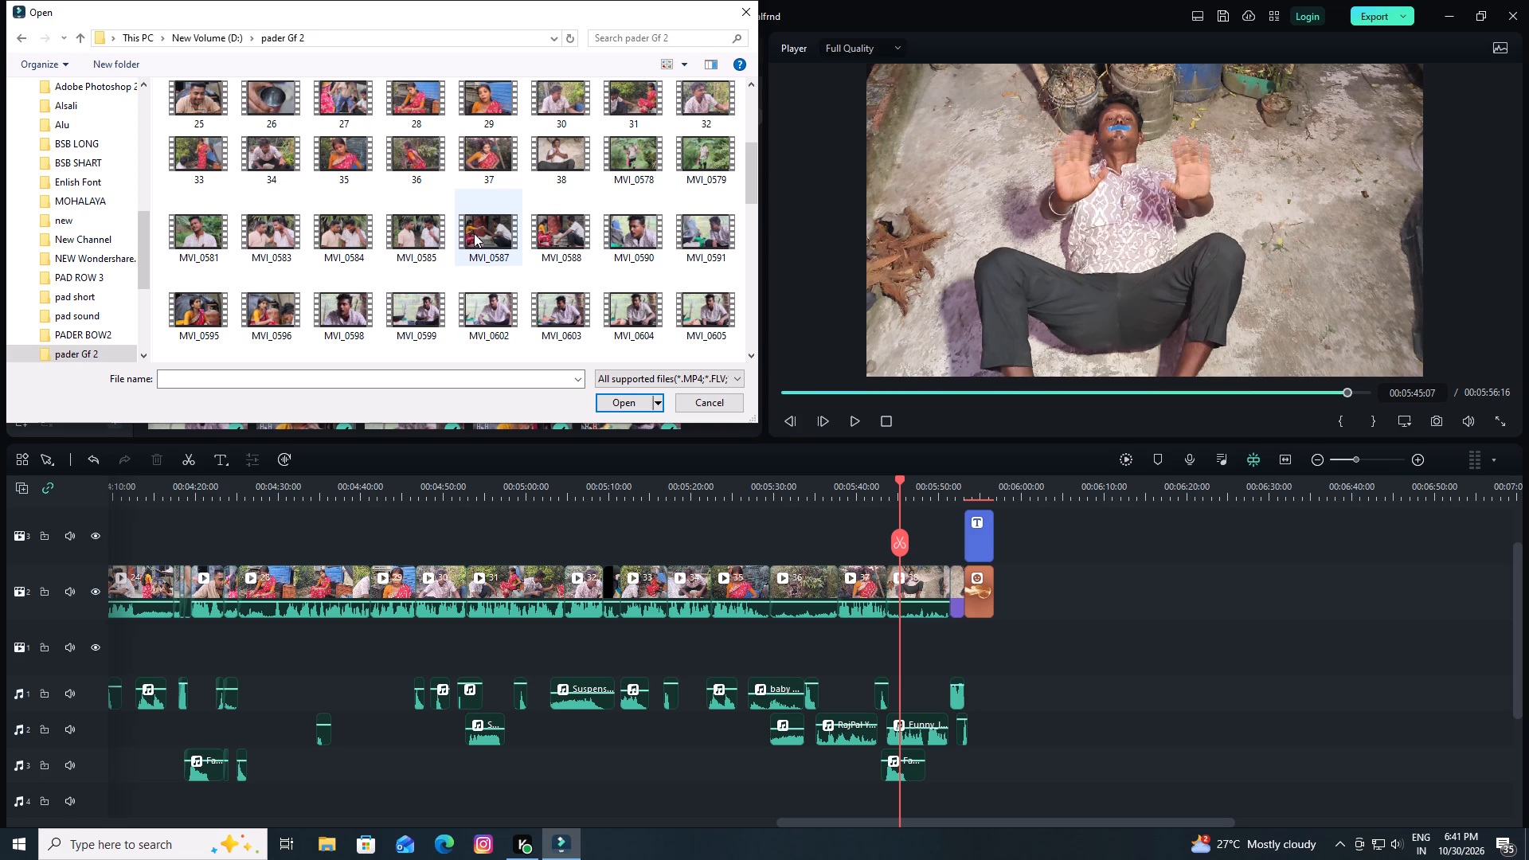
pyautogui.click(475, 233)
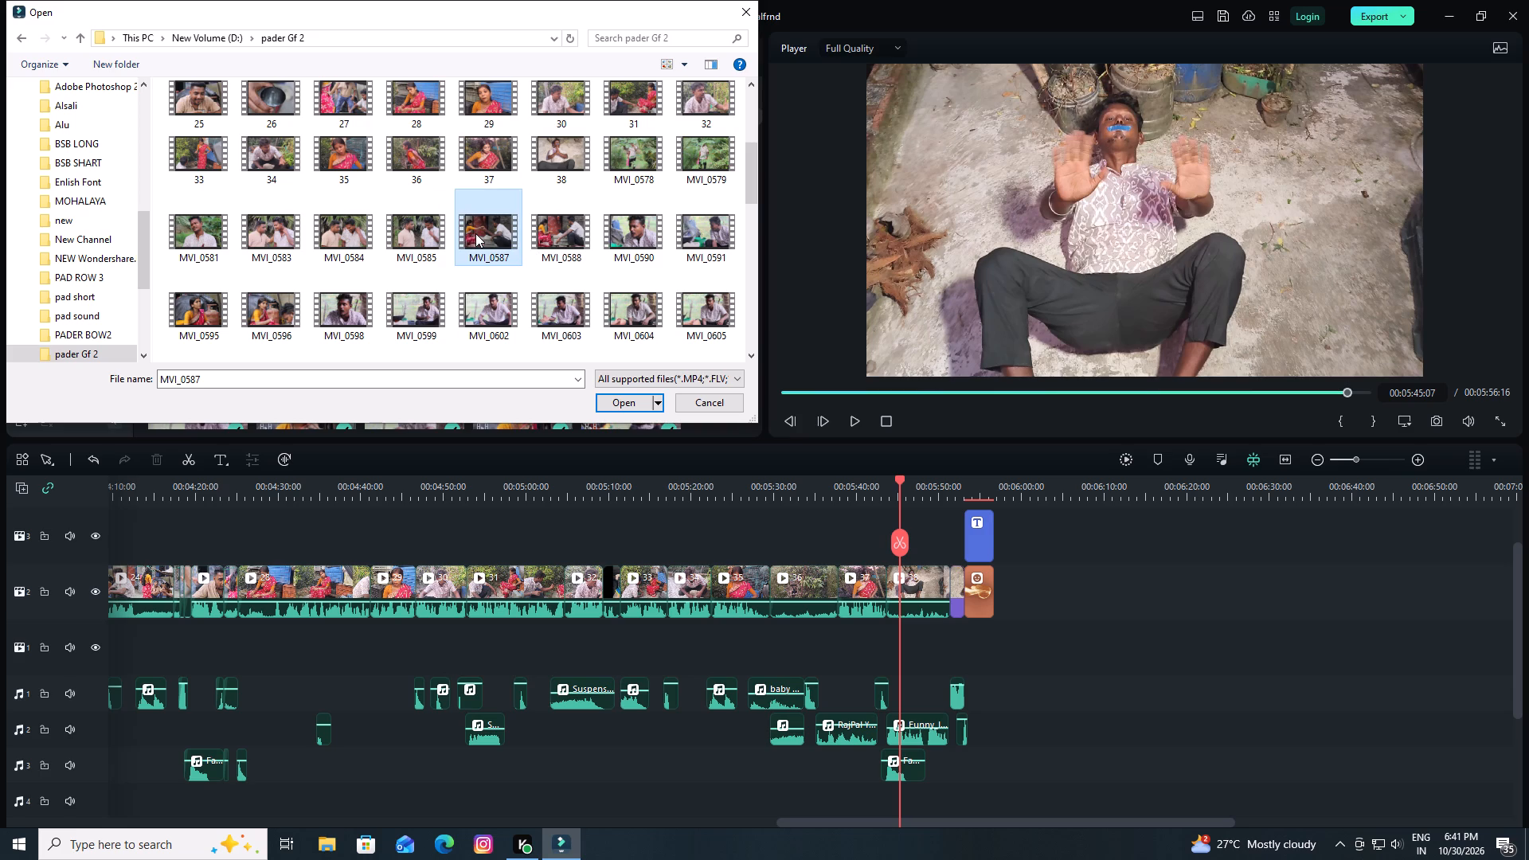
pyautogui.click(619, 401)
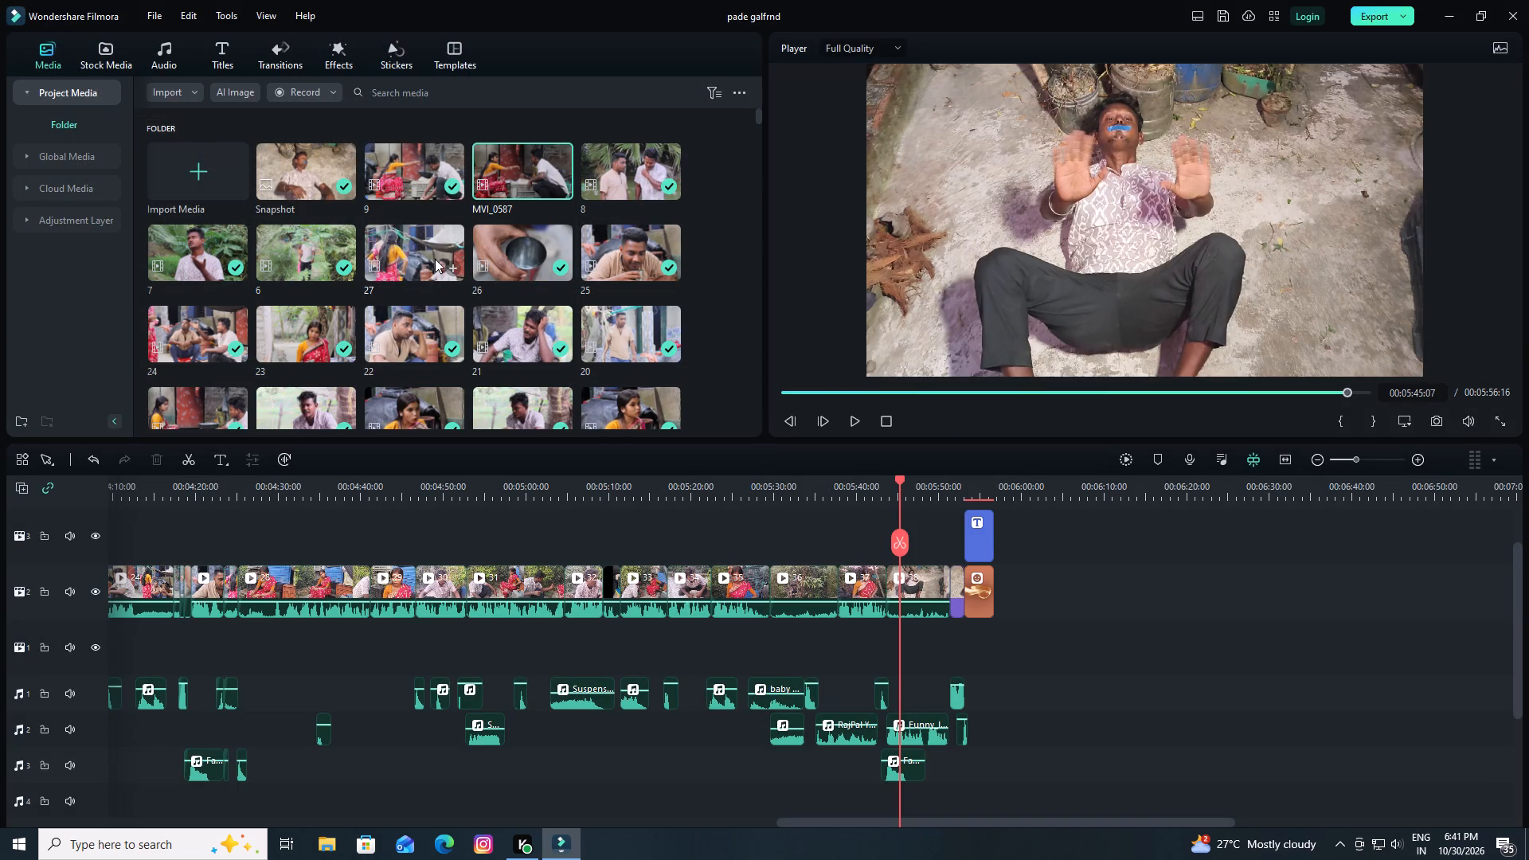
# Add the MVI_0587 clip to the end of the main video track, directly after the closing title clip.
pyautogui.click(502, 188)
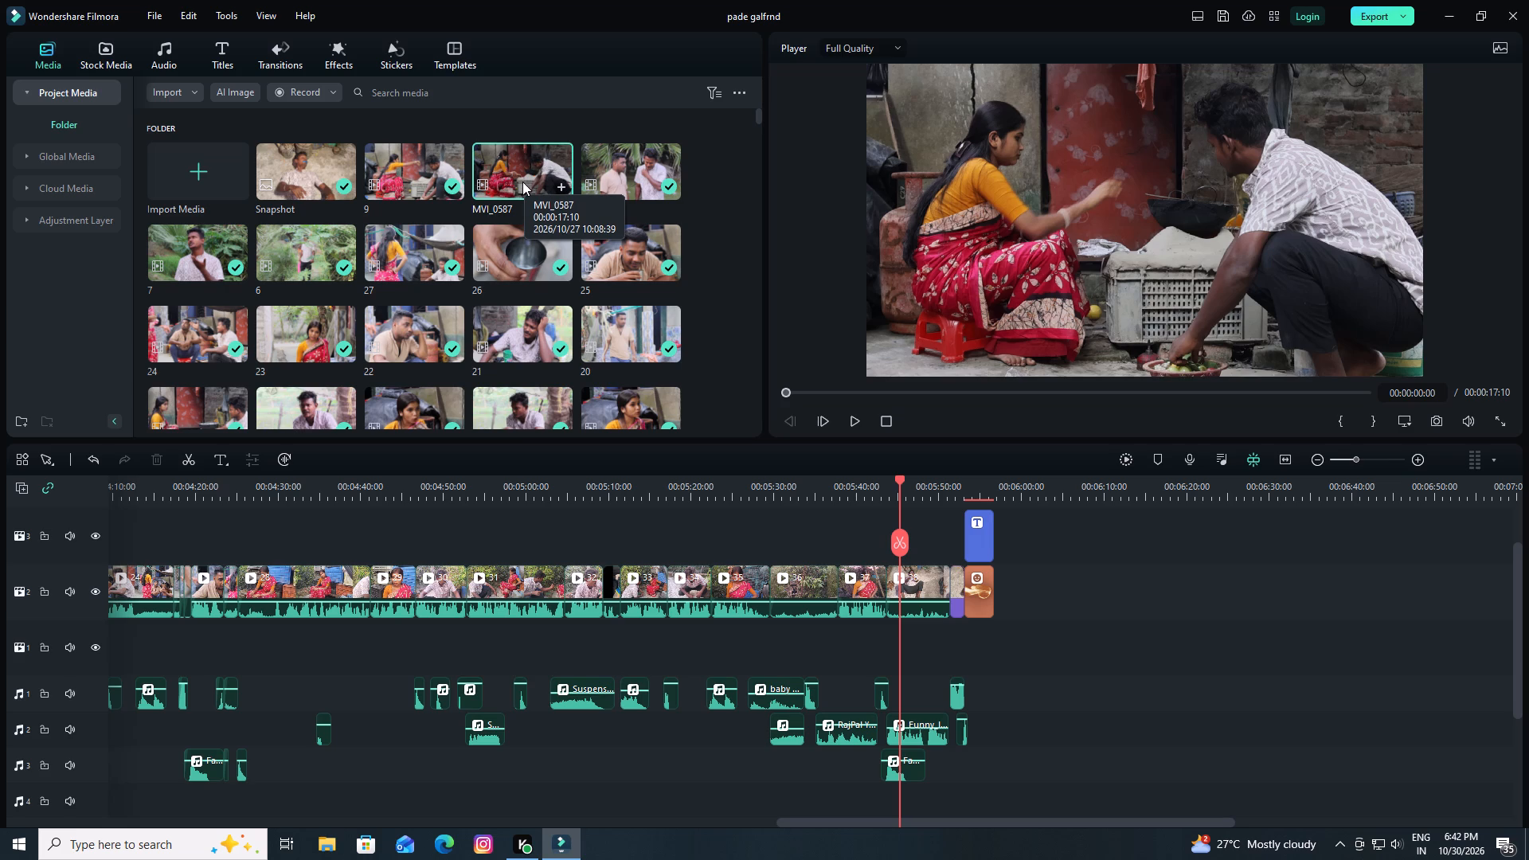
pyautogui.moveTo(522, 182); pyautogui.dragTo(1001, 586)
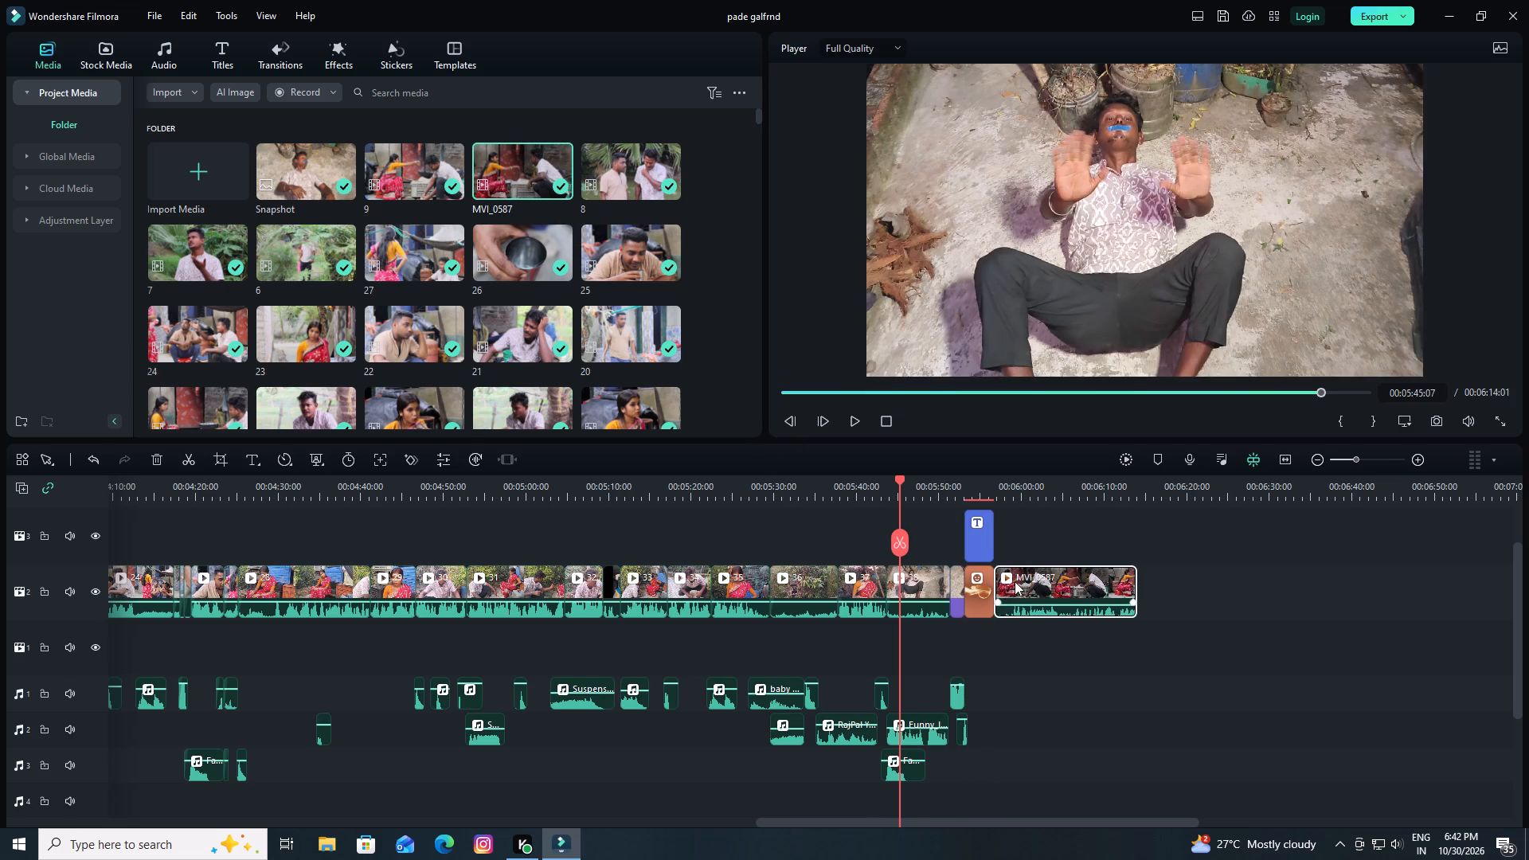
# Raise the audio volume of the MVI_0587 clip on the timeline.
pyautogui.click(1046, 608)
pyautogui.moveTo(1046, 602); pyautogui.dragTo(1046, 590)
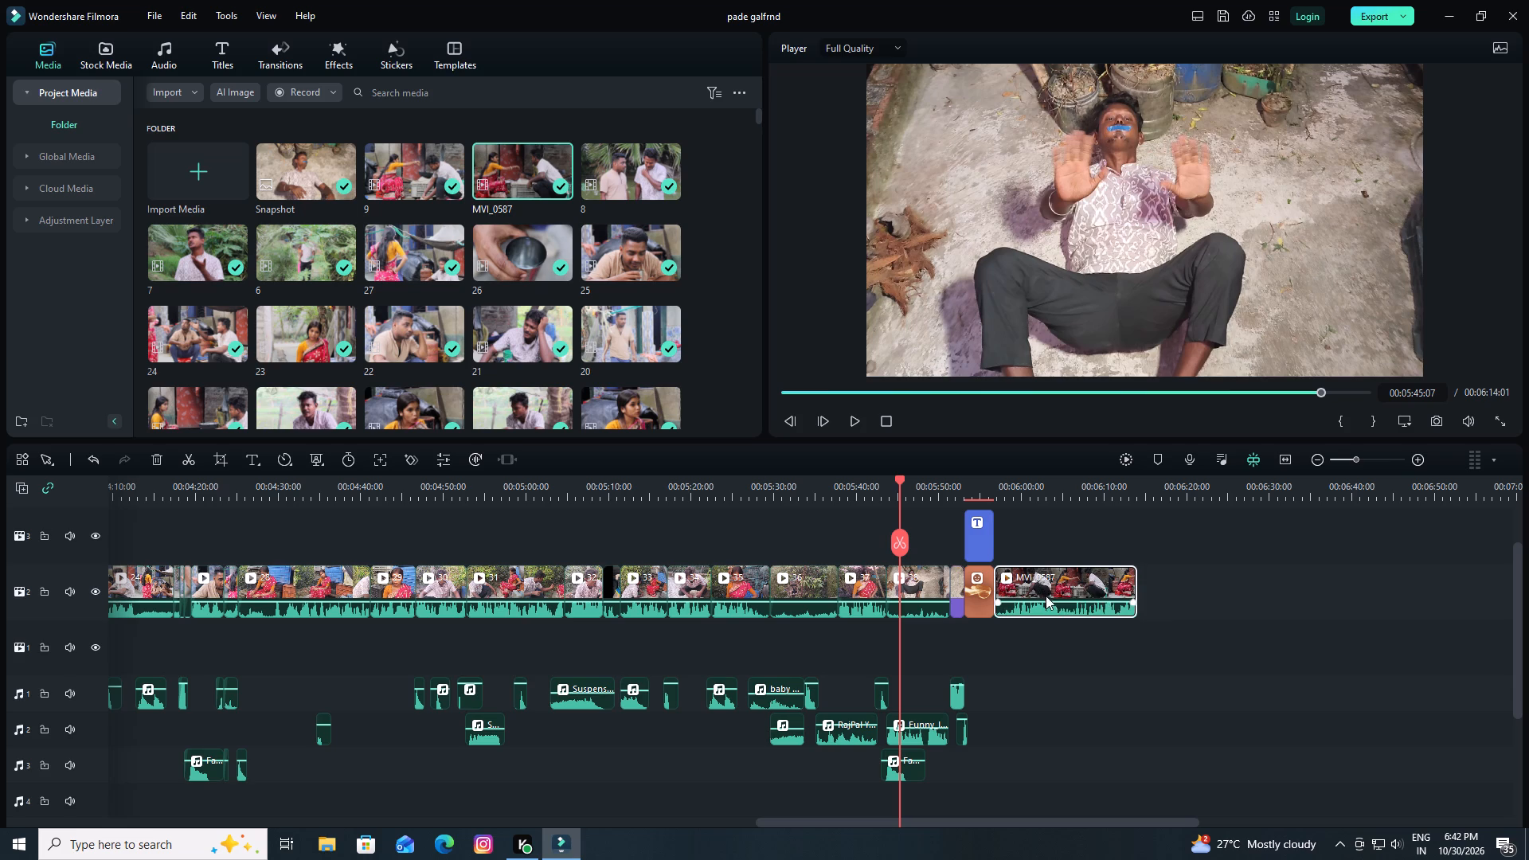
# Play the start of MVI_0587, split it at 00:05:58:21, and delete the short opening piece before the cut.
pyautogui.press('space')
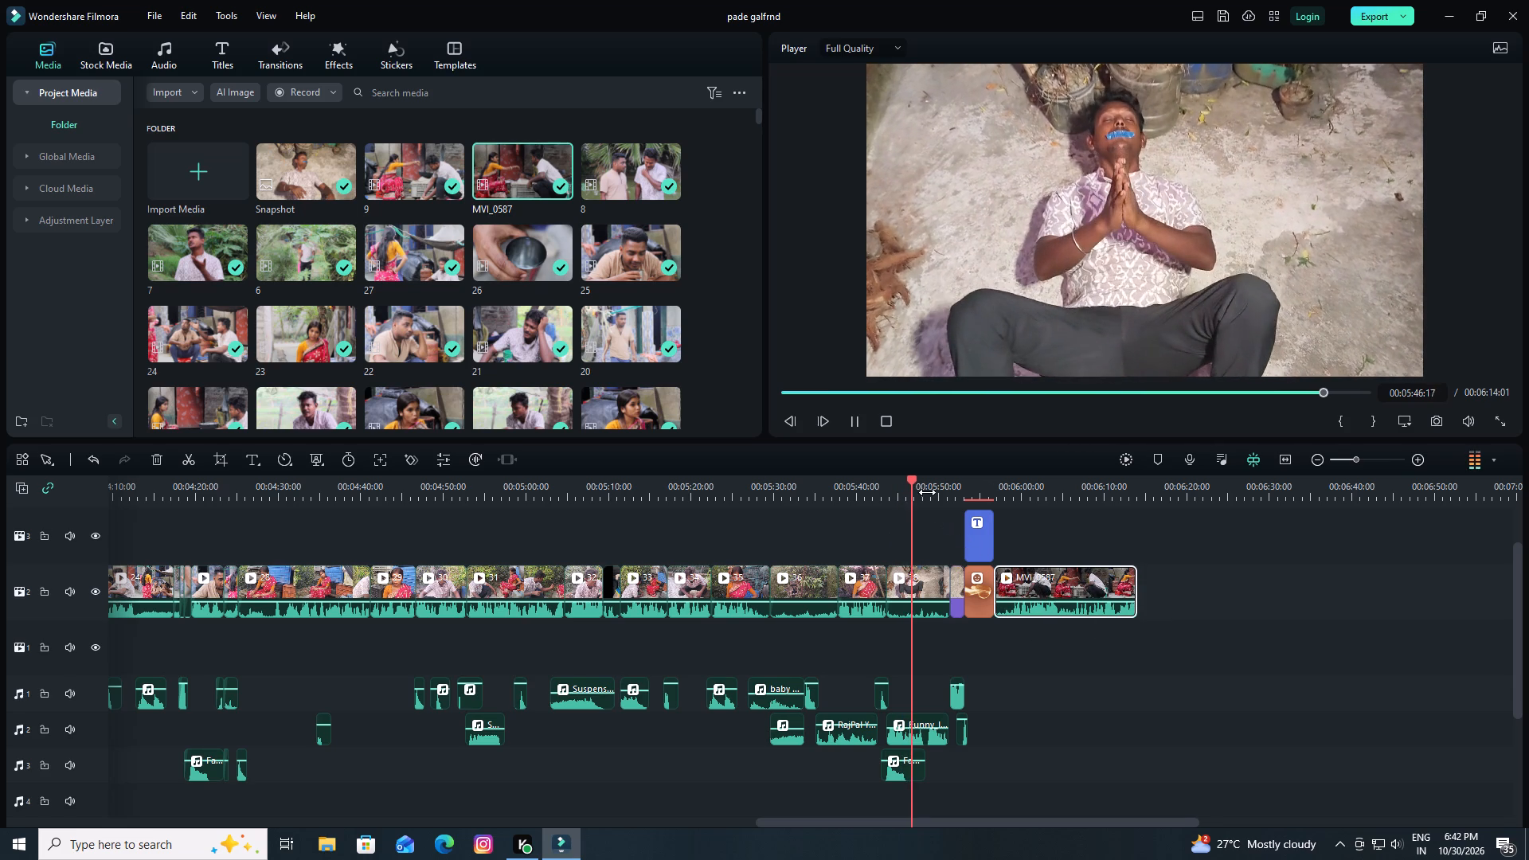
pyautogui.press('space')
pyautogui.moveTo(915, 479); pyautogui.dragTo(1021, 506)
pyautogui.moveTo(1019, 480); pyautogui.dragTo(1013, 480)
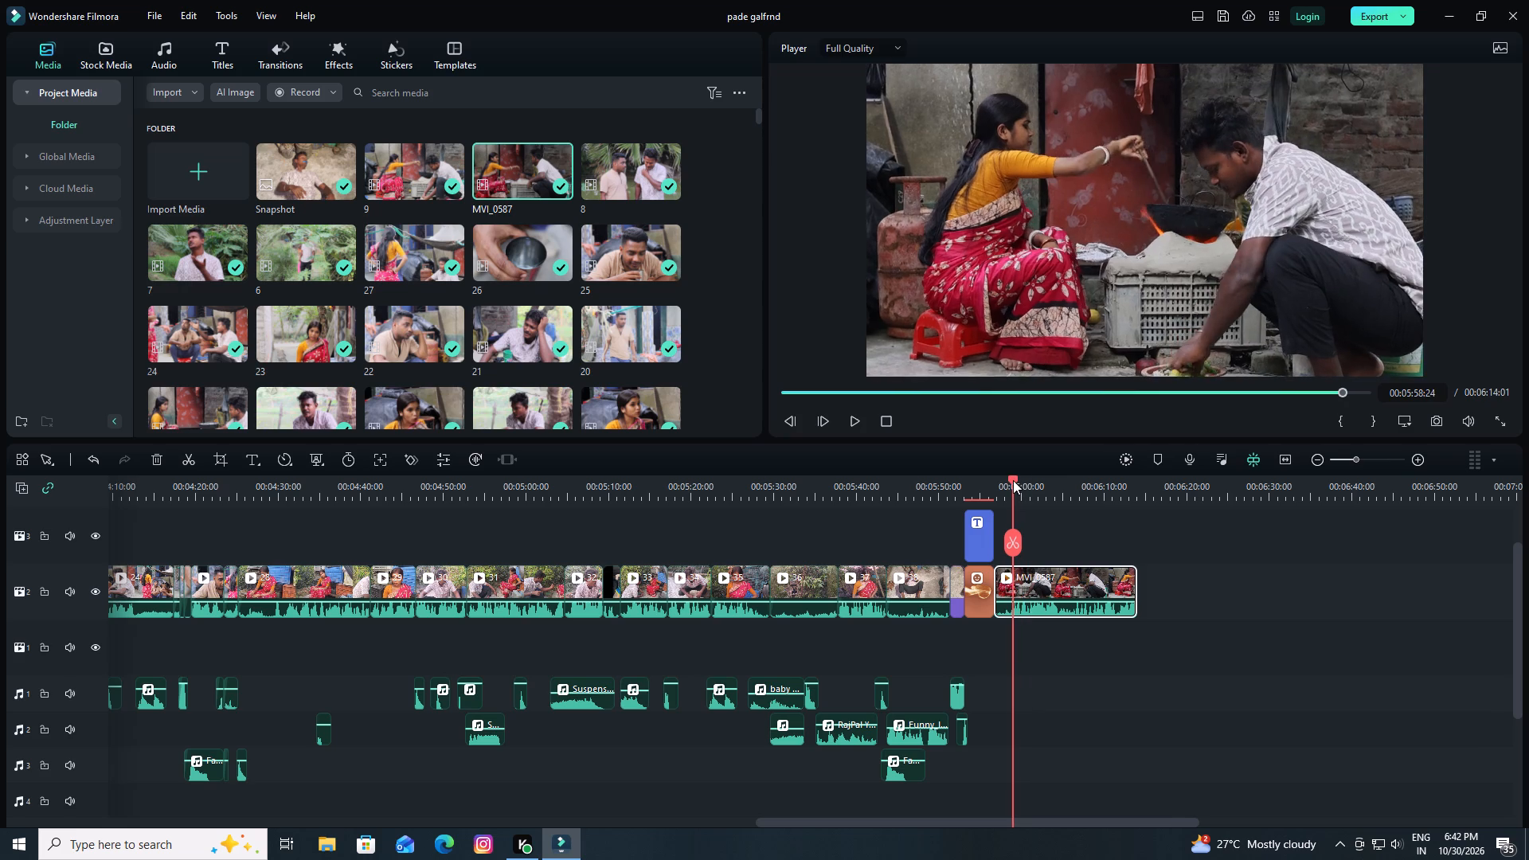
pyautogui.moveTo(1013, 480); pyautogui.dragTo(986, 486)
pyautogui.press('space')
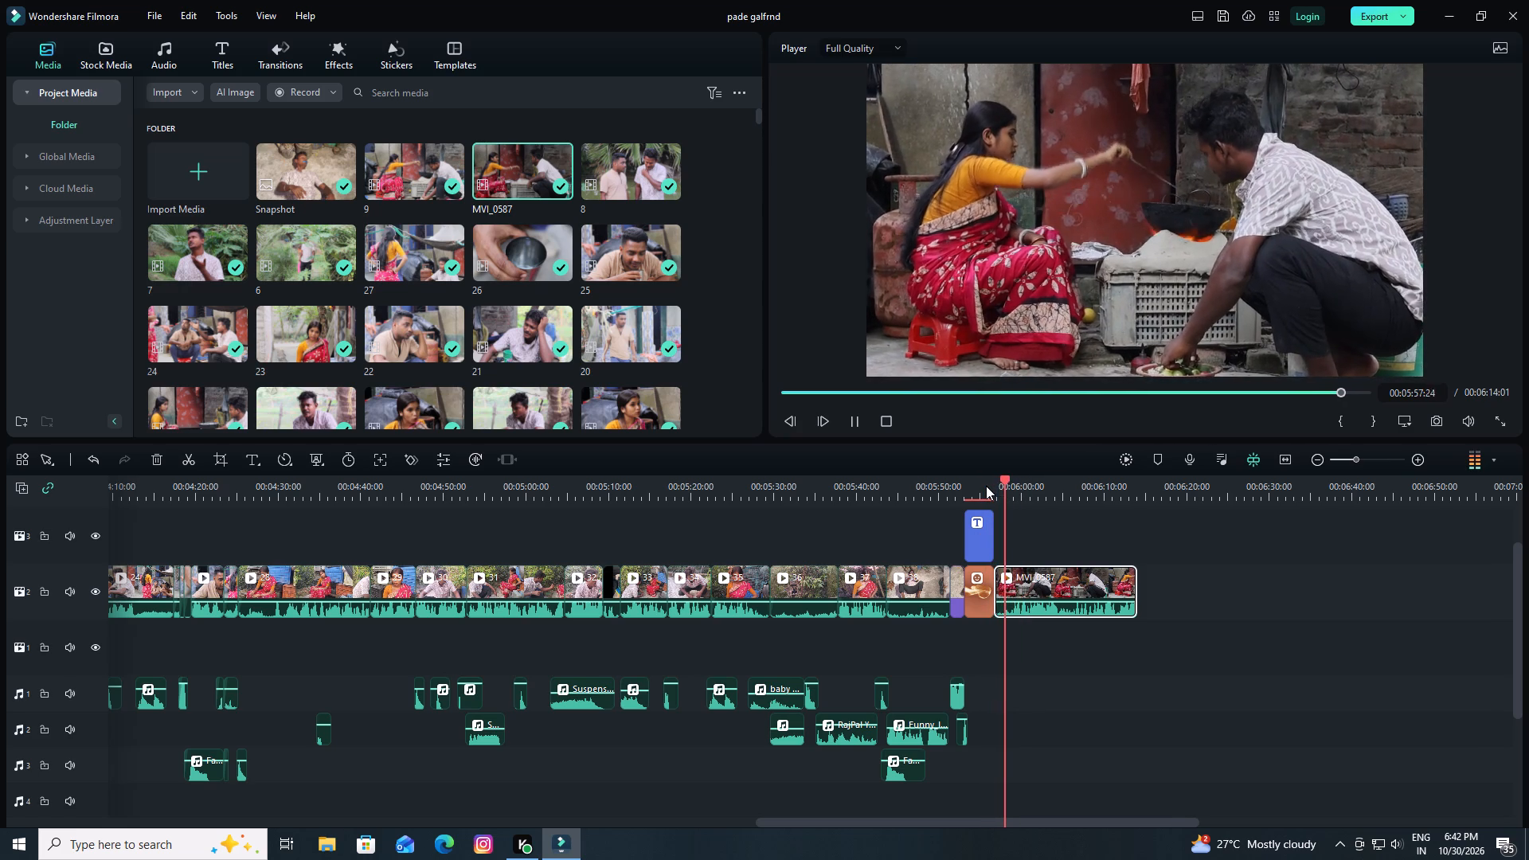
pyautogui.press('space')
pyautogui.click(1015, 543)
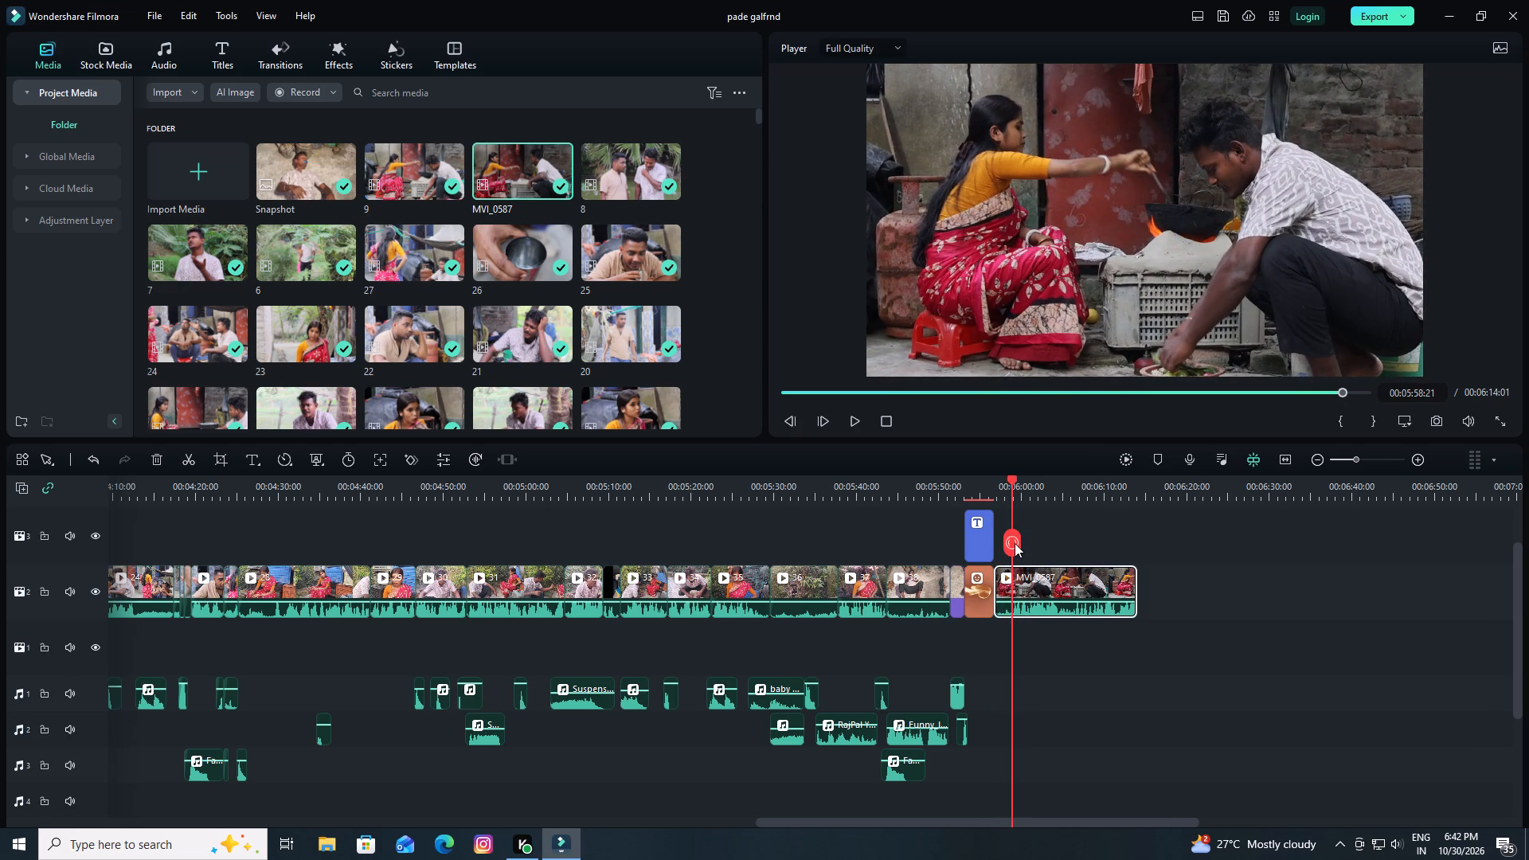
pyautogui.click(1007, 589)
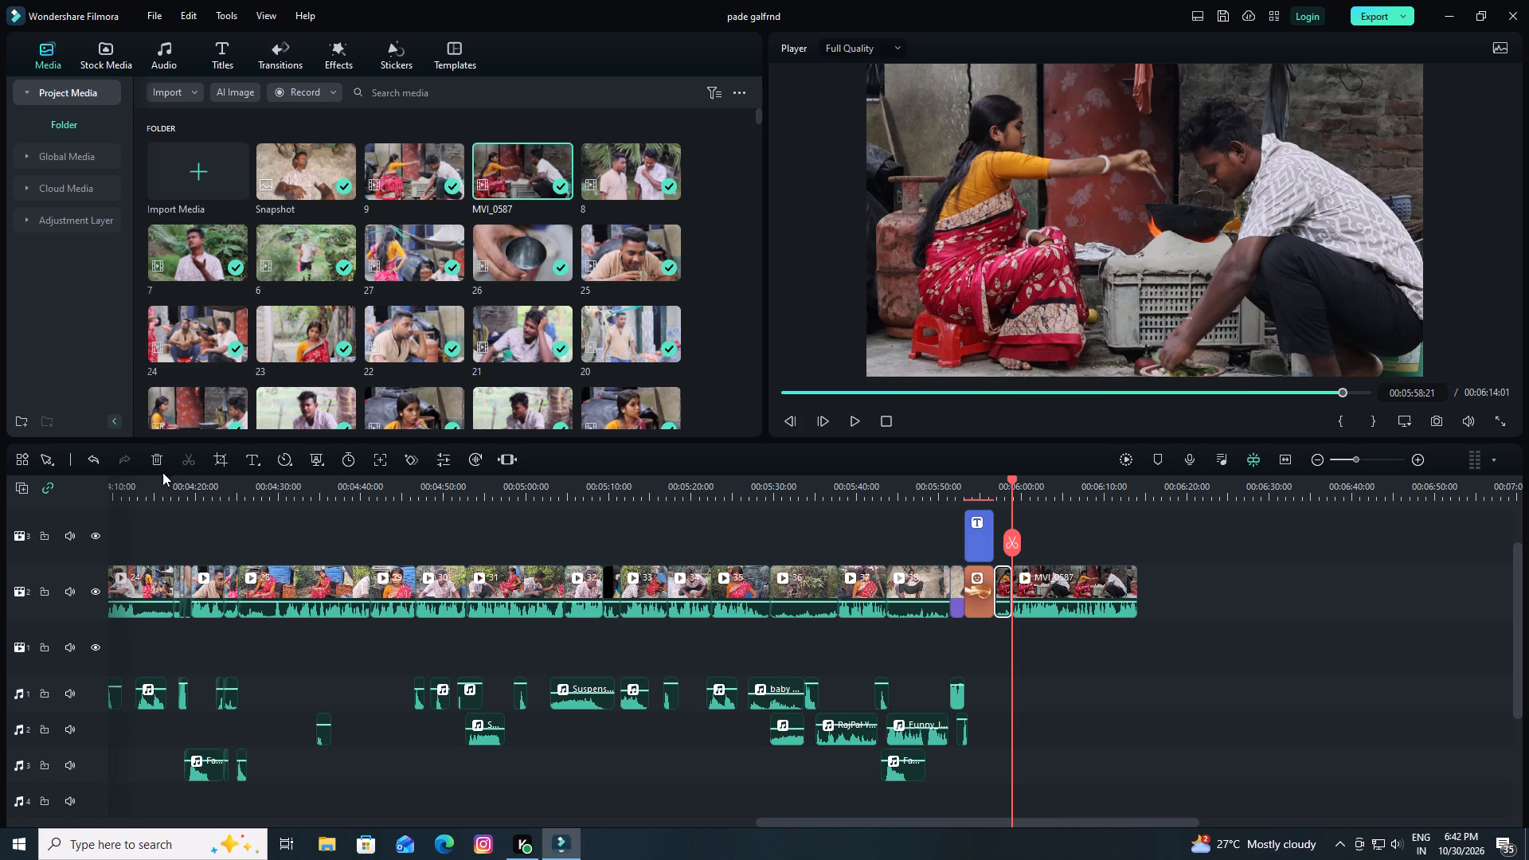
pyautogui.click(155, 457)
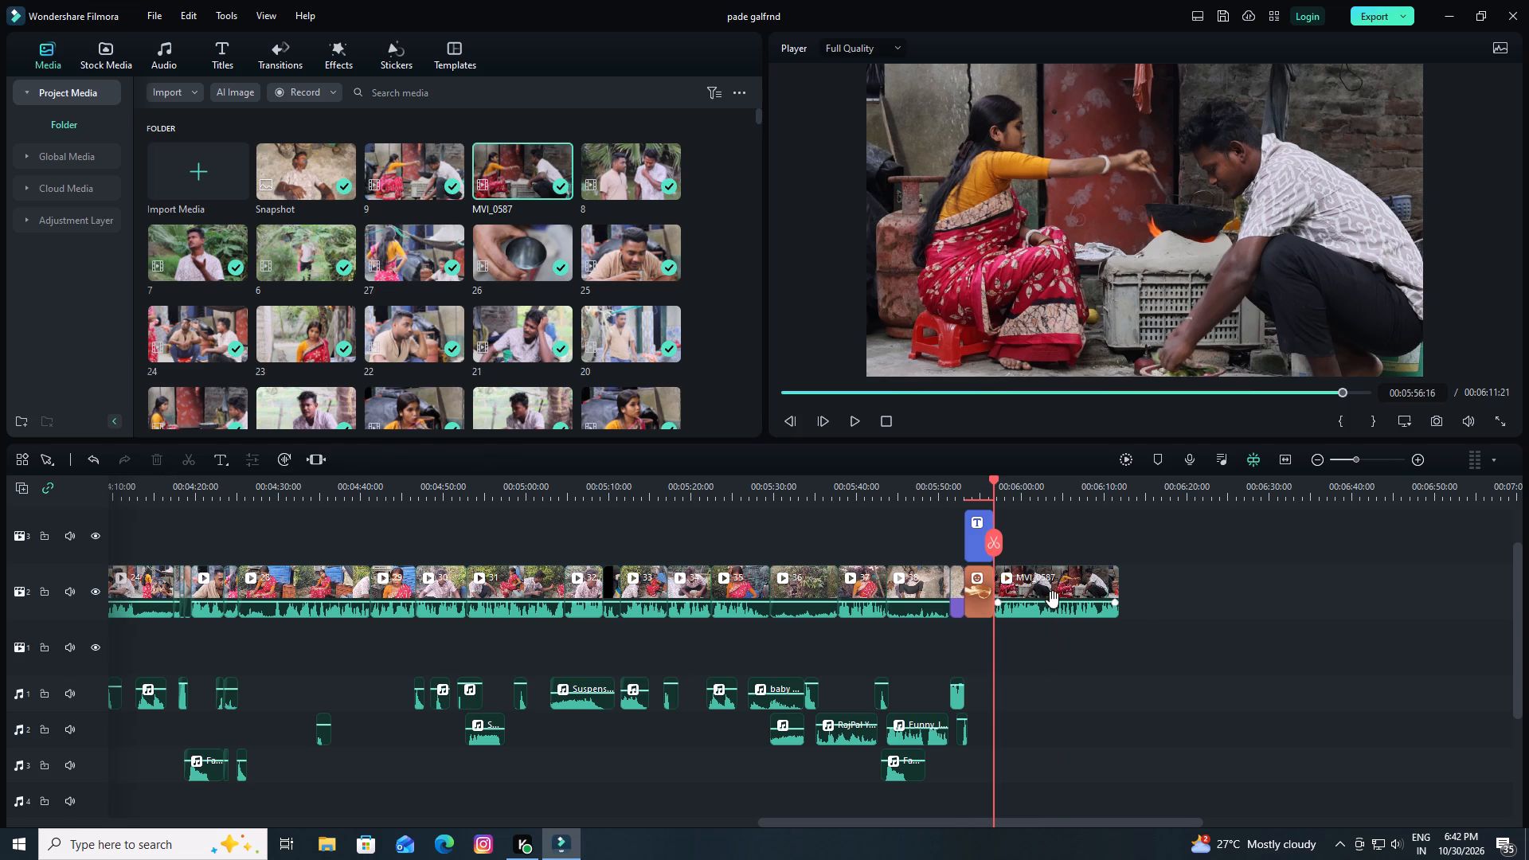
# Raise the volume of the trimmed MVI_0587 clip slightly further and play it through to the end.
pyautogui.moveTo(1050, 602); pyautogui.dragTo(1050, 595)
pyautogui.press('space')
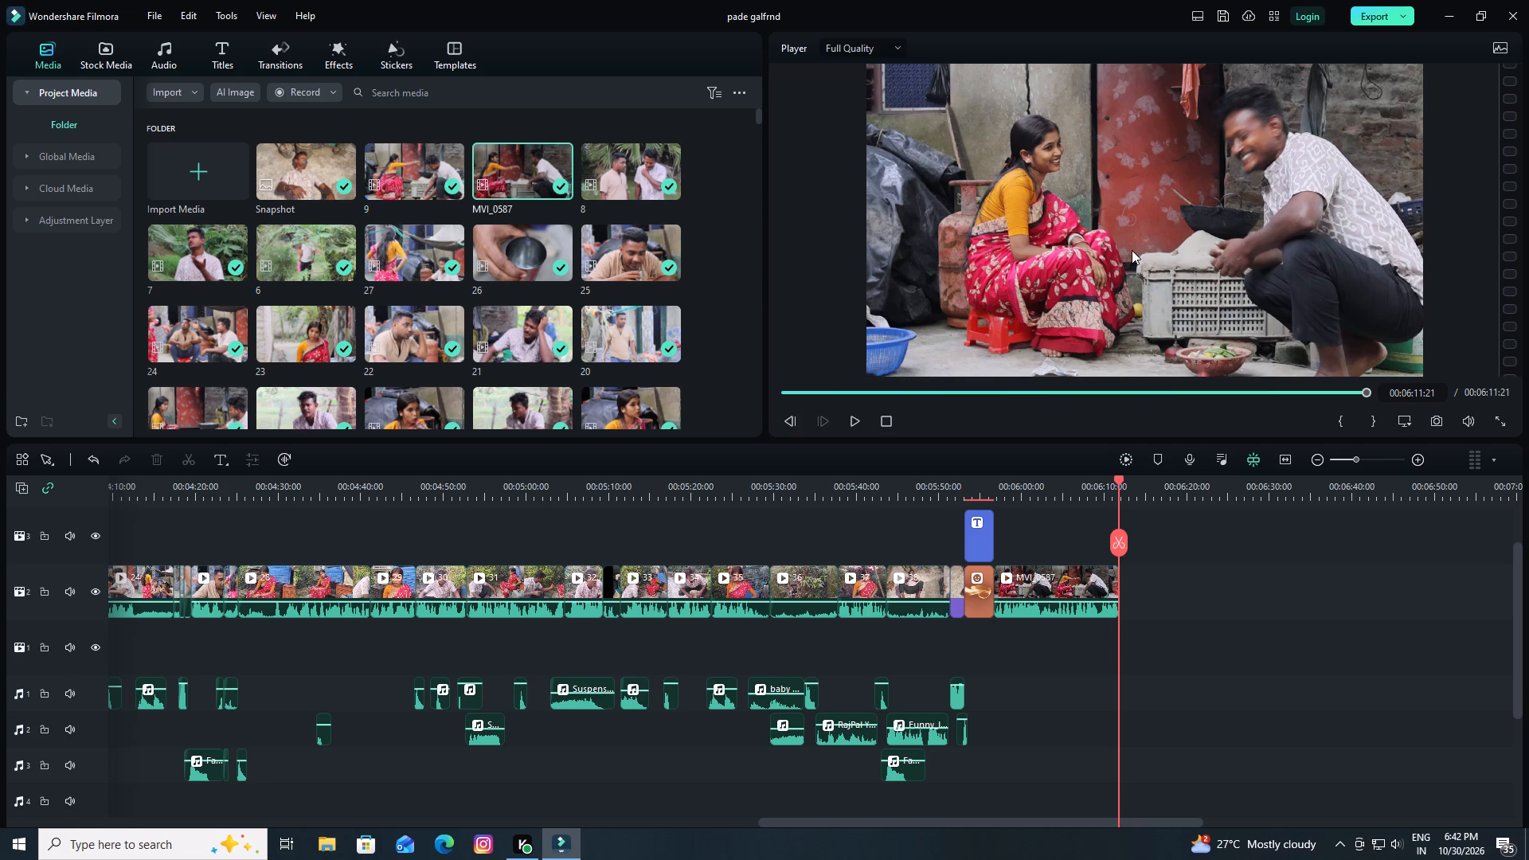
# Save the project.
pyautogui.click(1224, 11)
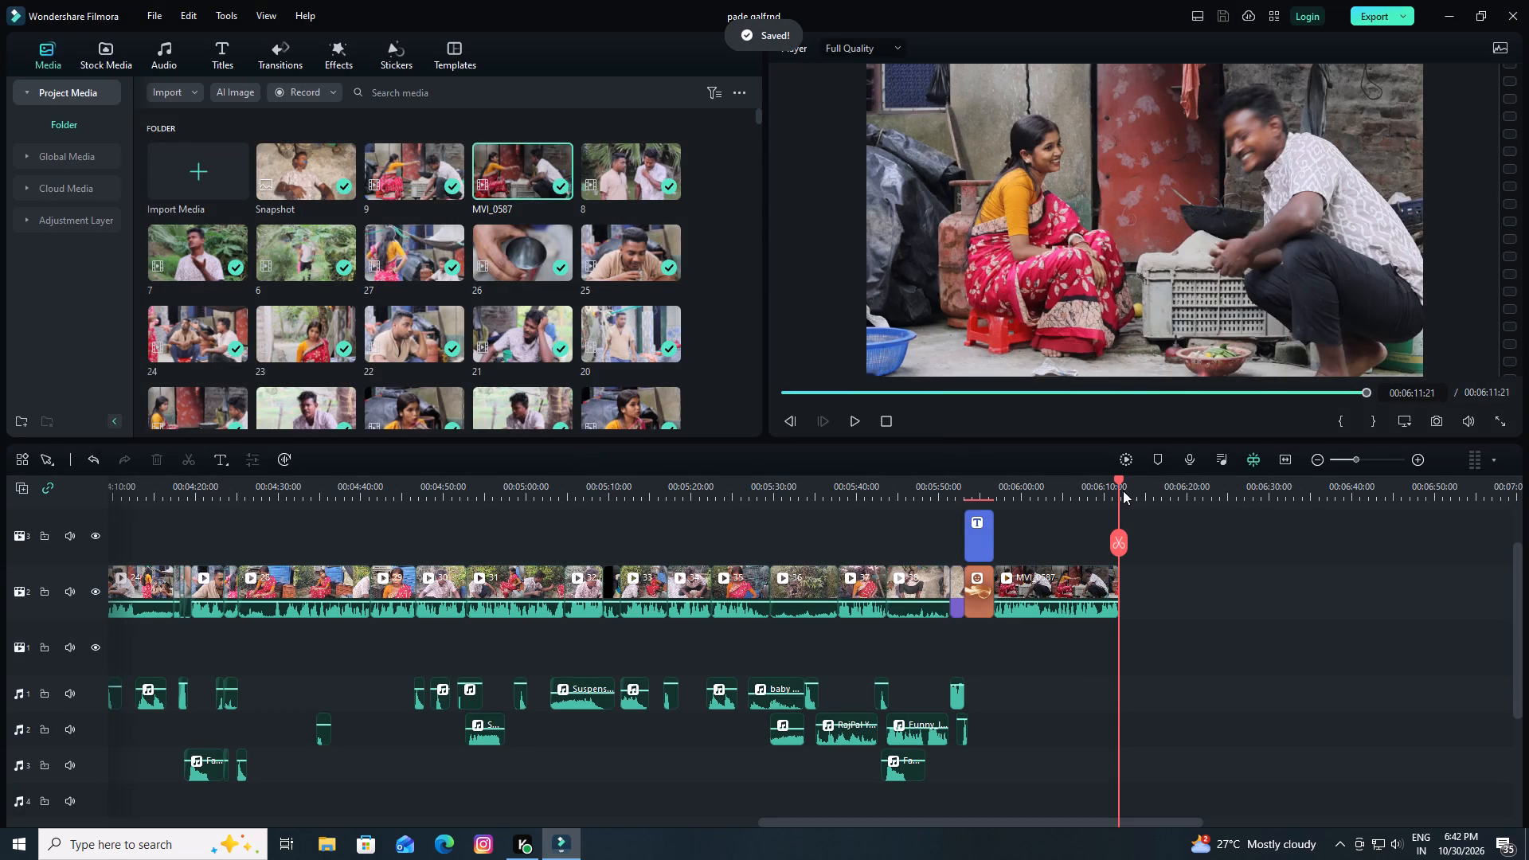
# Return to the start of the timeline and look through the project media, the trending transitions and the titles.
pyautogui.moveTo(1120, 478); pyautogui.dragTo(137, 358)
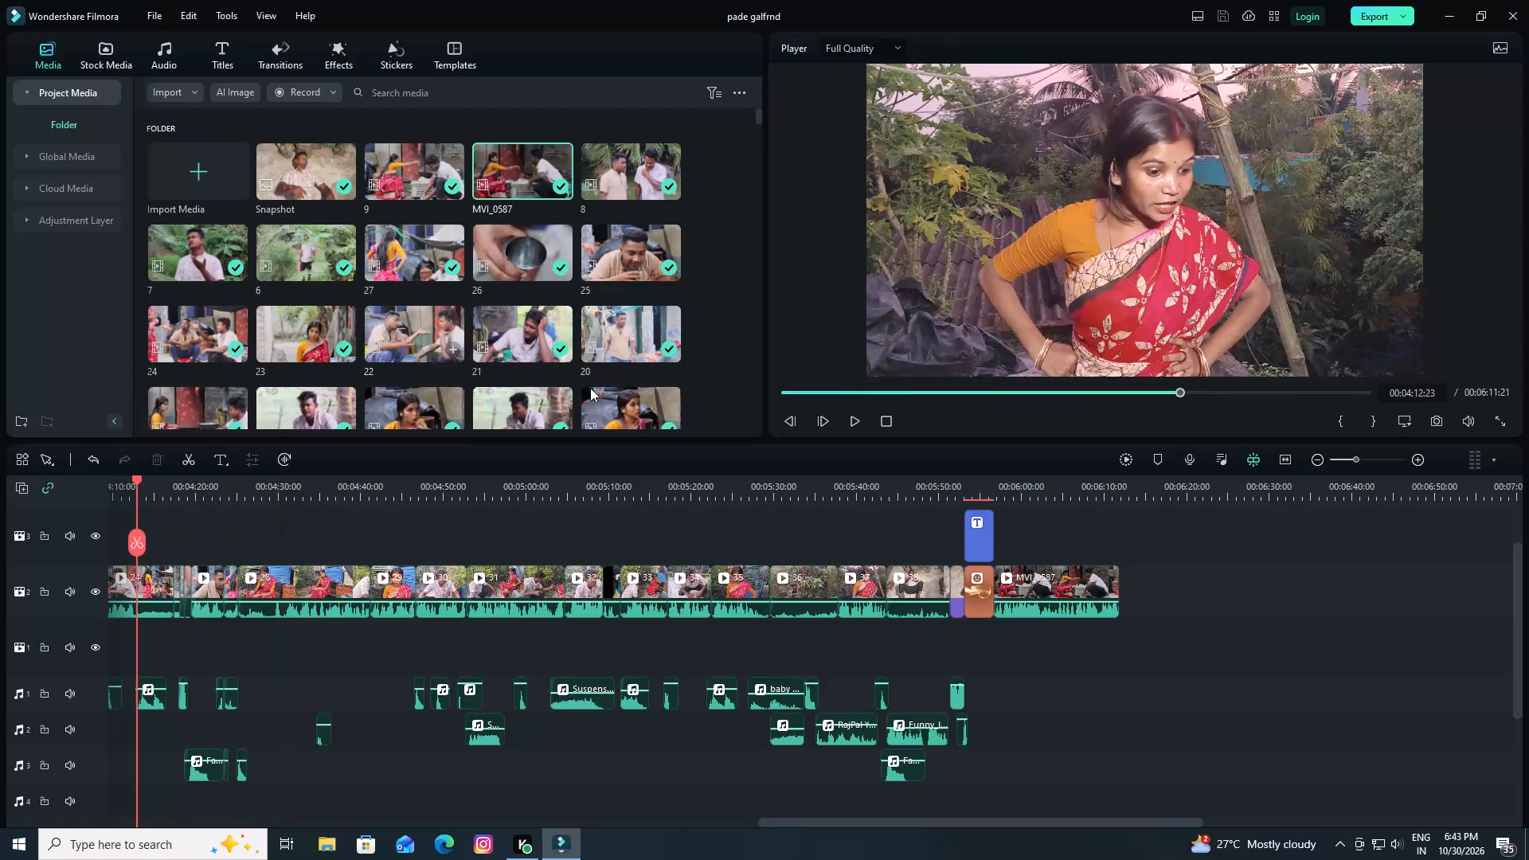
pyautogui.moveTo(1178, 390); pyautogui.dragTo(511, 354)
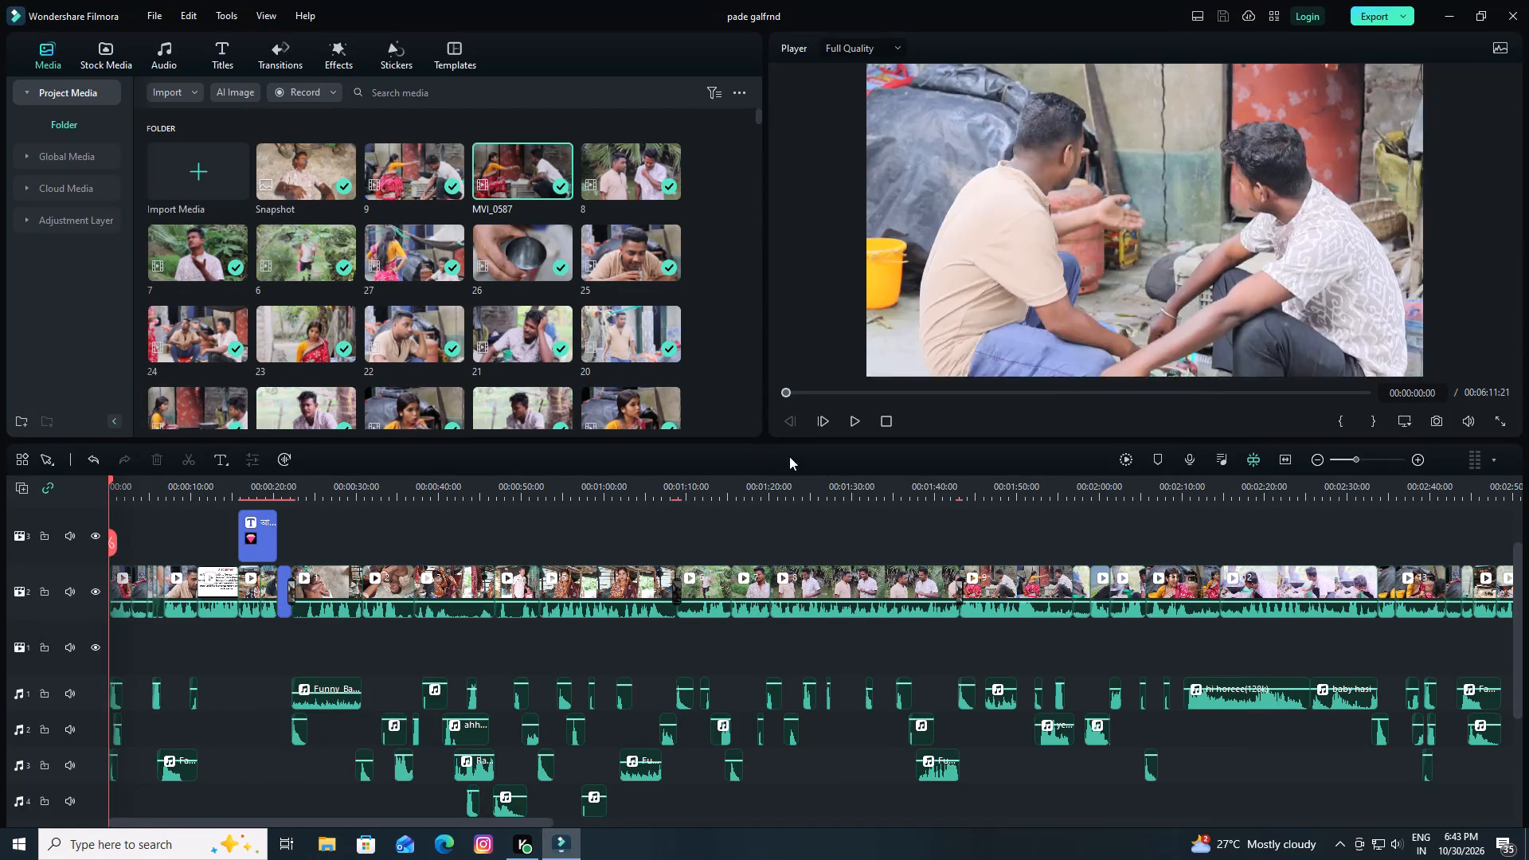
pyautogui.scroll(-3, 580, 297)
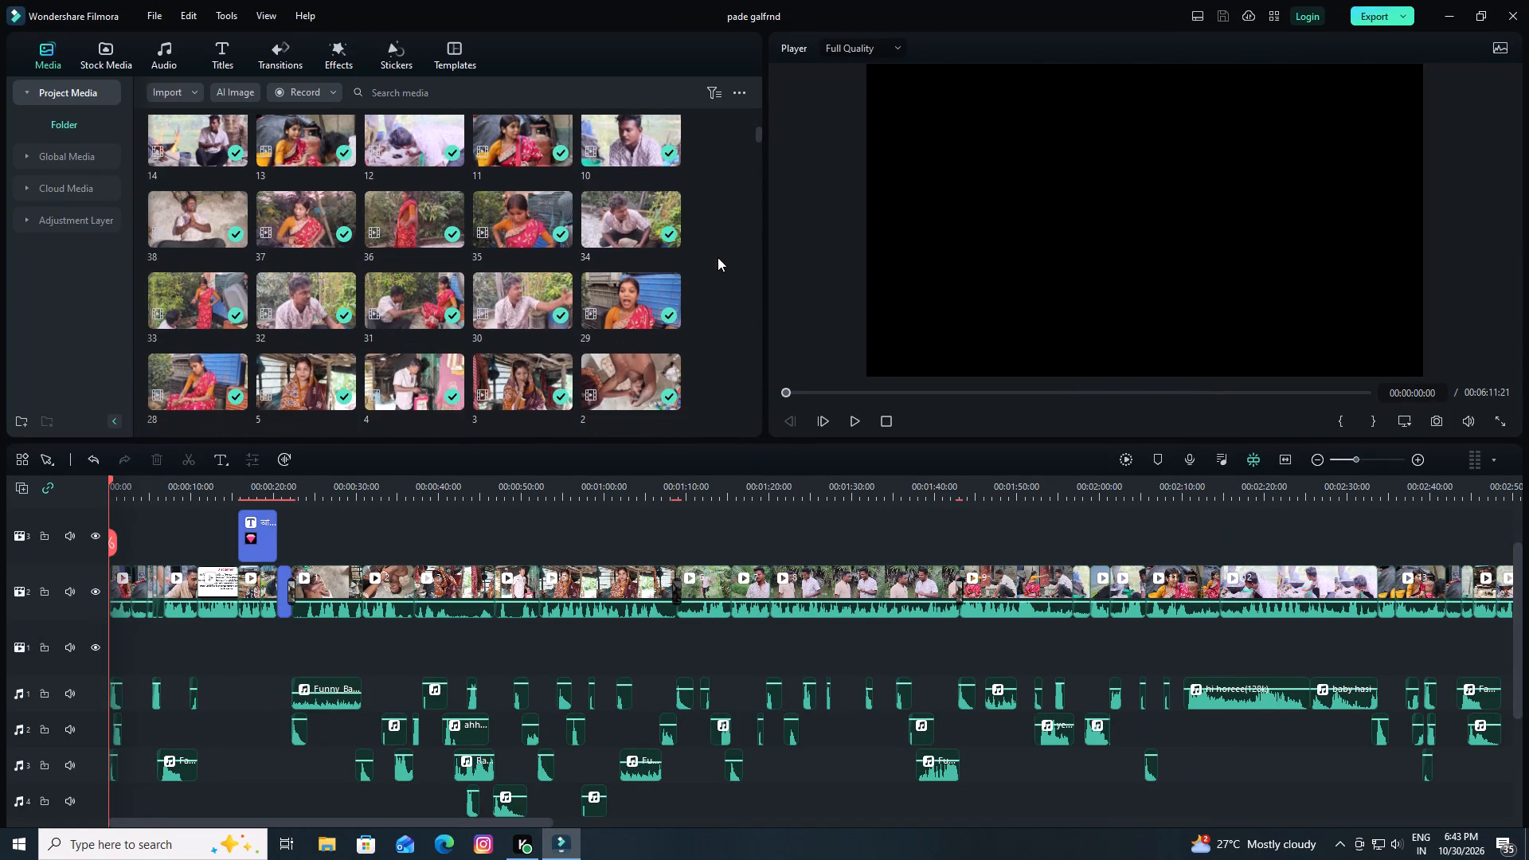
pyautogui.click(723, 261)
pyautogui.scroll(-5, 560, 294)
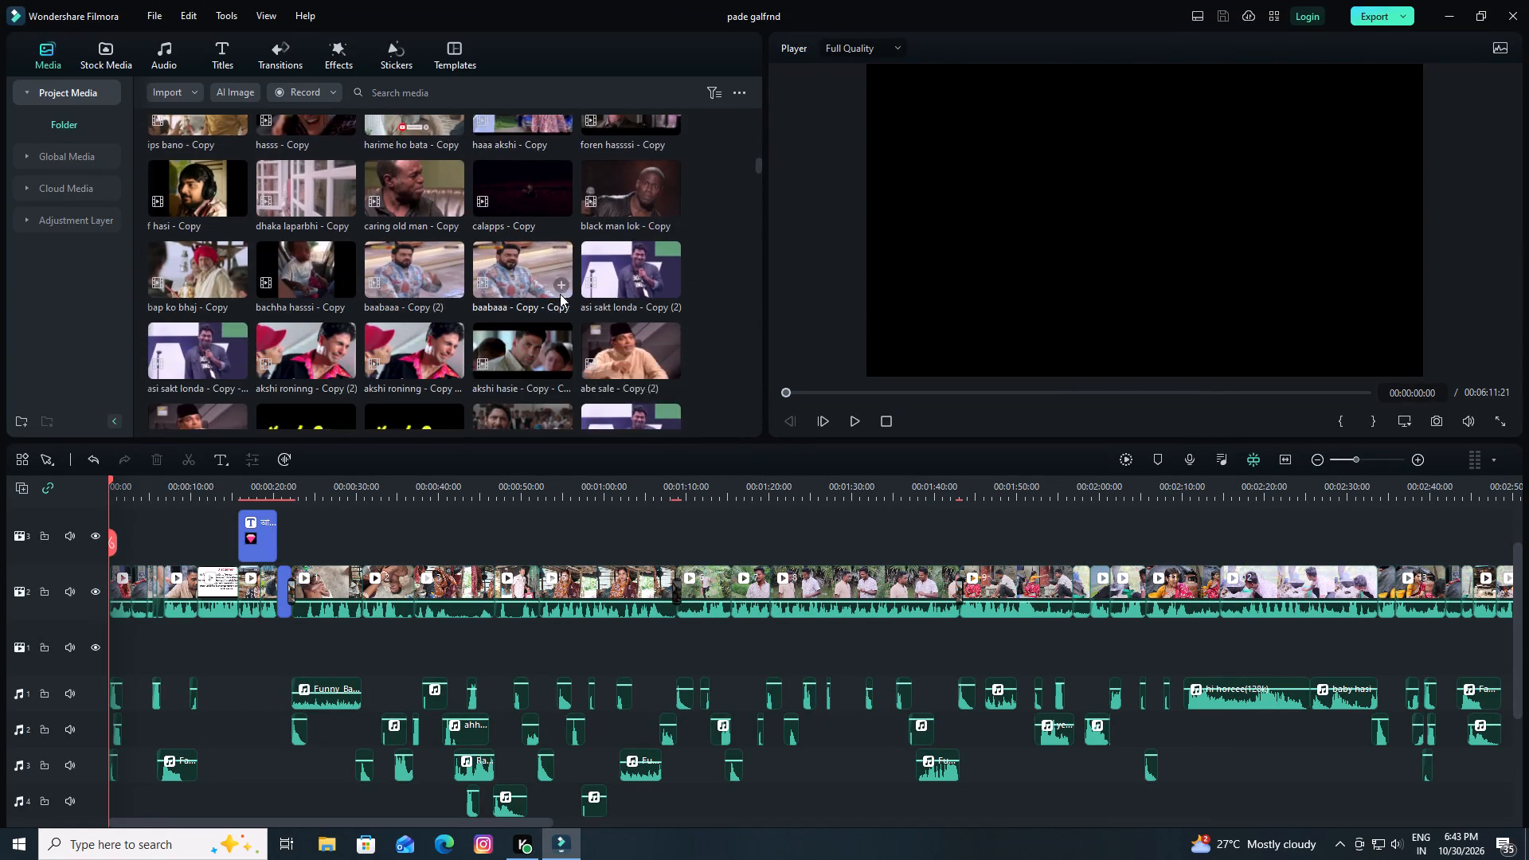
pyautogui.scroll(4, 549, 326)
pyautogui.scroll(7, 410, 248)
pyautogui.scroll(3, 367, 154)
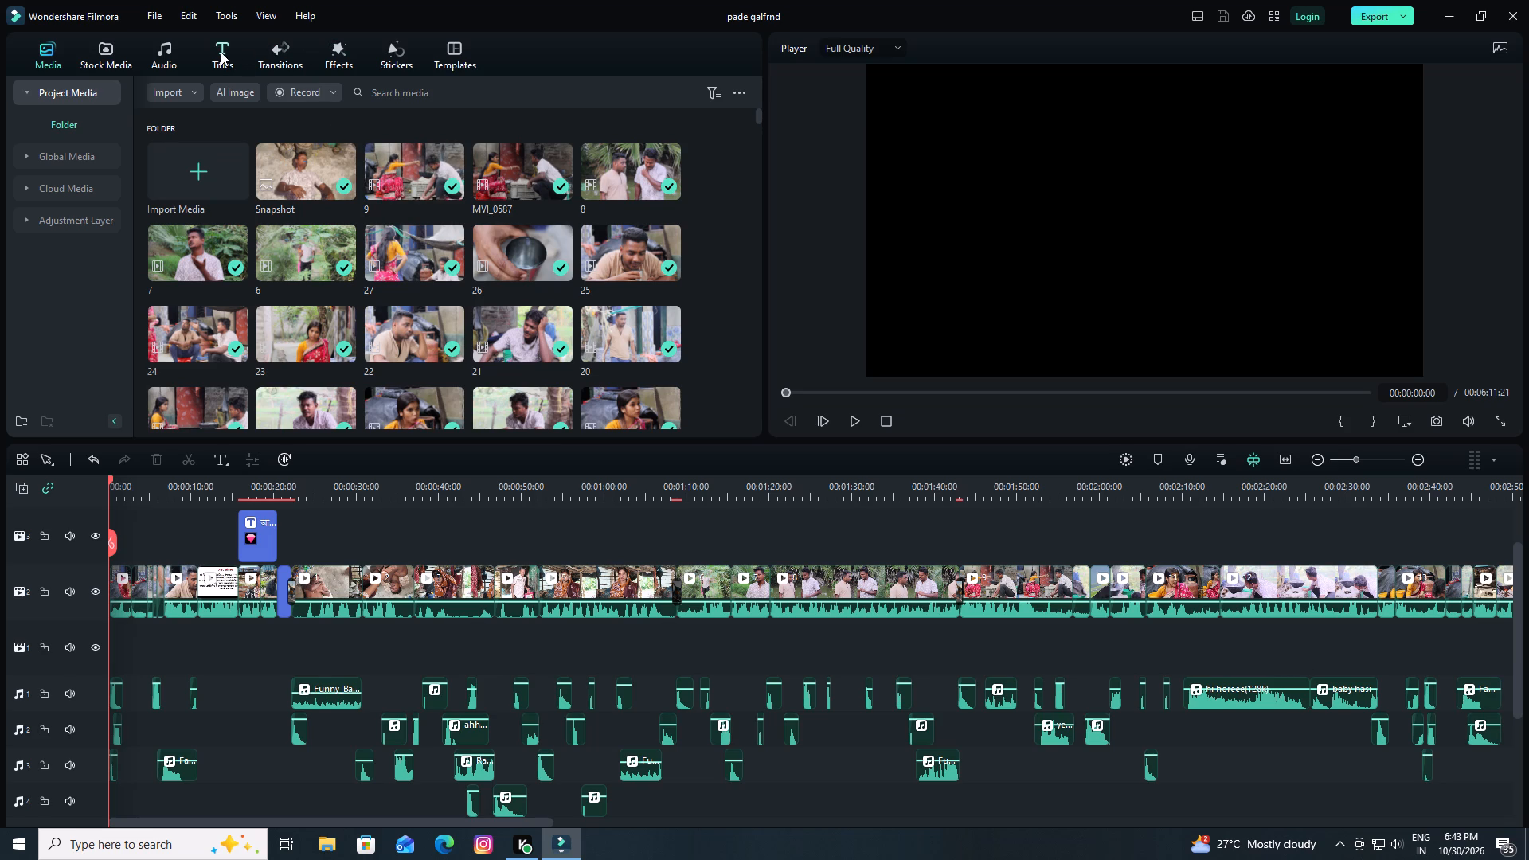
pyautogui.click(270, 50)
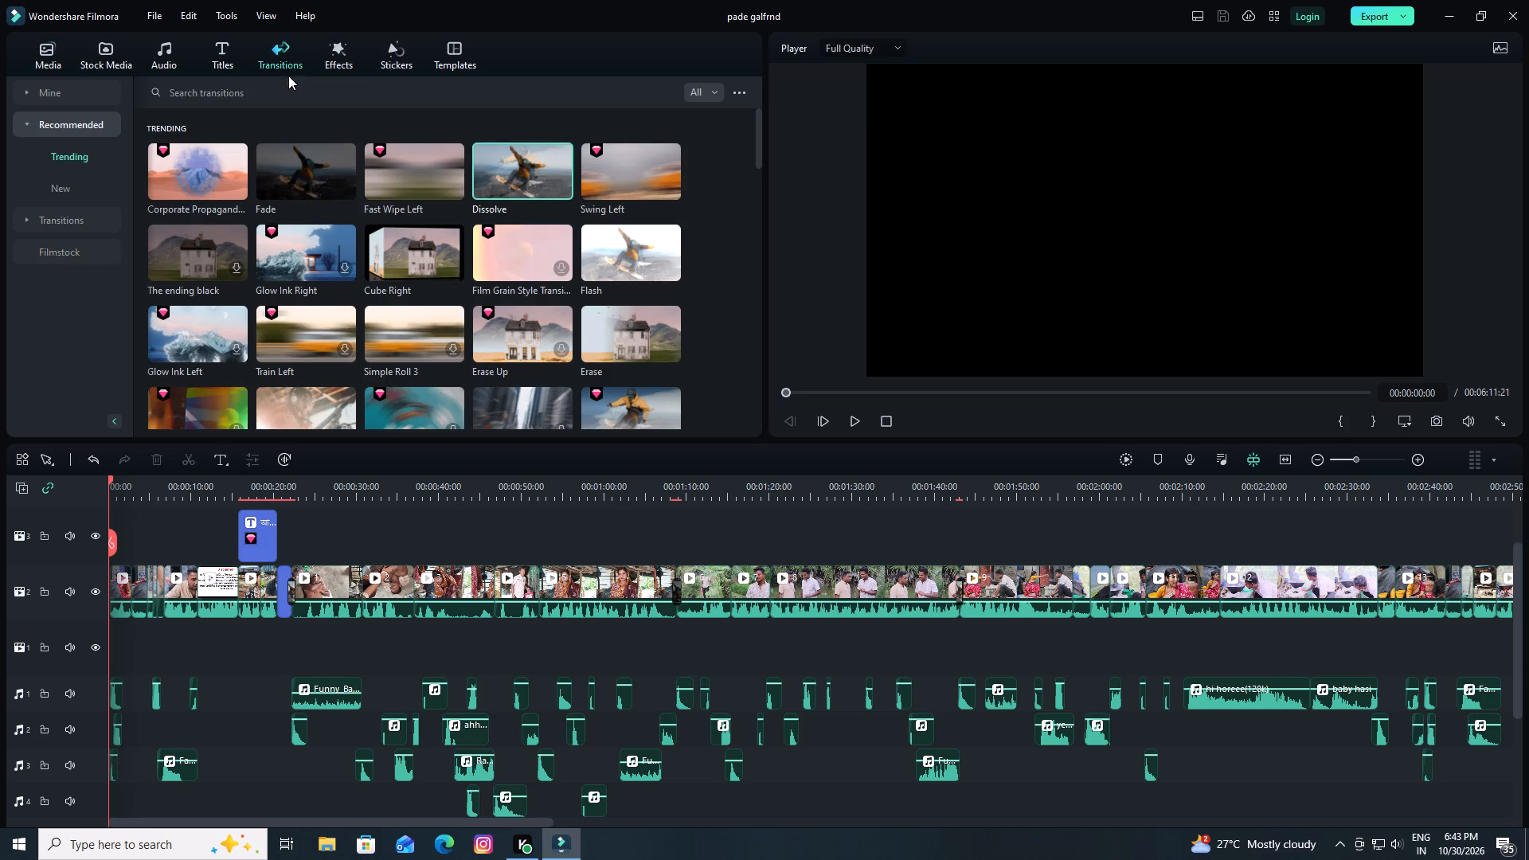
pyautogui.click(216, 47)
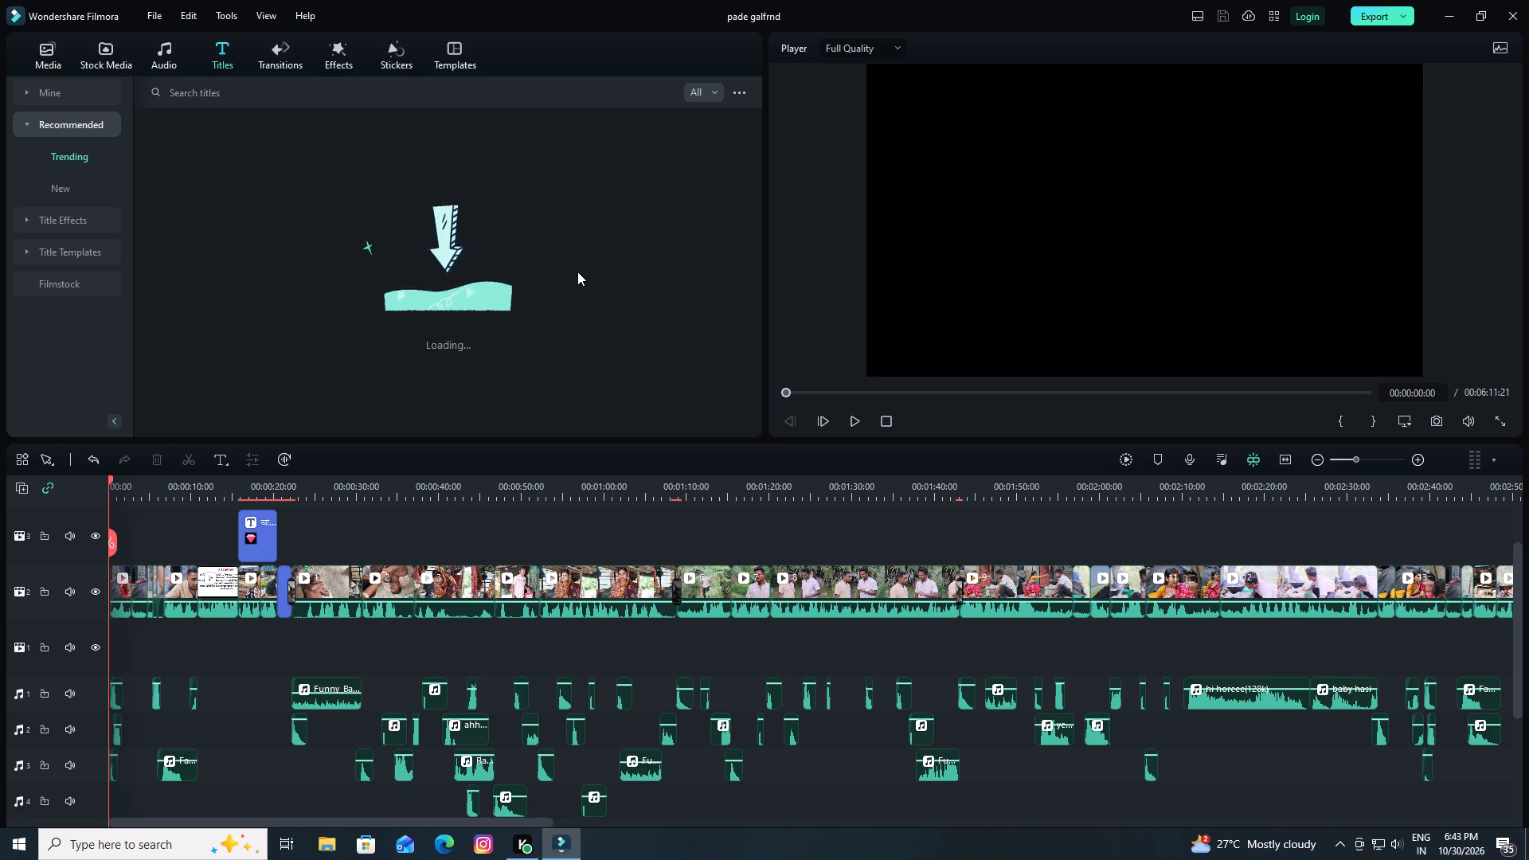
# Enlarge the timeline area and add the Cinema 21:9 effect at the start of video track 4.
pyautogui.scroll(1, 698, 584)
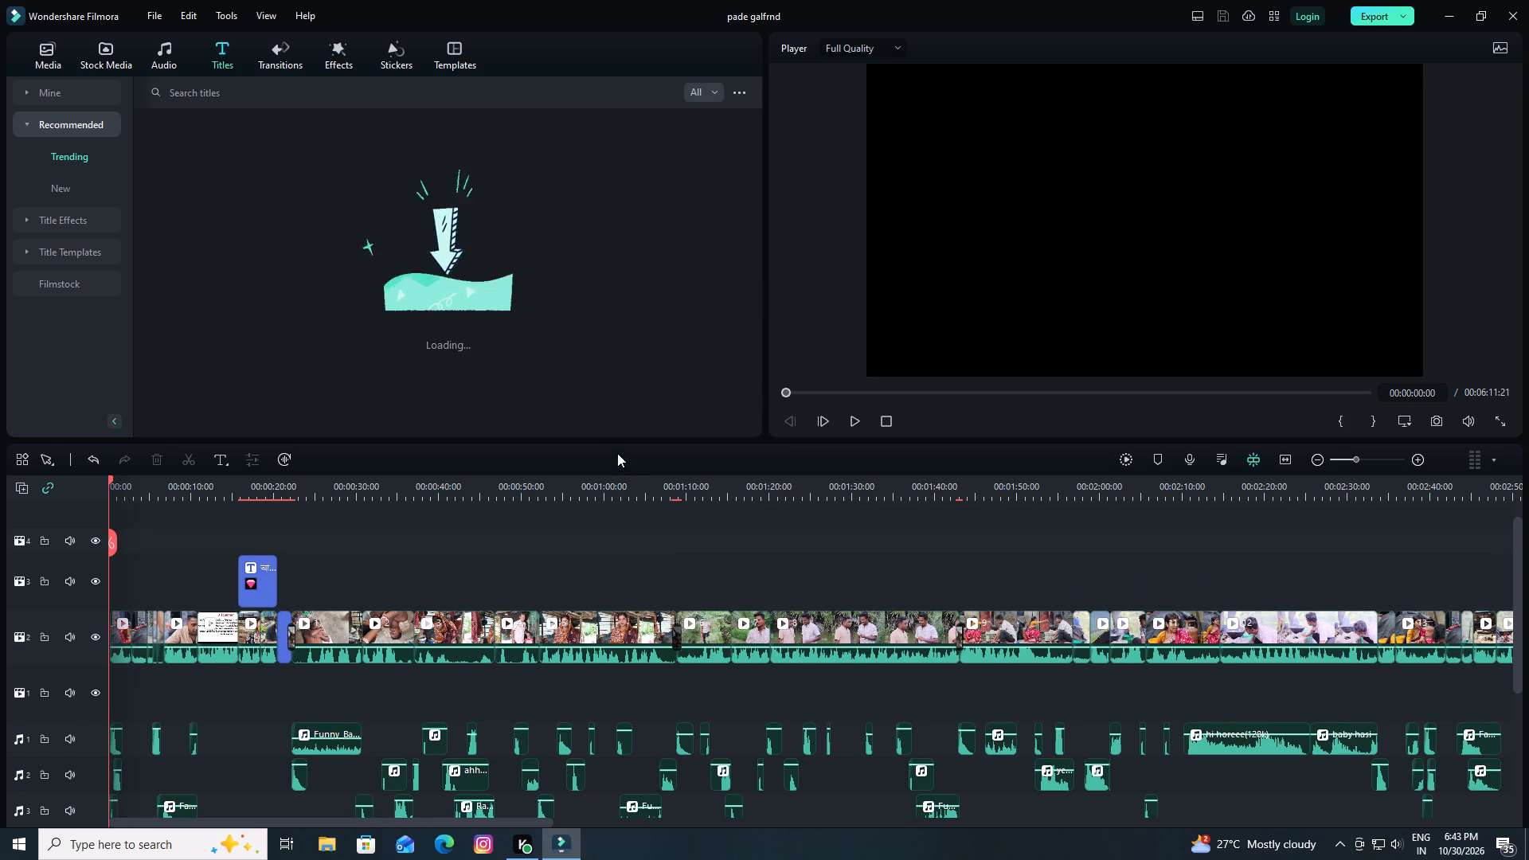
pyautogui.moveTo(628, 440); pyautogui.dragTo(681, 293)
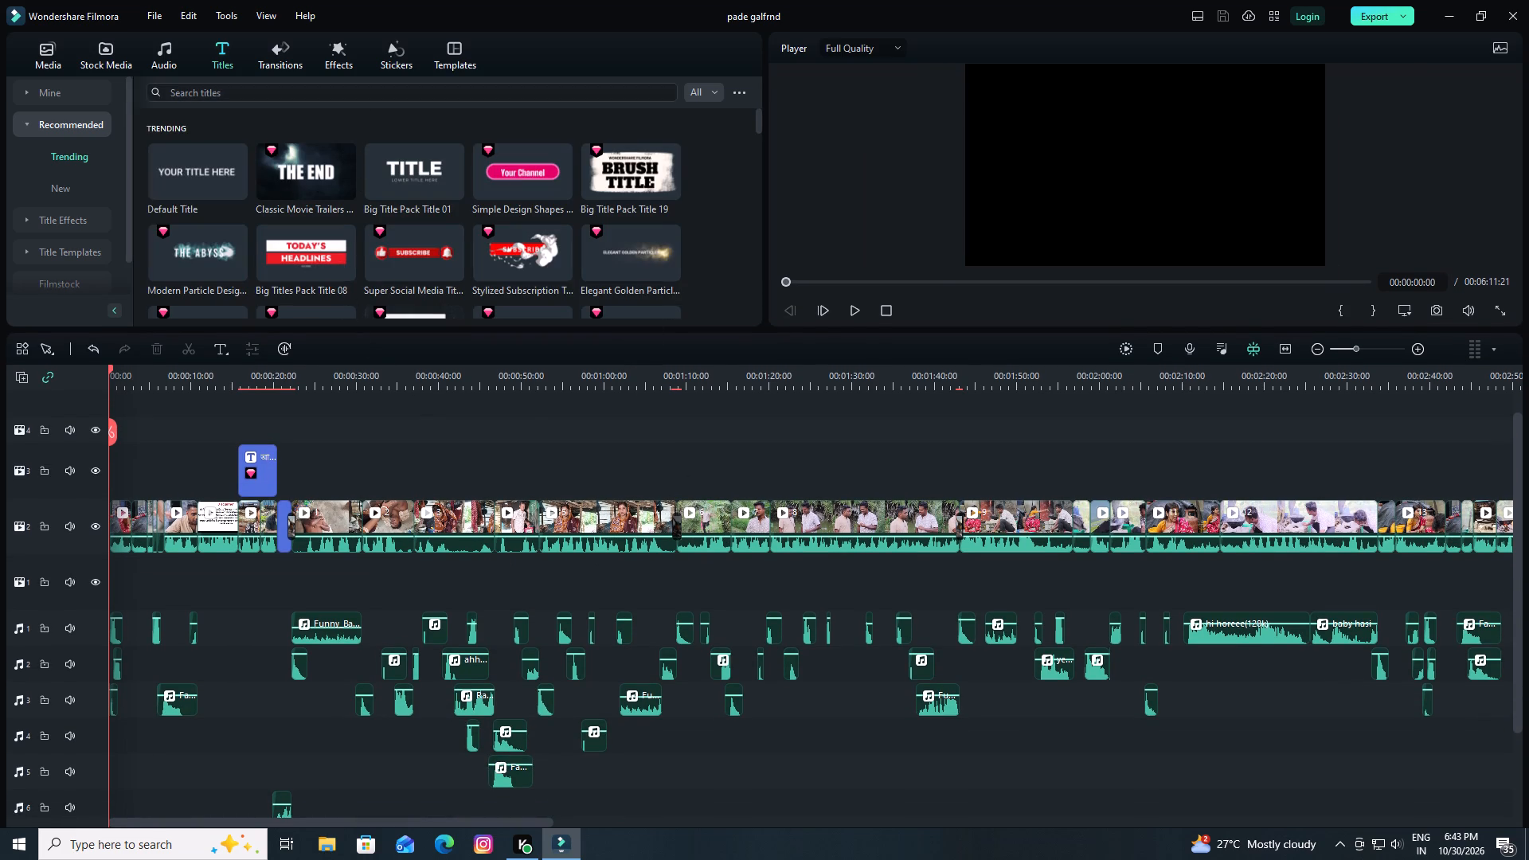
pyautogui.click(330, 45)
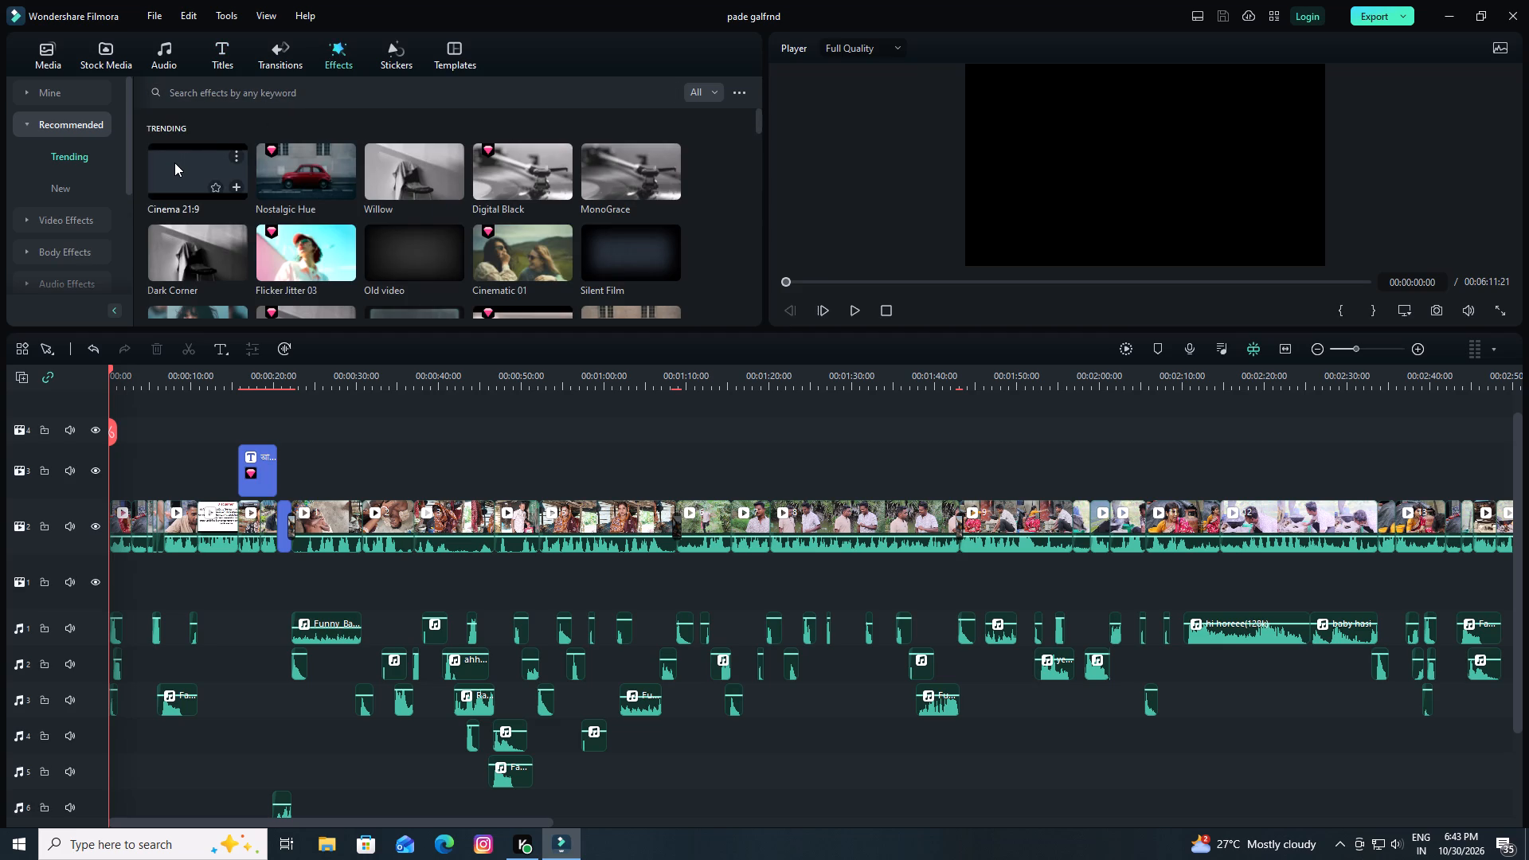
pyautogui.moveTo(178, 166); pyautogui.dragTo(109, 422)
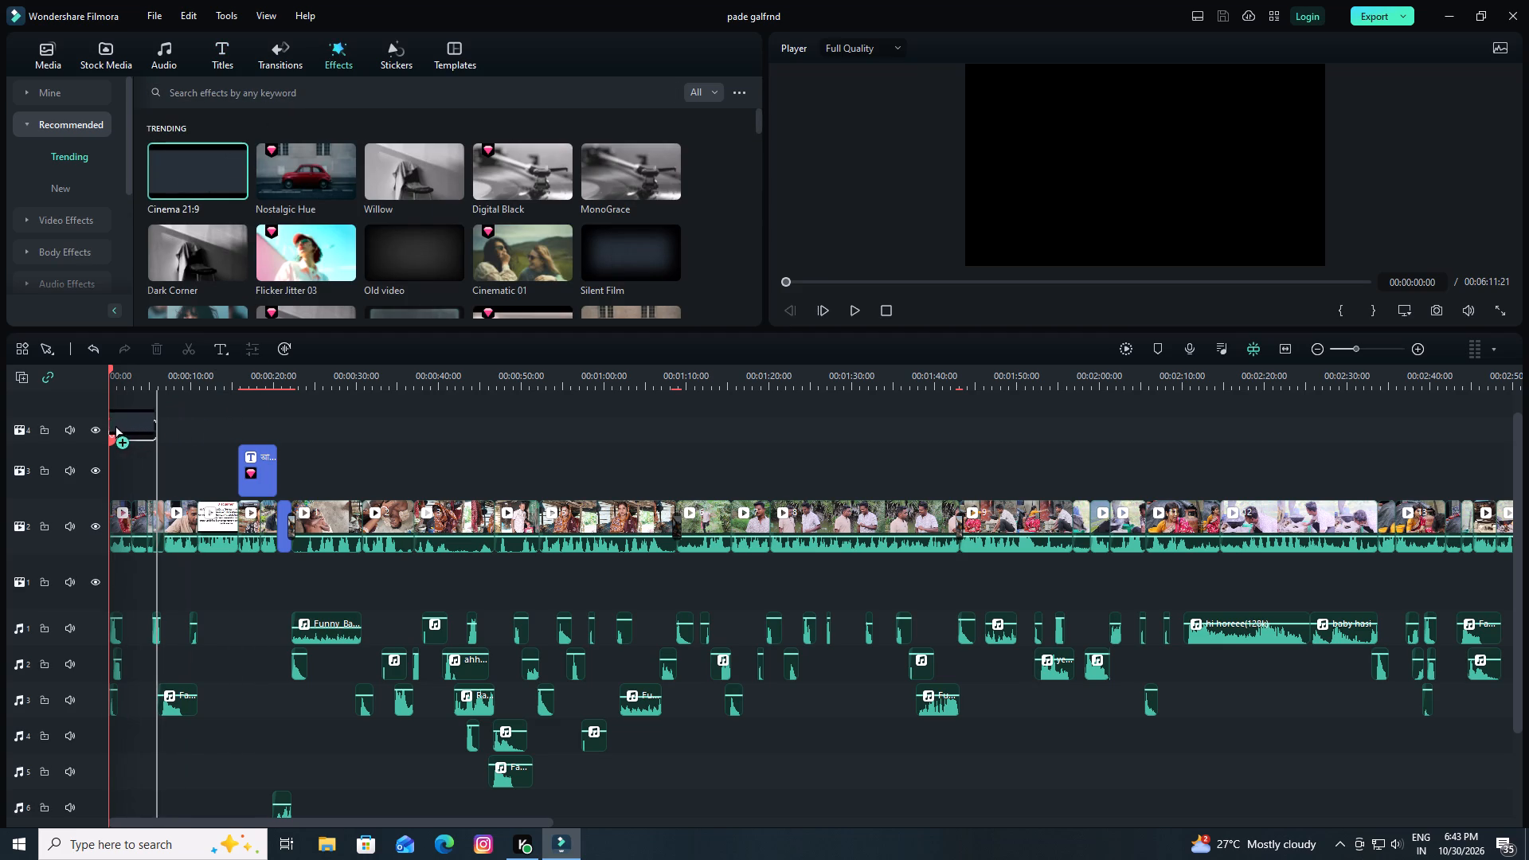
pyautogui.moveTo(109, 422); pyautogui.dragTo(104, 421)
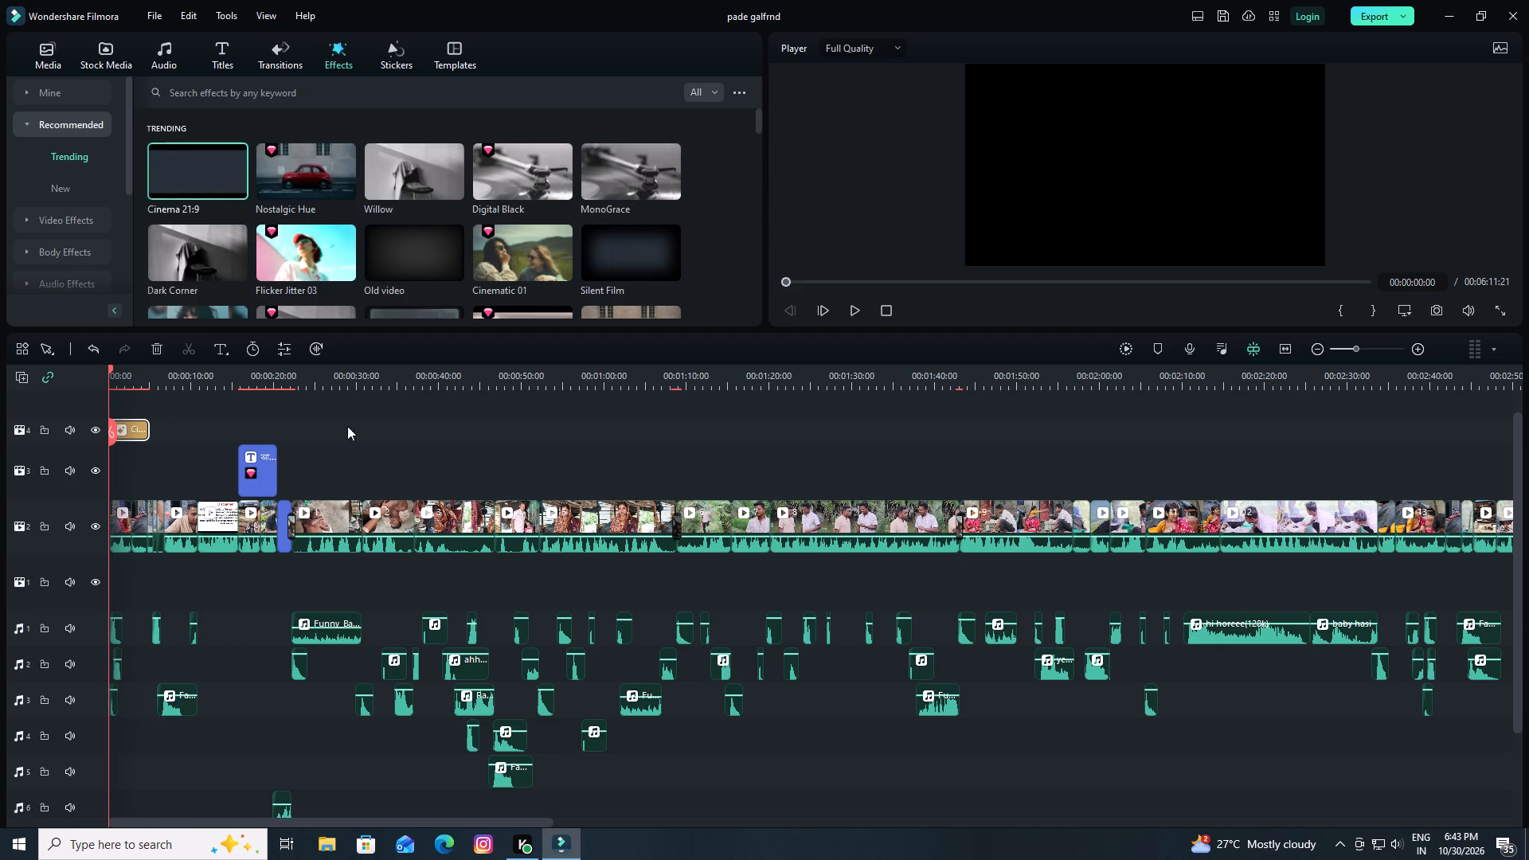
# Extend the Cinema 21:9 effect to the end of the last clip at 00:06:11:21 so it covers the whole video.
pyautogui.moveTo(149, 429); pyautogui.dragTo(374, 418)
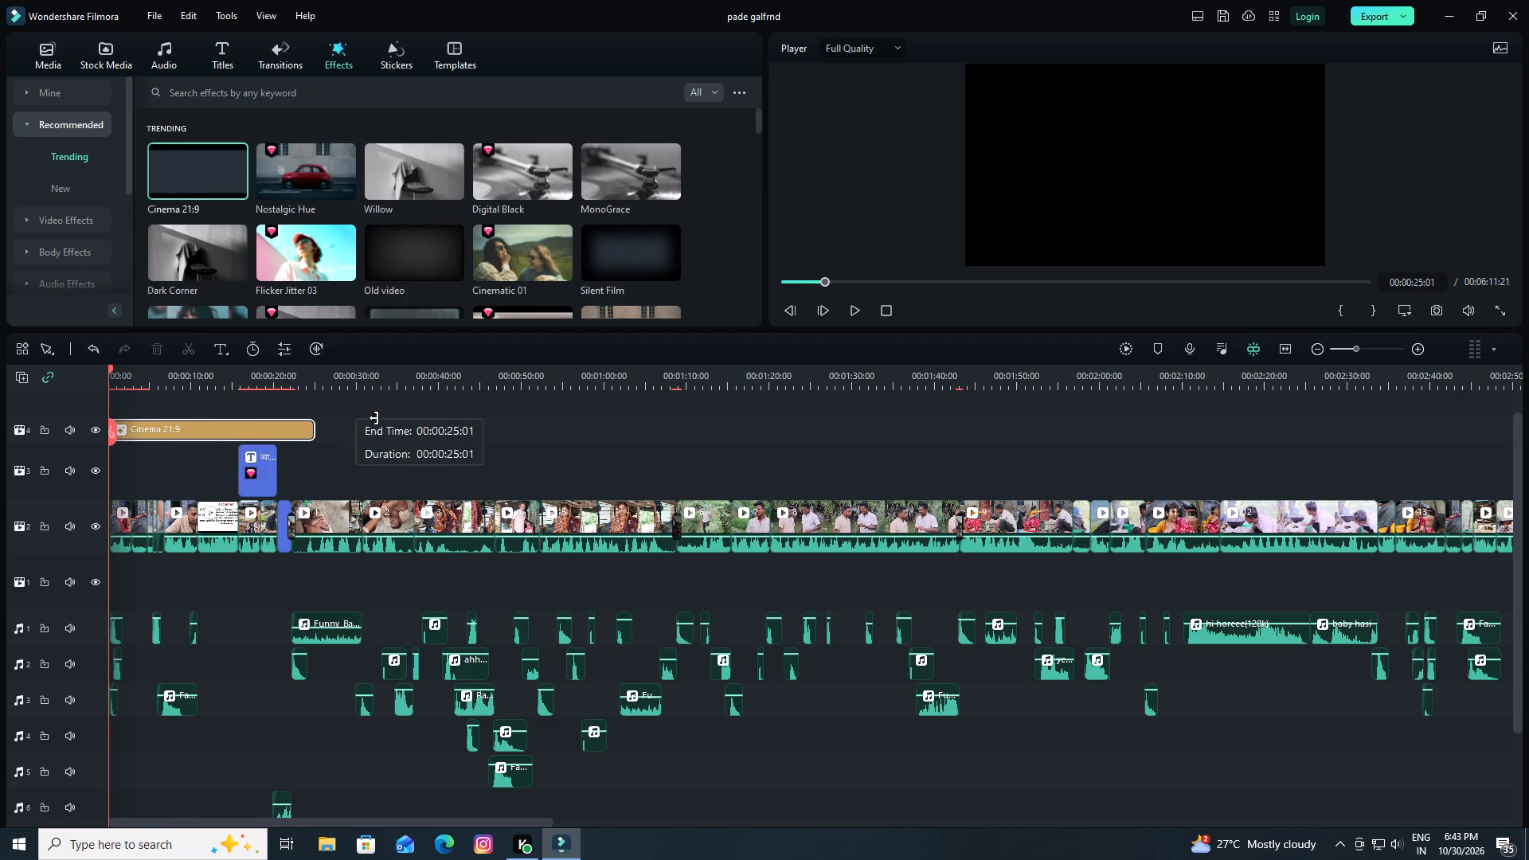
pyautogui.moveTo(374, 418); pyautogui.dragTo(1135, 433)
pyautogui.moveTo(1200, 380); pyautogui.dragTo(1120, 380)
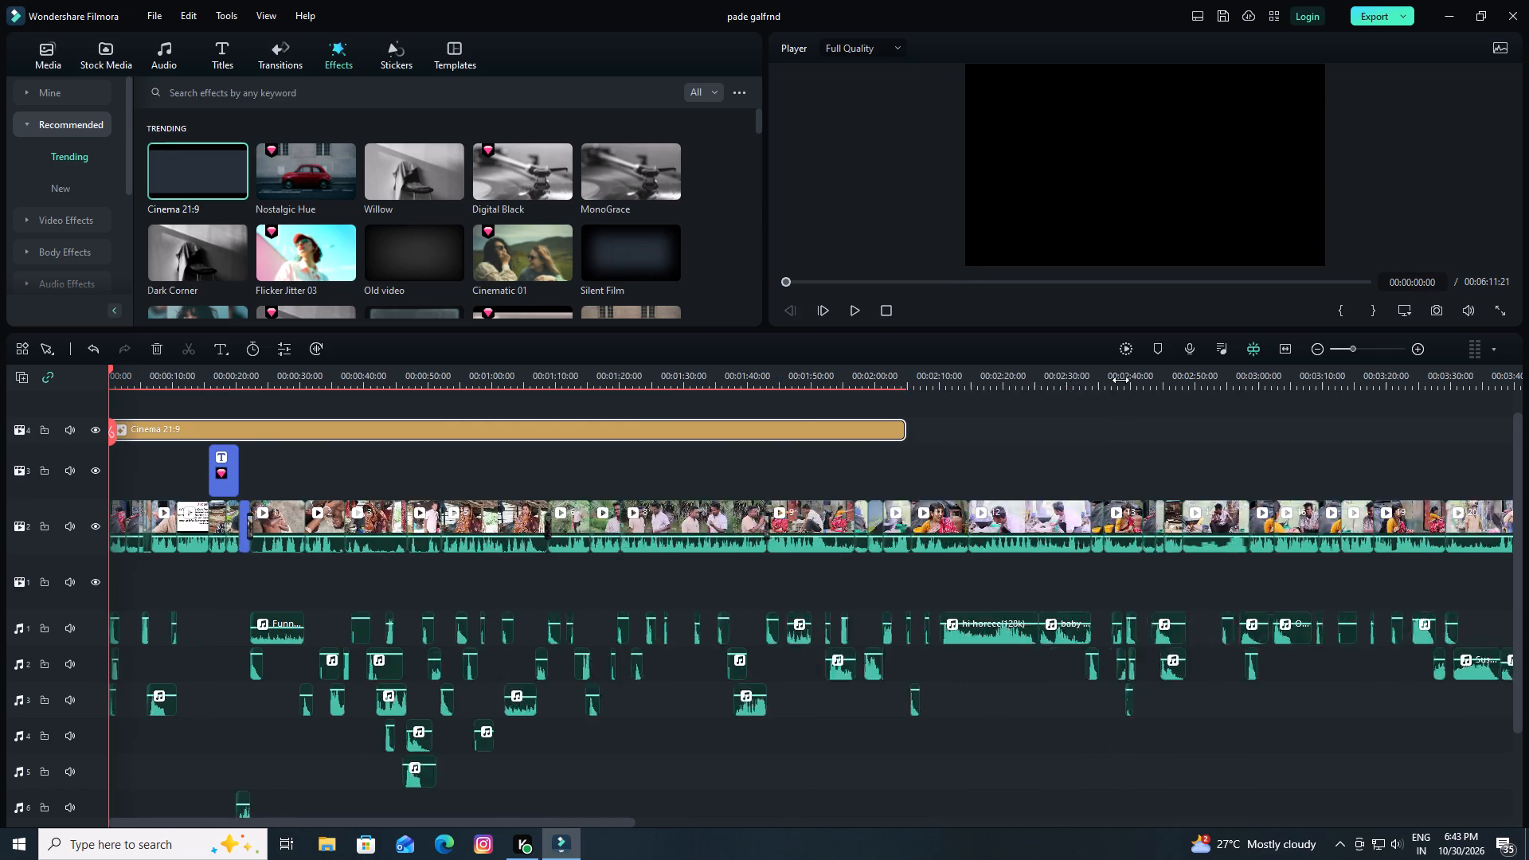
pyautogui.moveTo(1120, 380); pyautogui.dragTo(1001, 382)
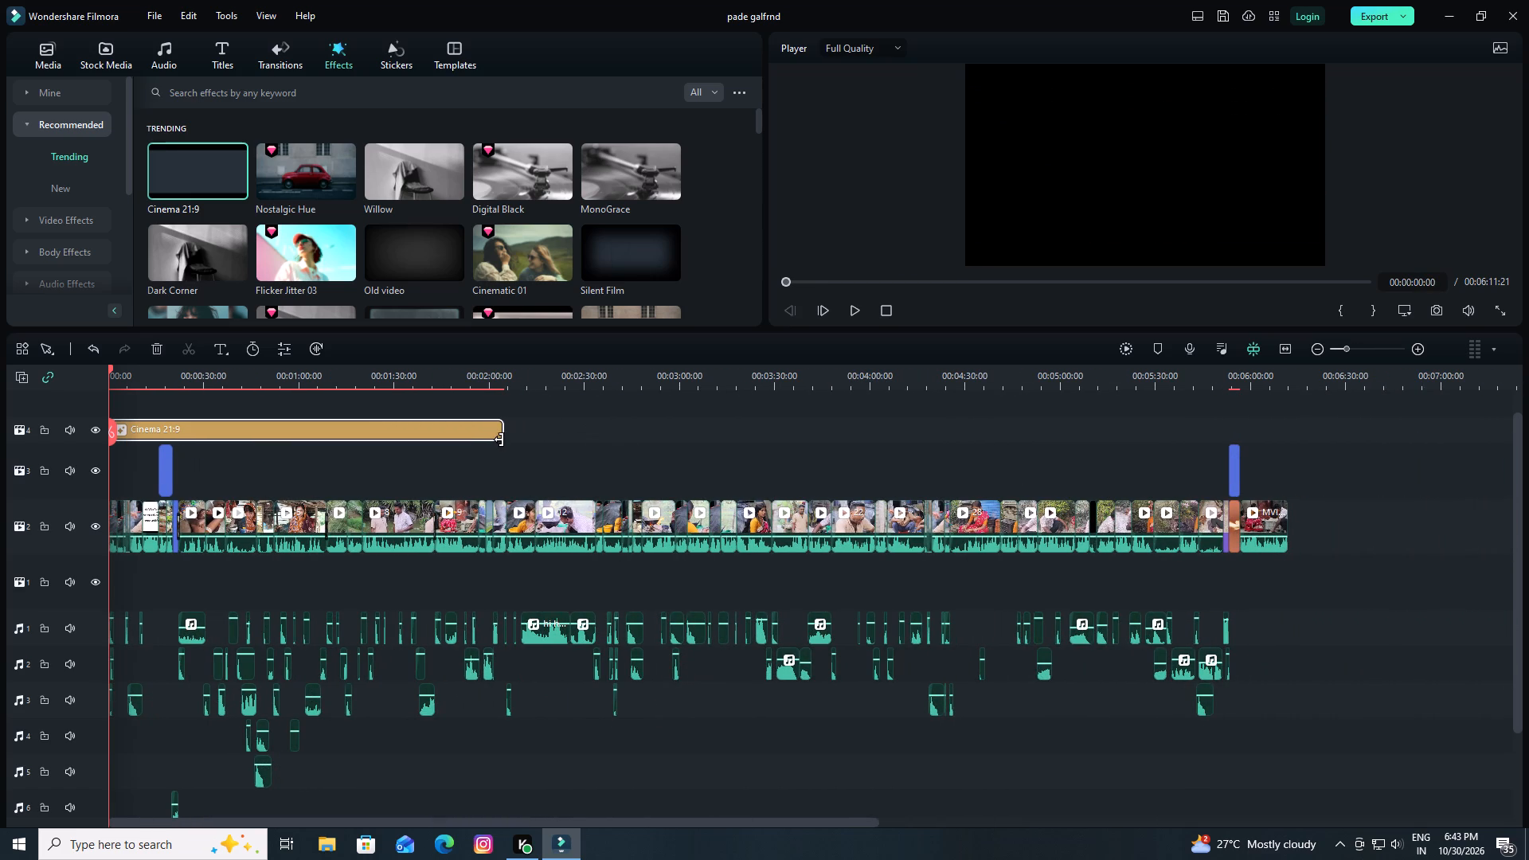
pyautogui.moveTo(502, 430); pyautogui.dragTo(1213, 455)
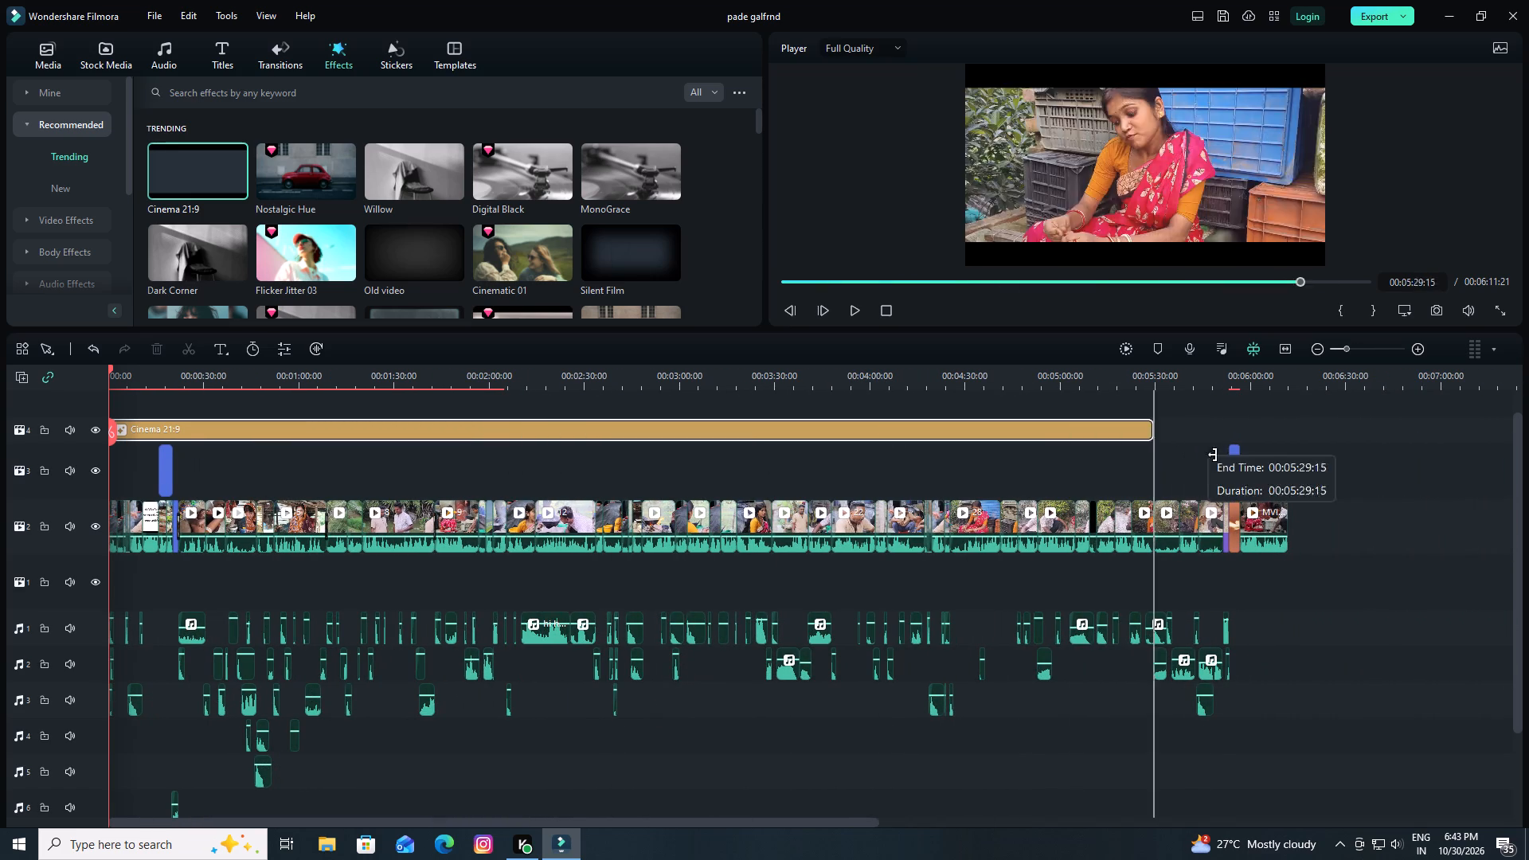
pyautogui.moveTo(1213, 455); pyautogui.dragTo(1285, 455)
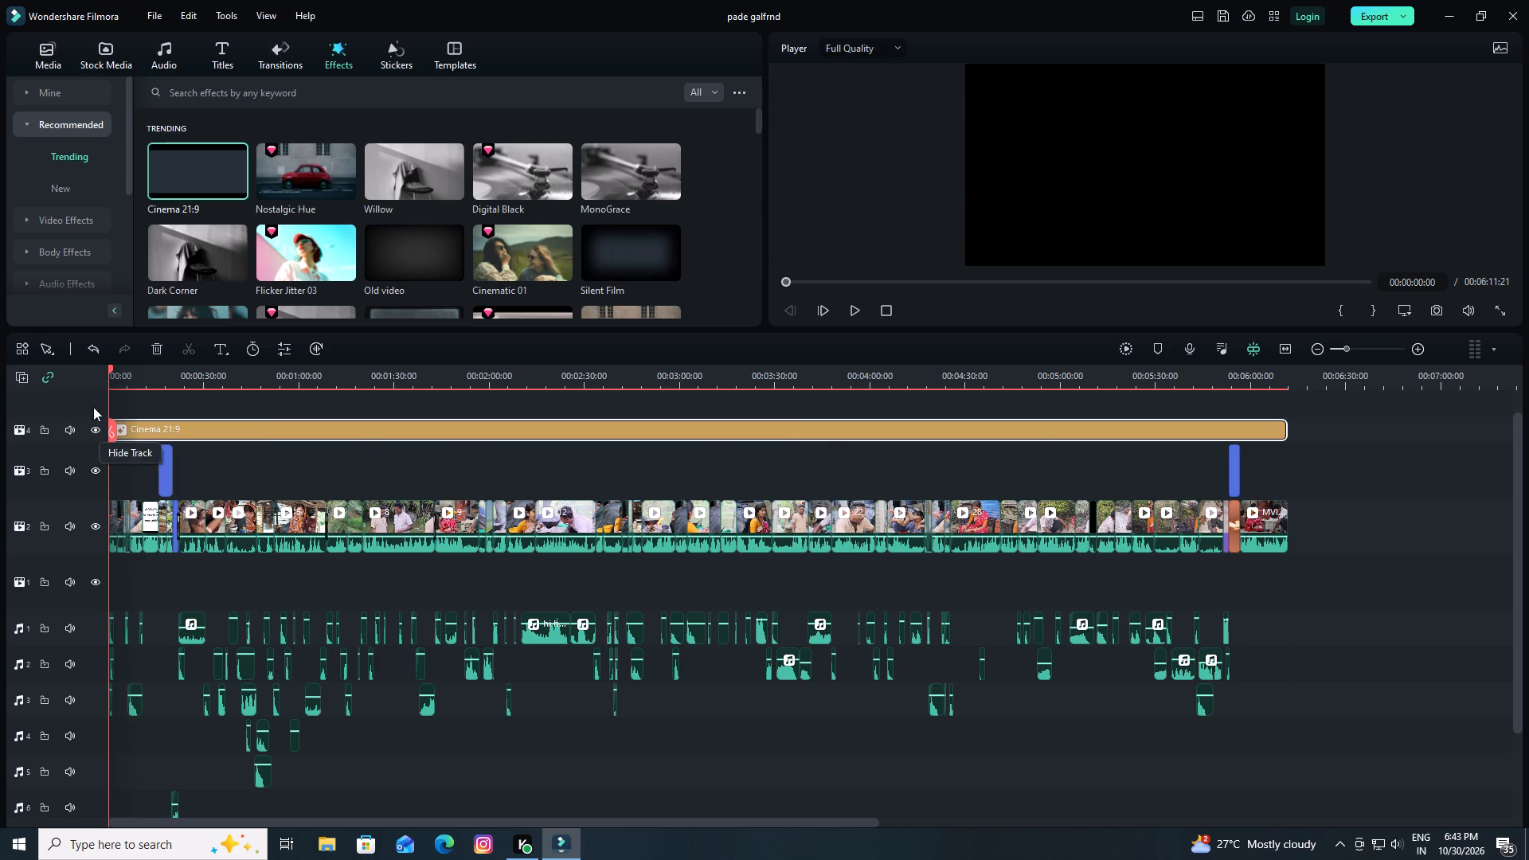
# Check the Cinema 21:9 effect's start at 00:00:00:00 and preview the first second of the opening with it.
pyautogui.moveTo(111, 365); pyautogui.dragTo(147, 377)
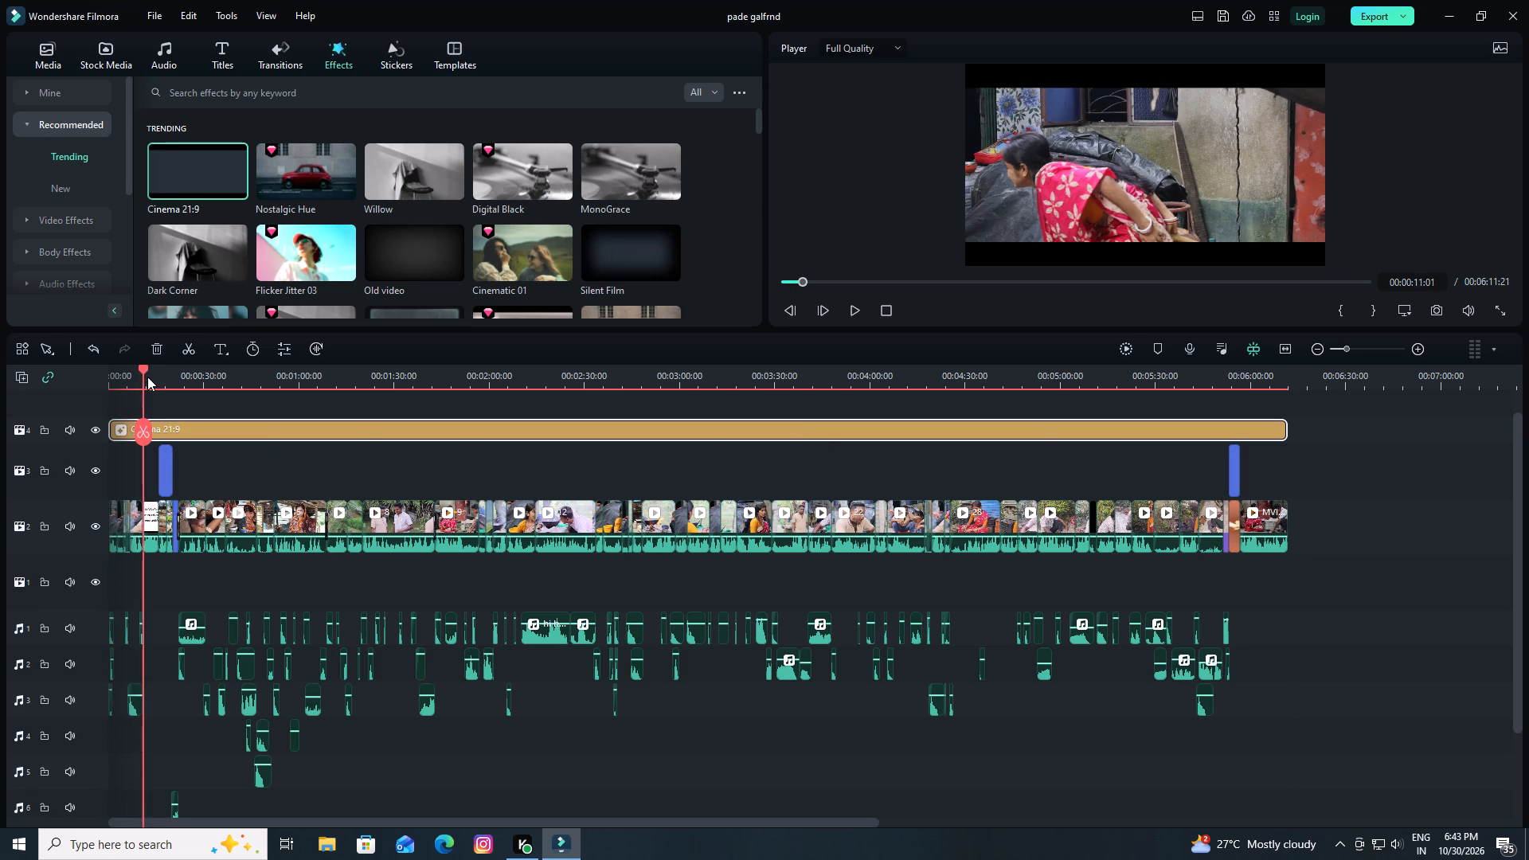
pyautogui.moveTo(147, 377); pyautogui.dragTo(62, 367)
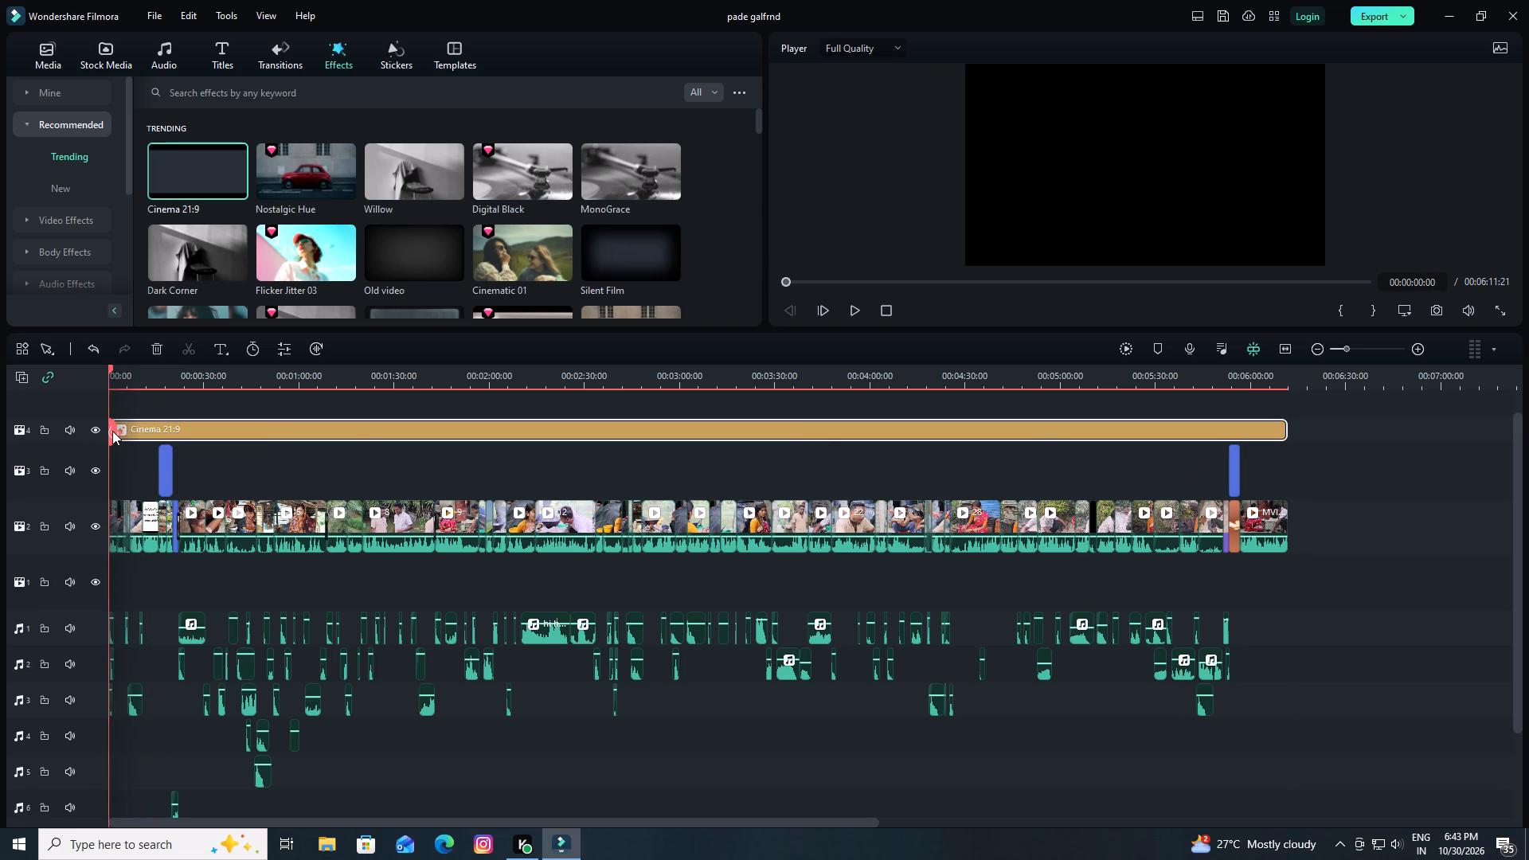
pyautogui.scroll(1, 165, 469)
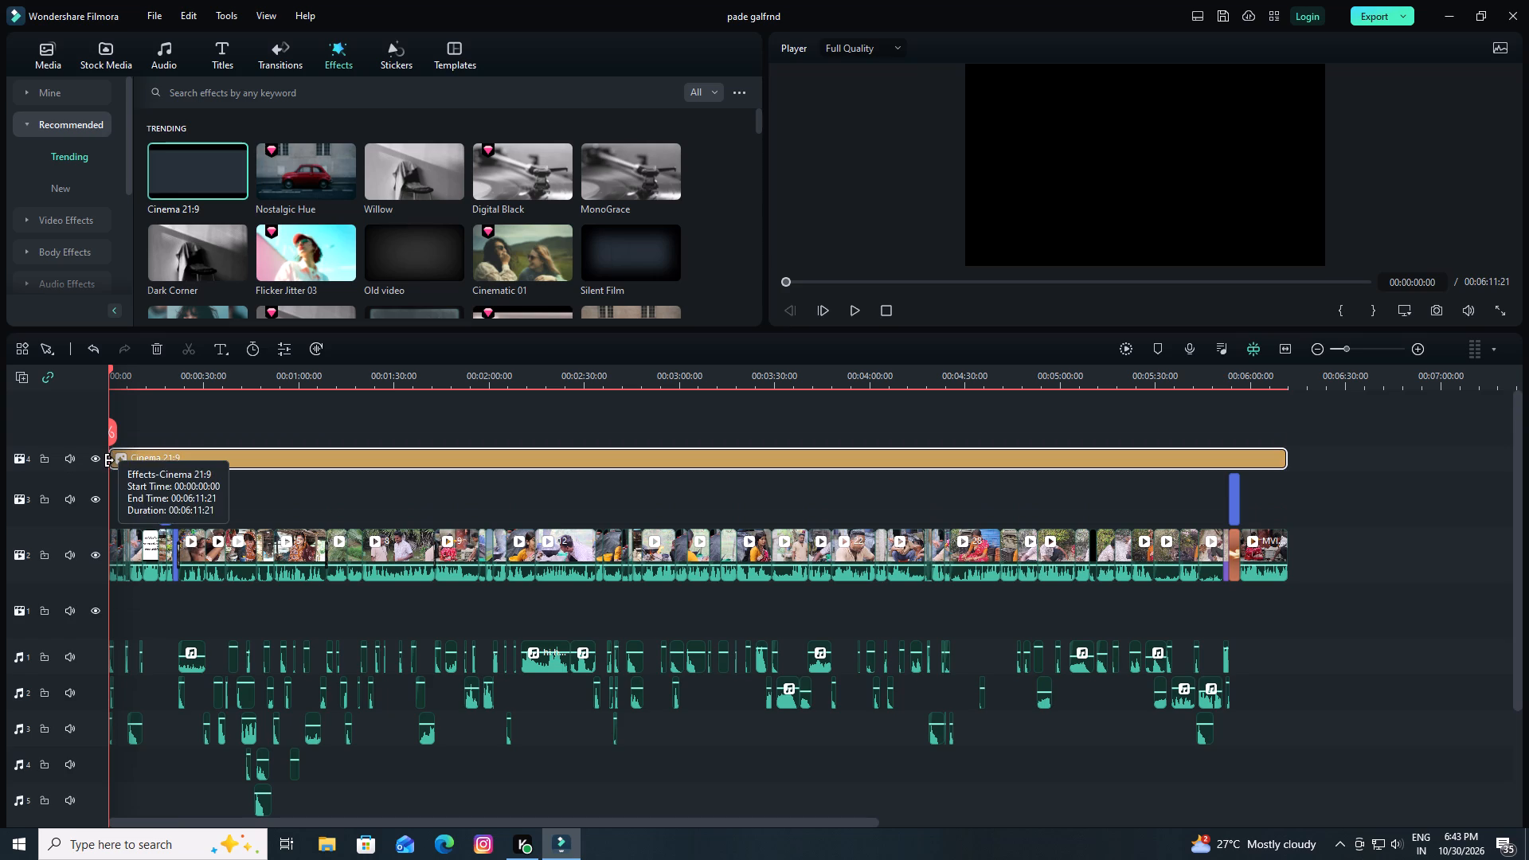
pyautogui.moveTo(110, 460); pyautogui.dragTo(78, 464)
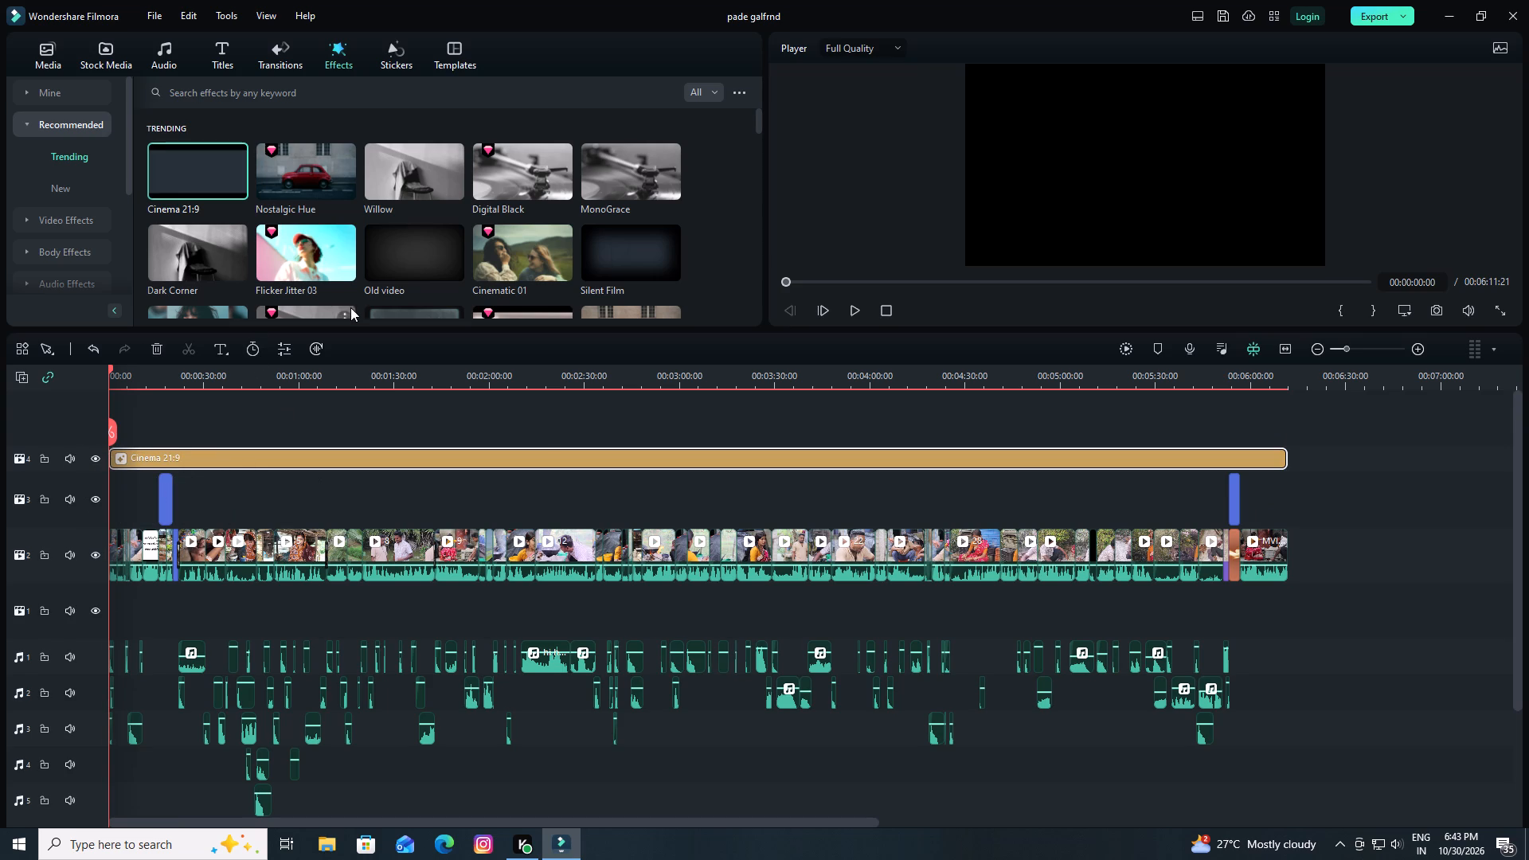
pyautogui.press('space')
pyautogui.press('space')
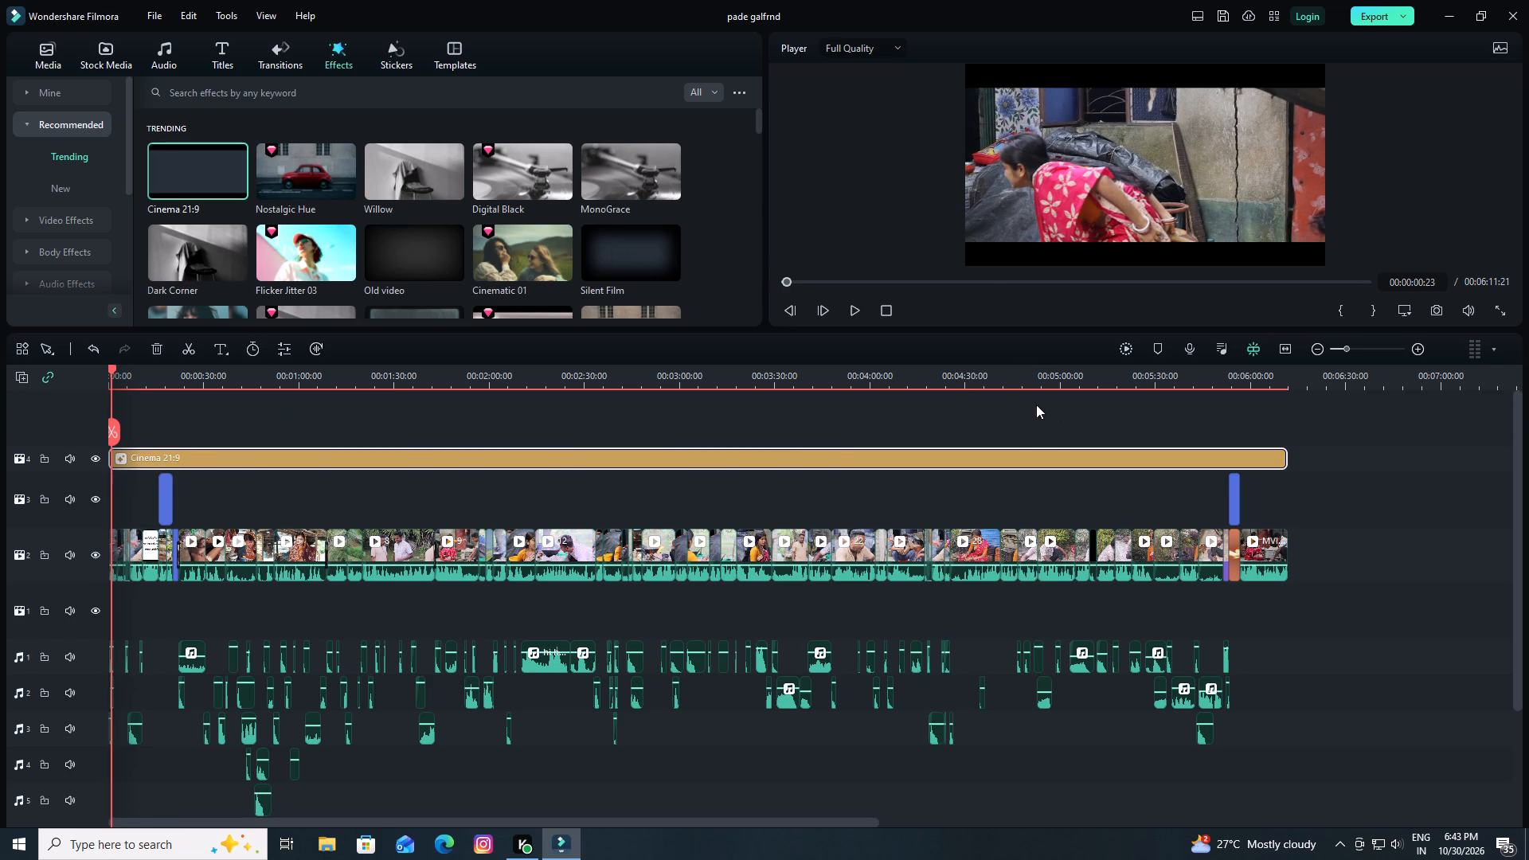
# Set the Cinema 21:9 effect's height to about -0.66 to make its black bars thinner.
pyautogui.click(882, 464)
pyautogui.doubleClick(336, 465)
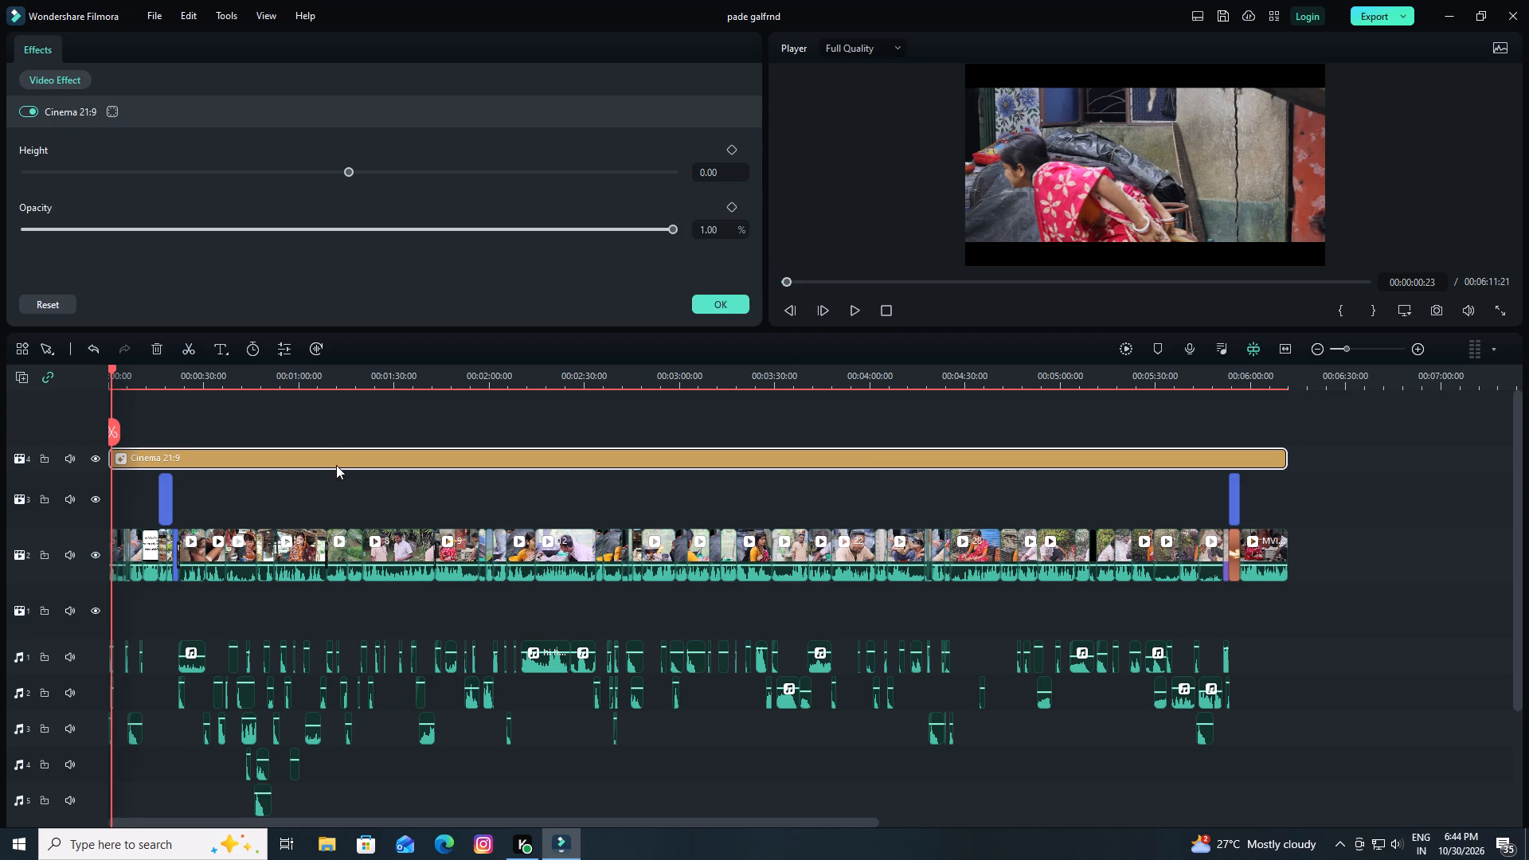
pyautogui.click(671, 230)
pyautogui.moveTo(350, 170); pyautogui.dragTo(294, 175)
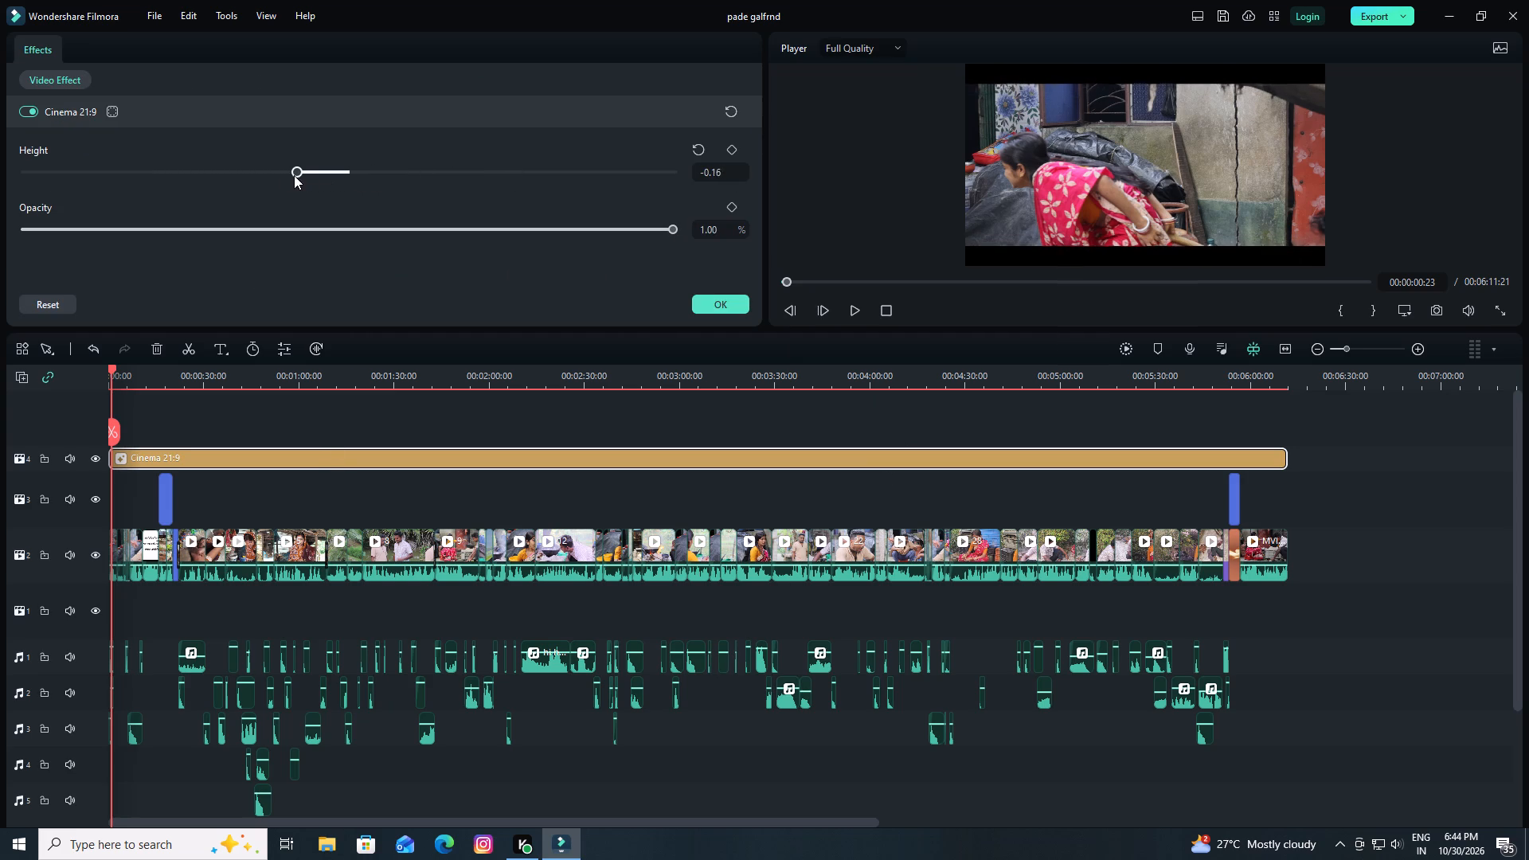
pyautogui.moveTo(294, 175); pyautogui.dragTo(186, 175)
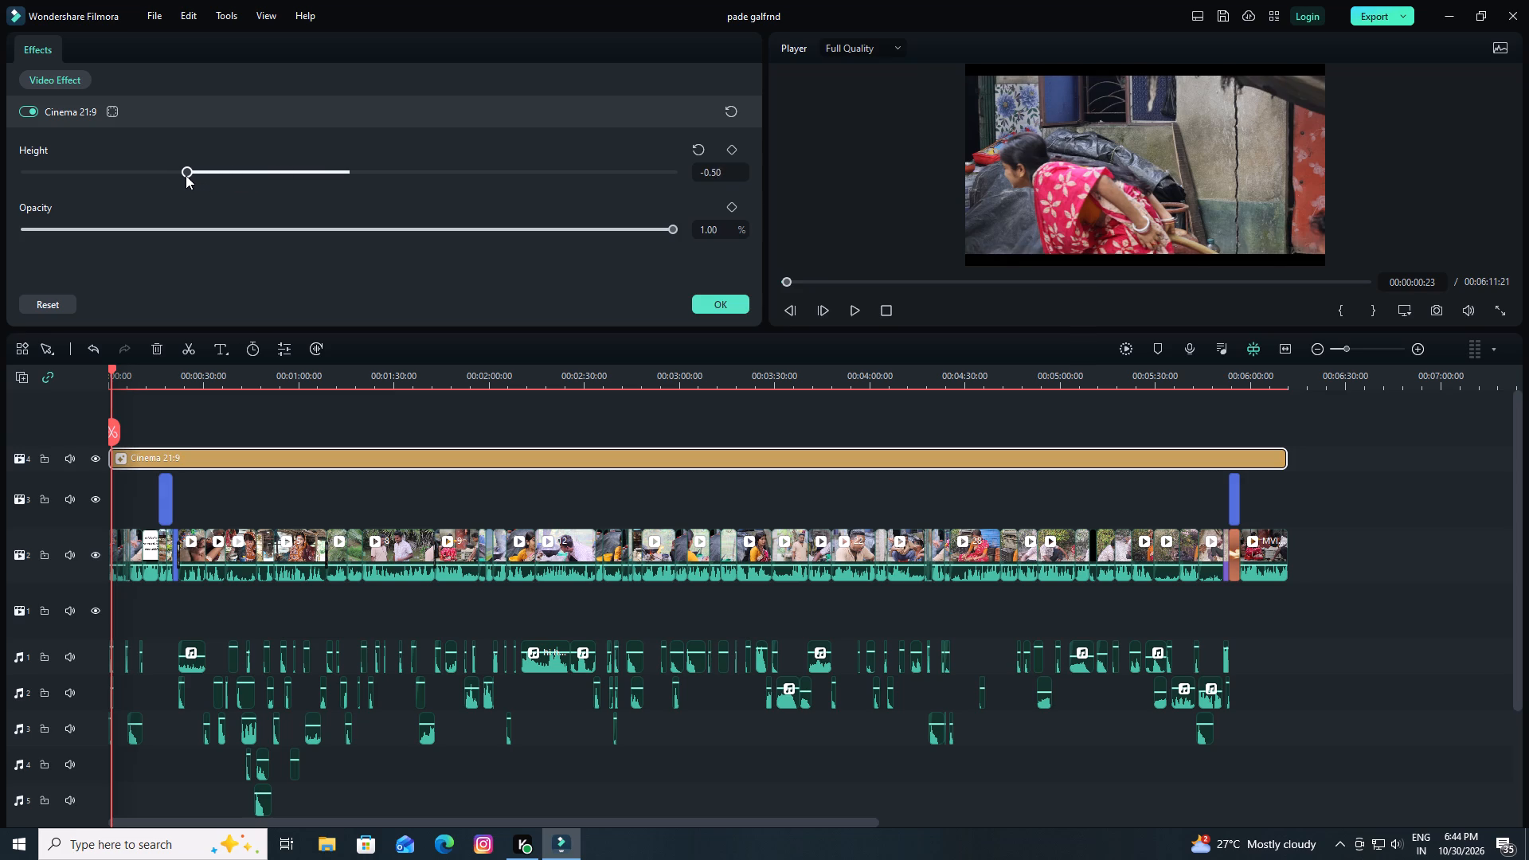
pyautogui.moveTo(186, 175); pyautogui.dragTo(137, 175)
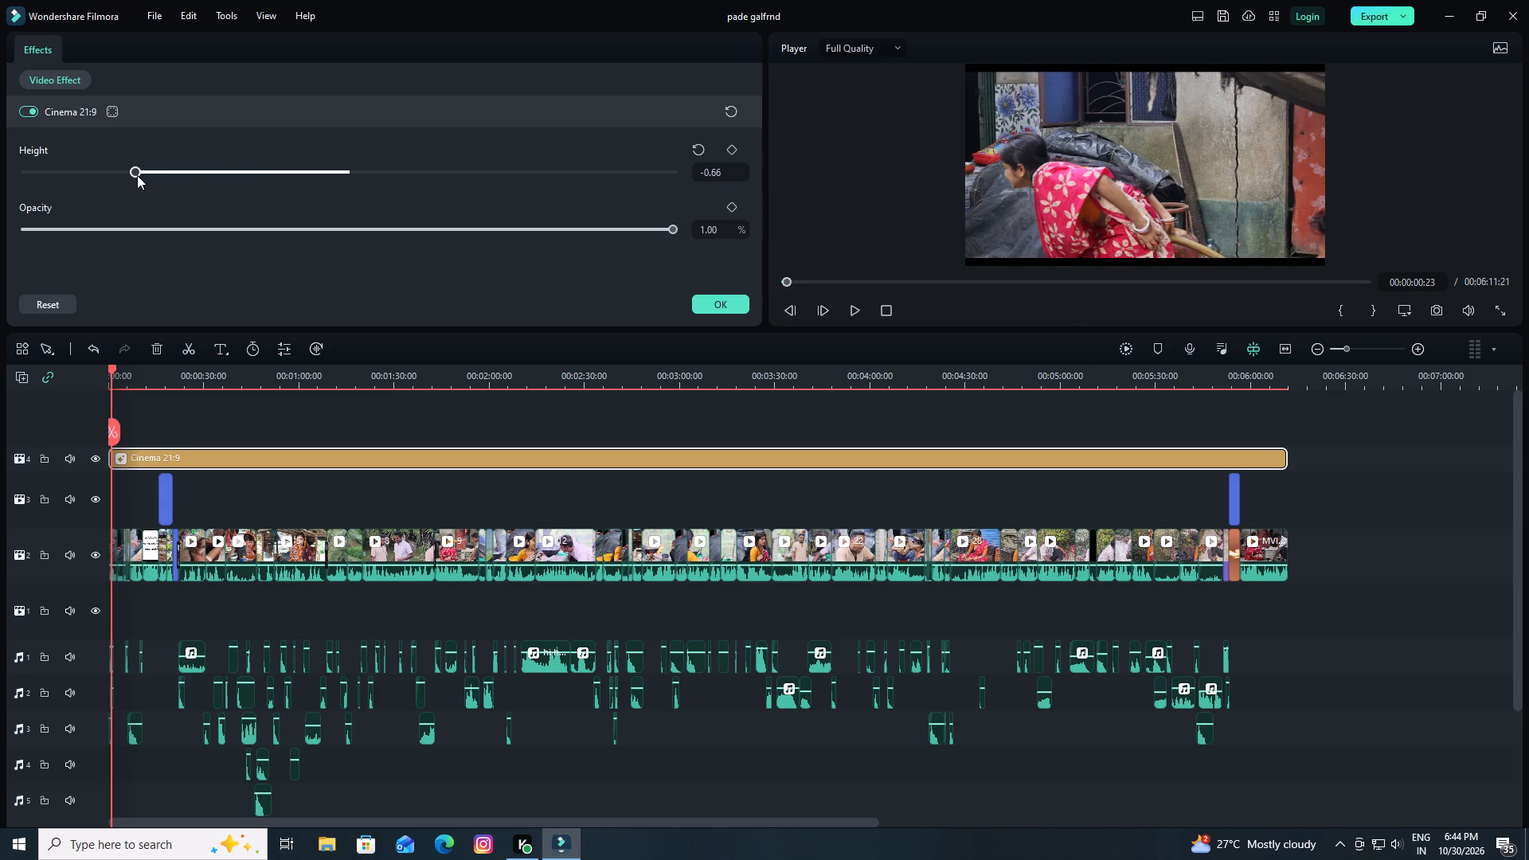
pyautogui.moveTo(137, 175); pyautogui.dragTo(136, 175)
pyautogui.click(723, 305)
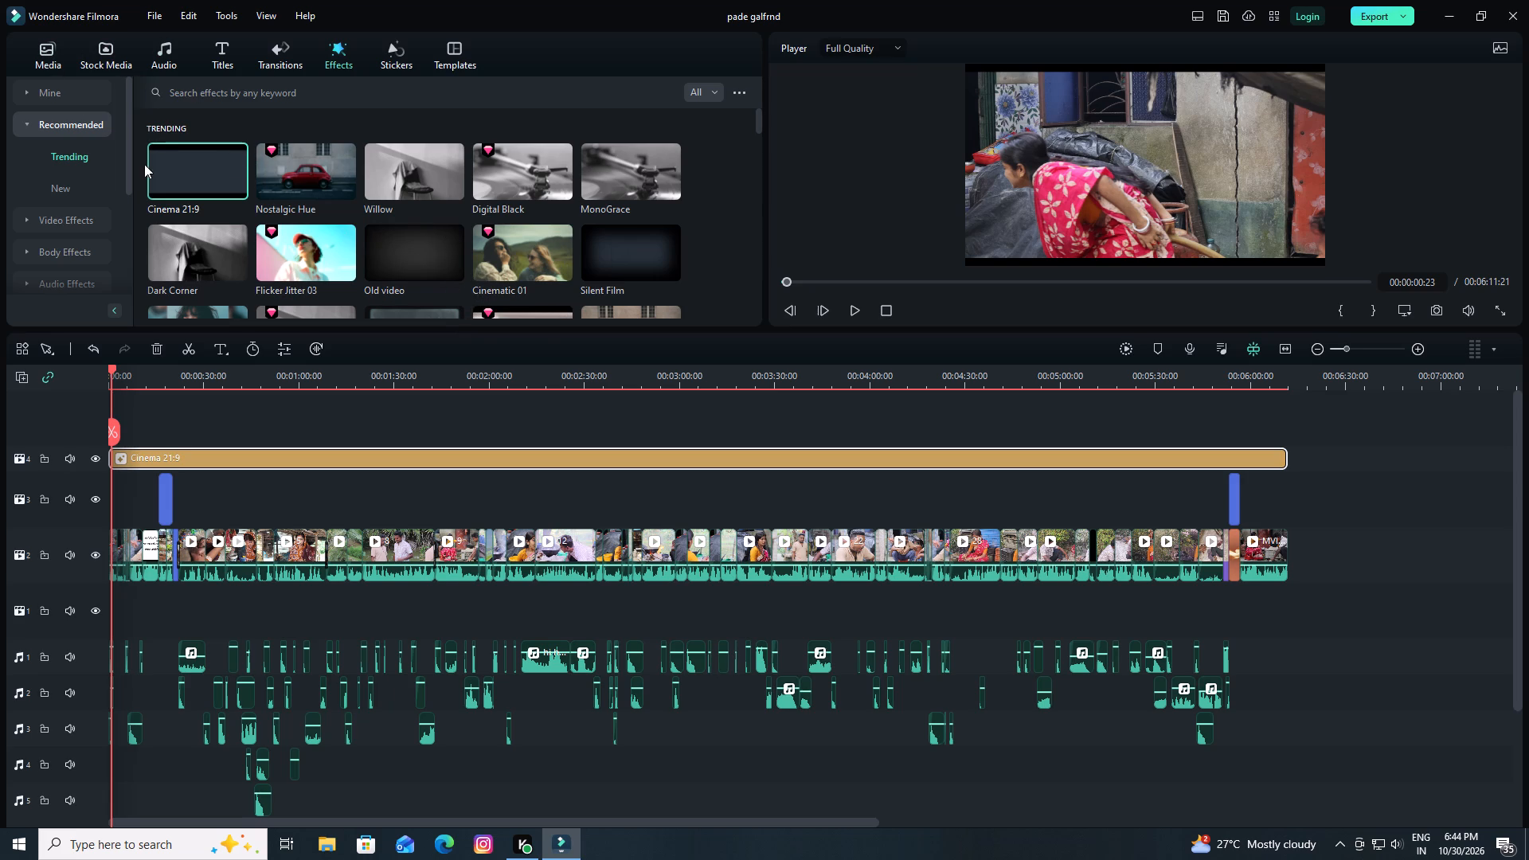
# Add the BSB LOGO image from the Desktop folder to a new video track 5 above the effect, near the opening title.
pyautogui.scroll(2, 197, 171)
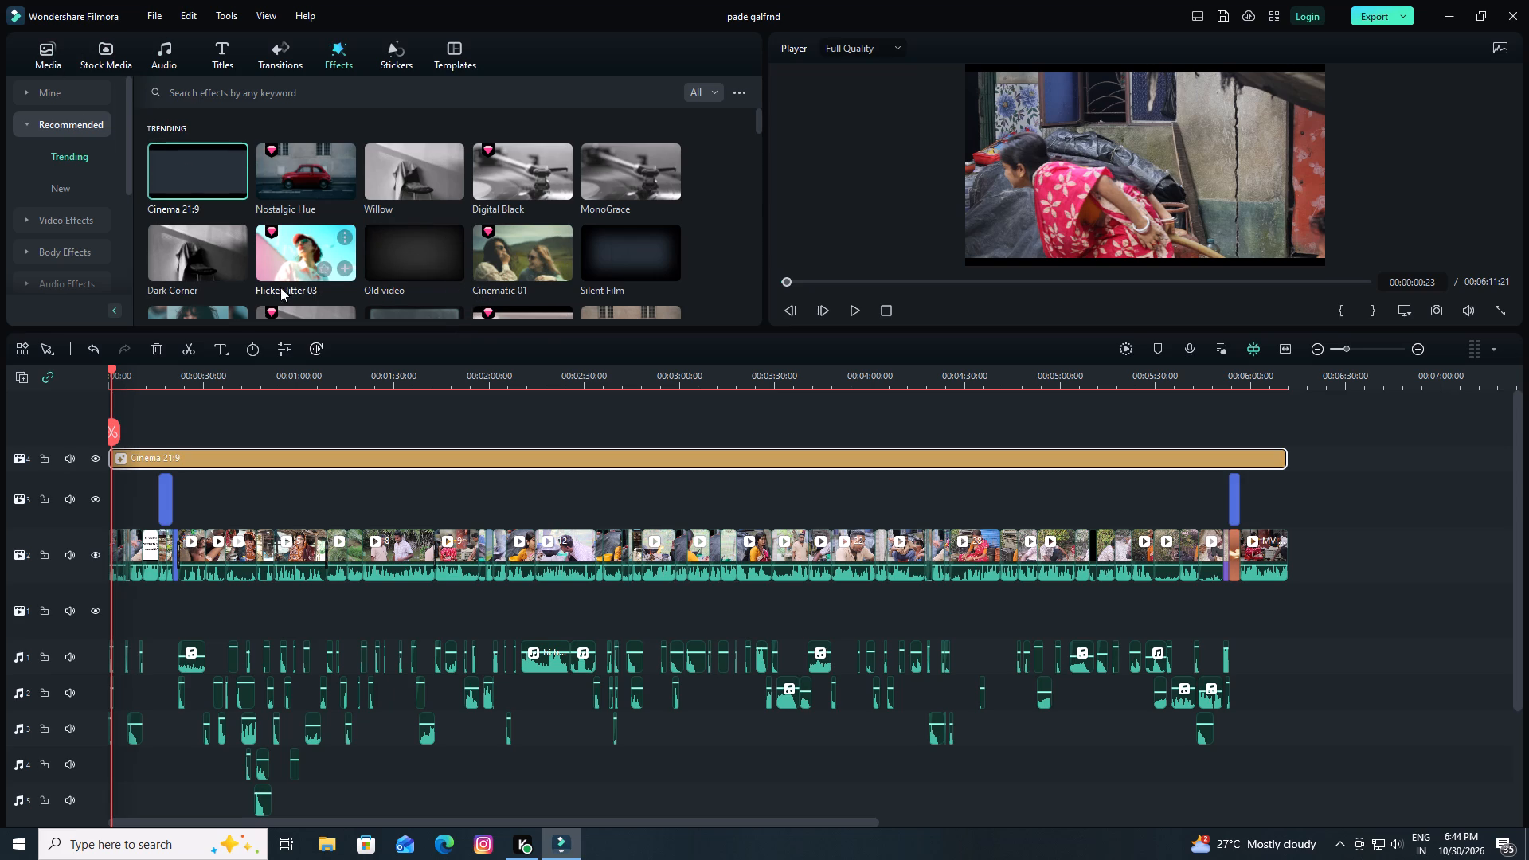
pyautogui.scroll(3, 252, 272)
pyautogui.click(46, 61)
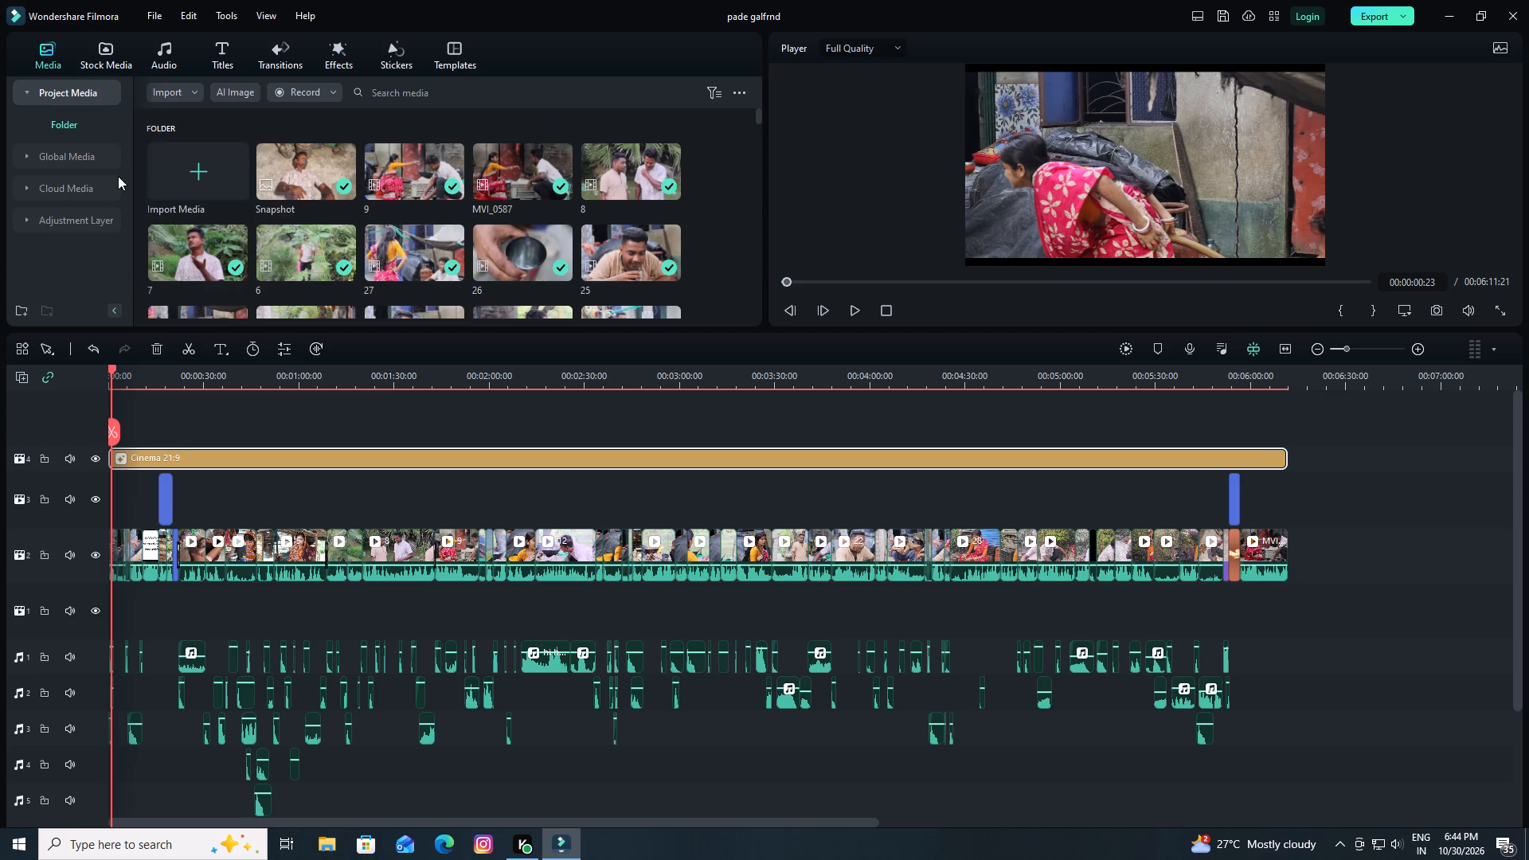
pyautogui.click(200, 166)
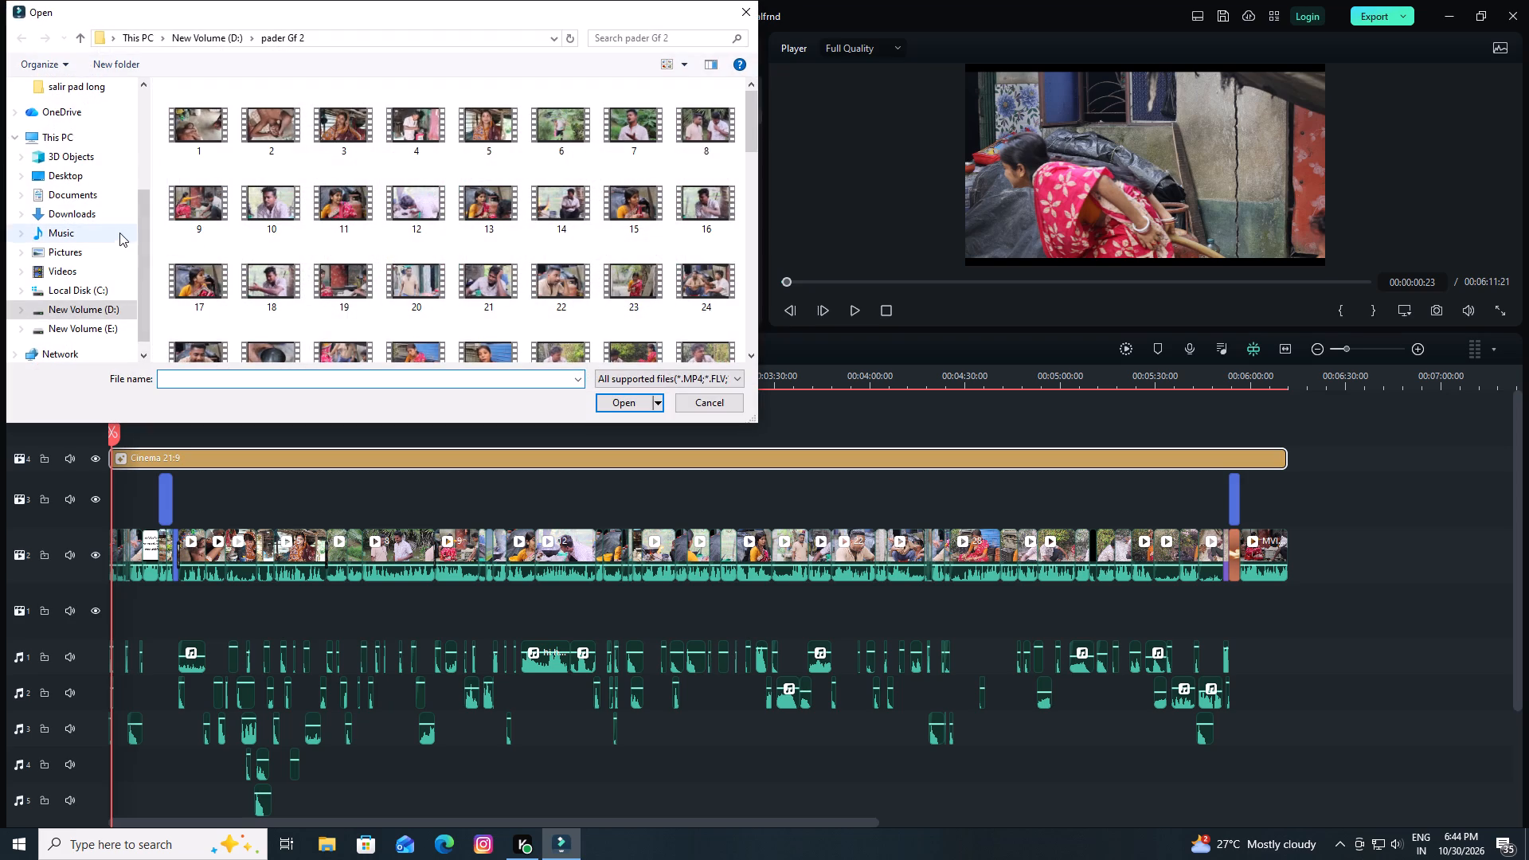
pyautogui.click(95, 180)
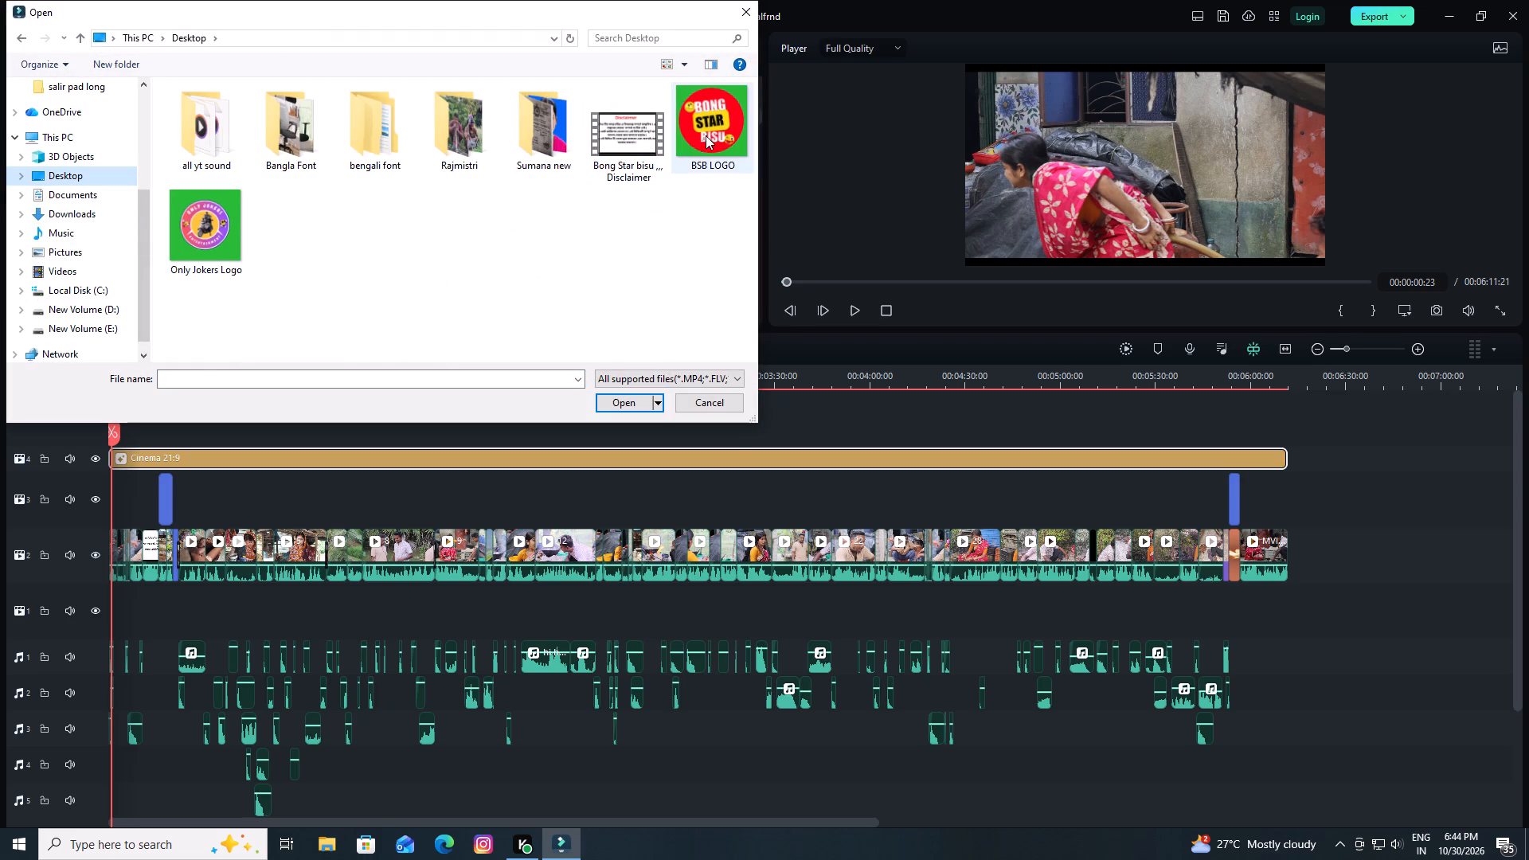
pyautogui.moveTo(708, 135); pyautogui.dragTo(194, 447)
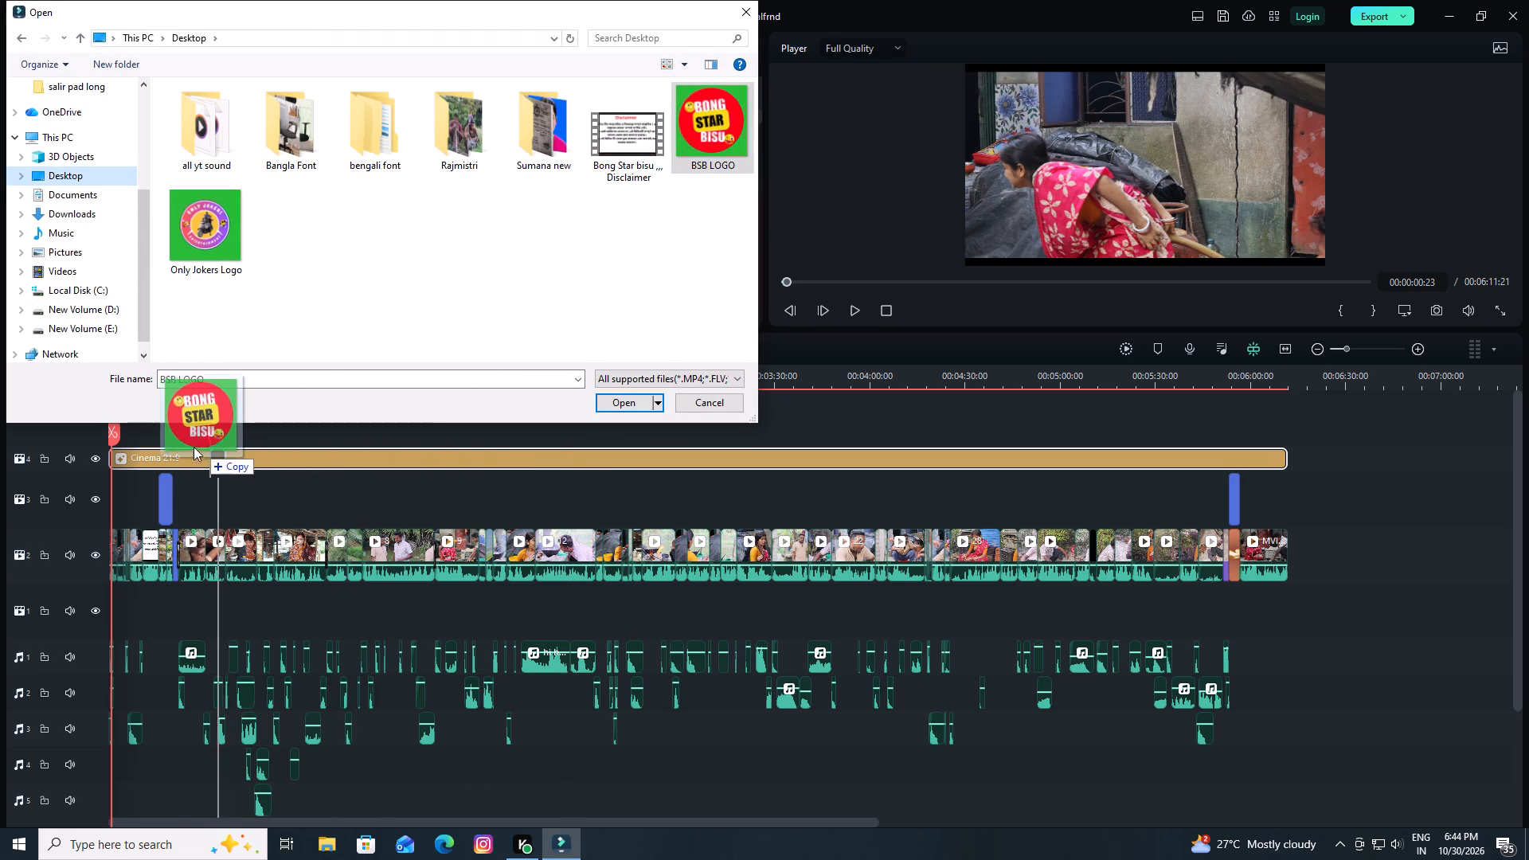
pyautogui.moveTo(194, 447); pyautogui.dragTo(162, 444)
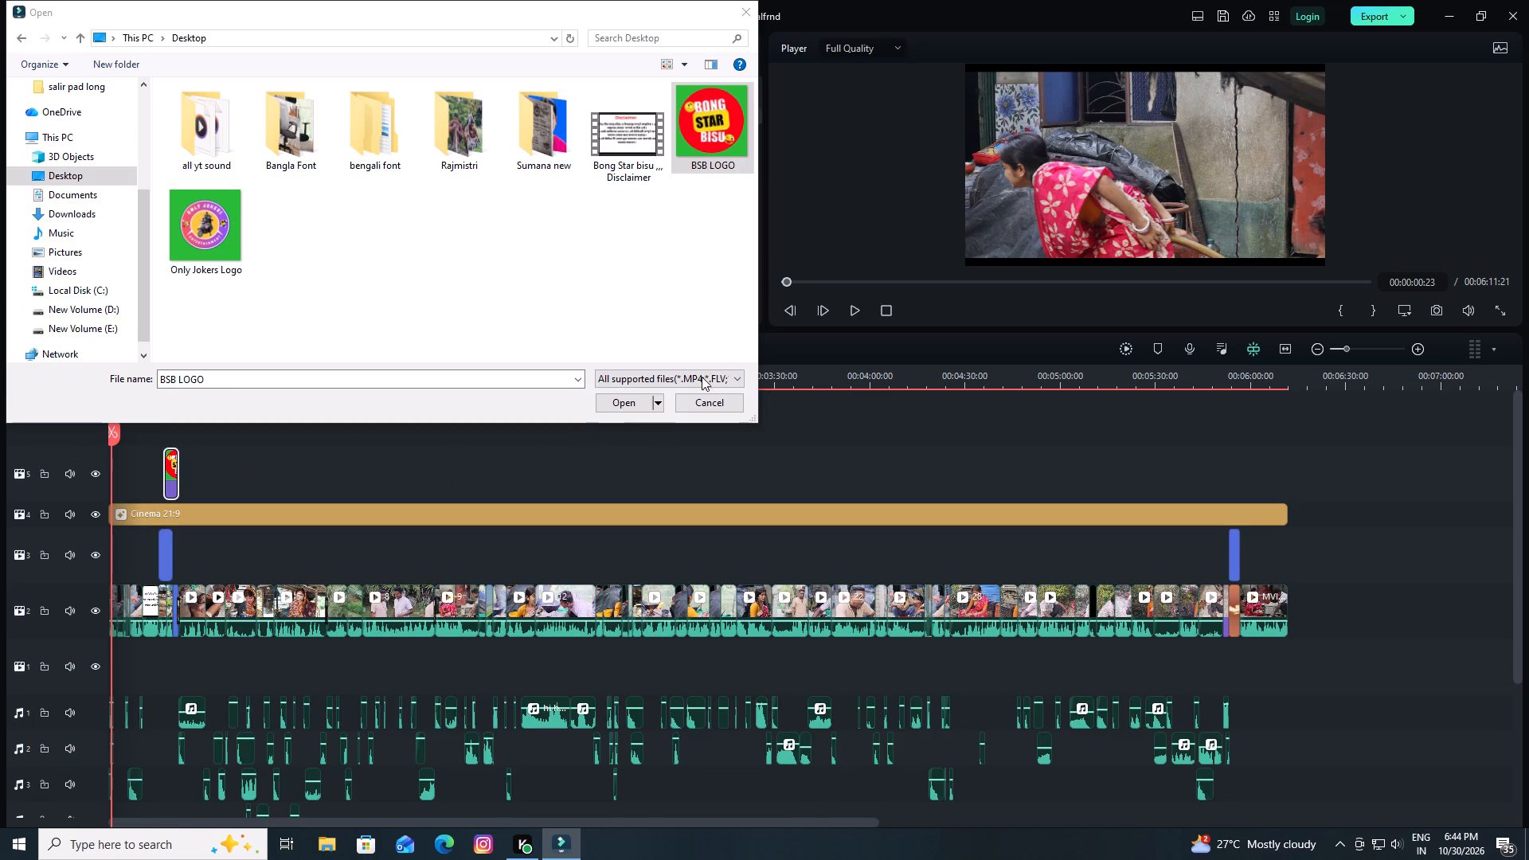
pyautogui.click(751, 6)
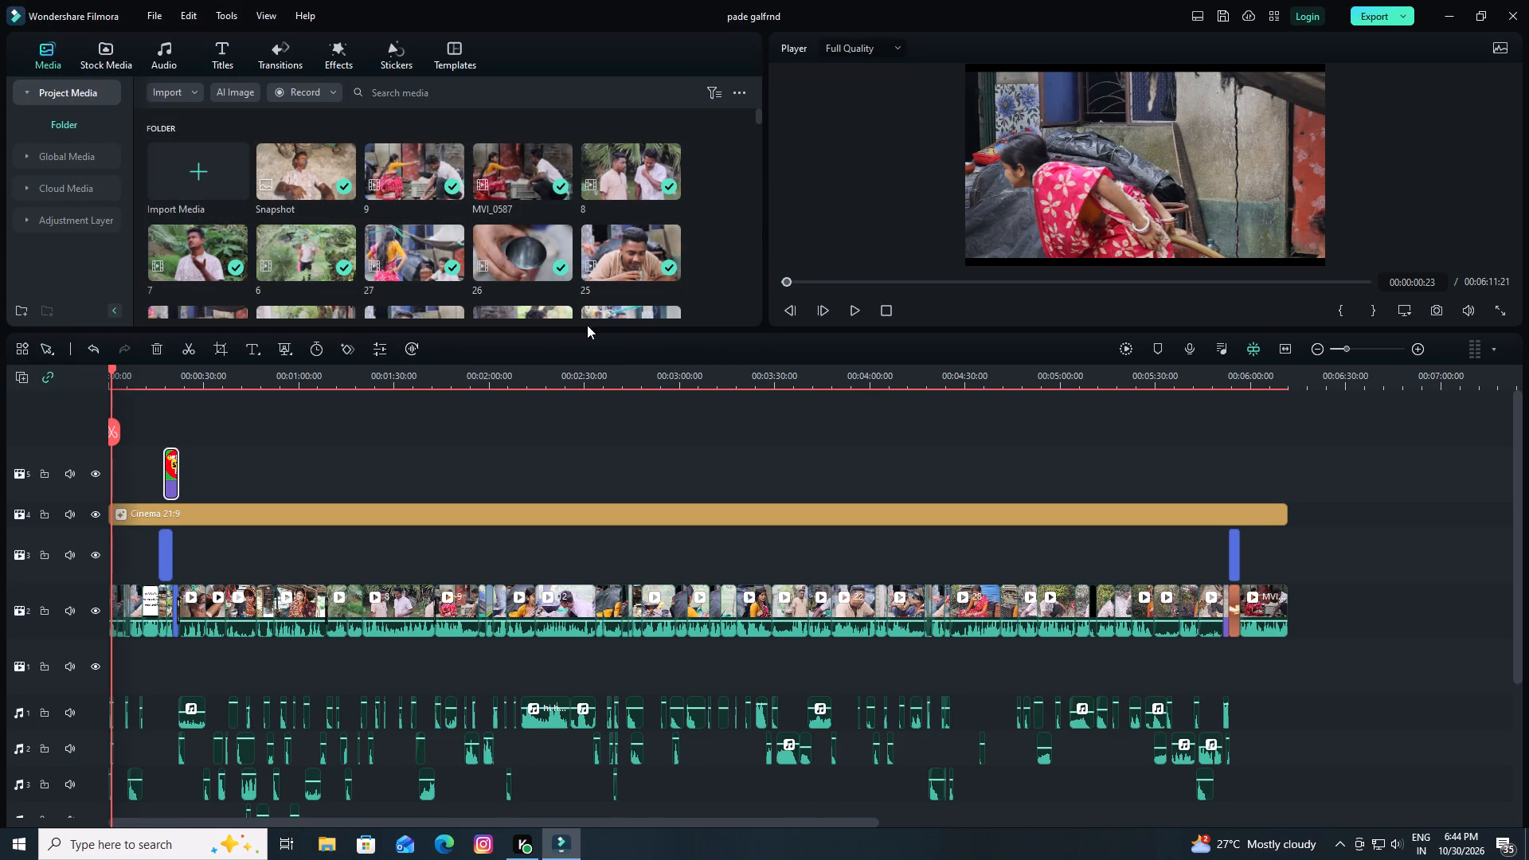
# Stretch the BSB LOGO clip so it runs from just before the opening title to the end of the last video clip.
pyautogui.moveTo(163, 470); pyautogui.dragTo(143, 475)
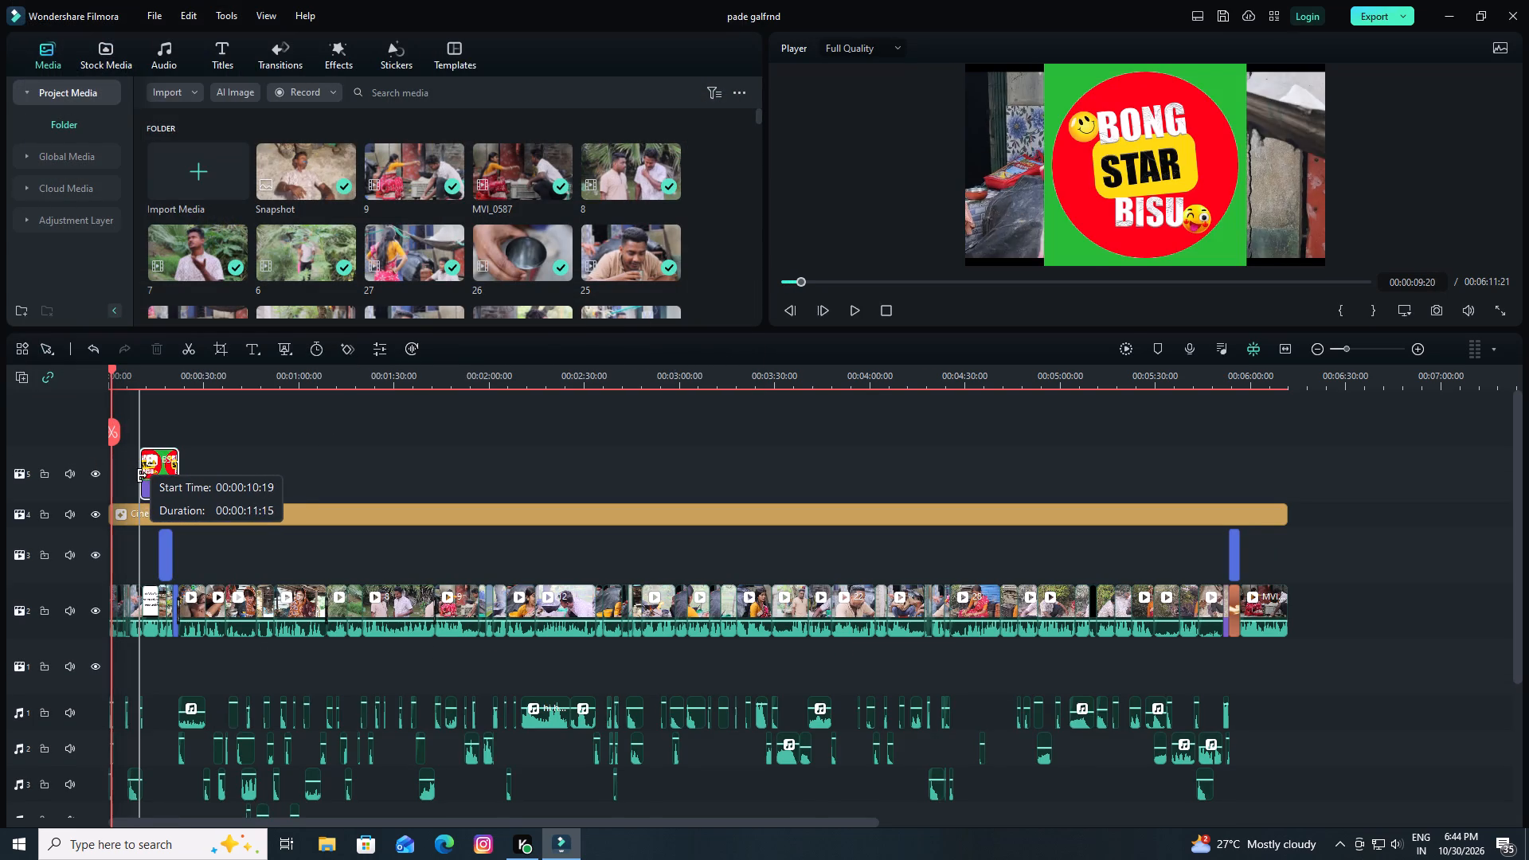
pyautogui.moveTo(143, 475); pyautogui.dragTo(154, 481)
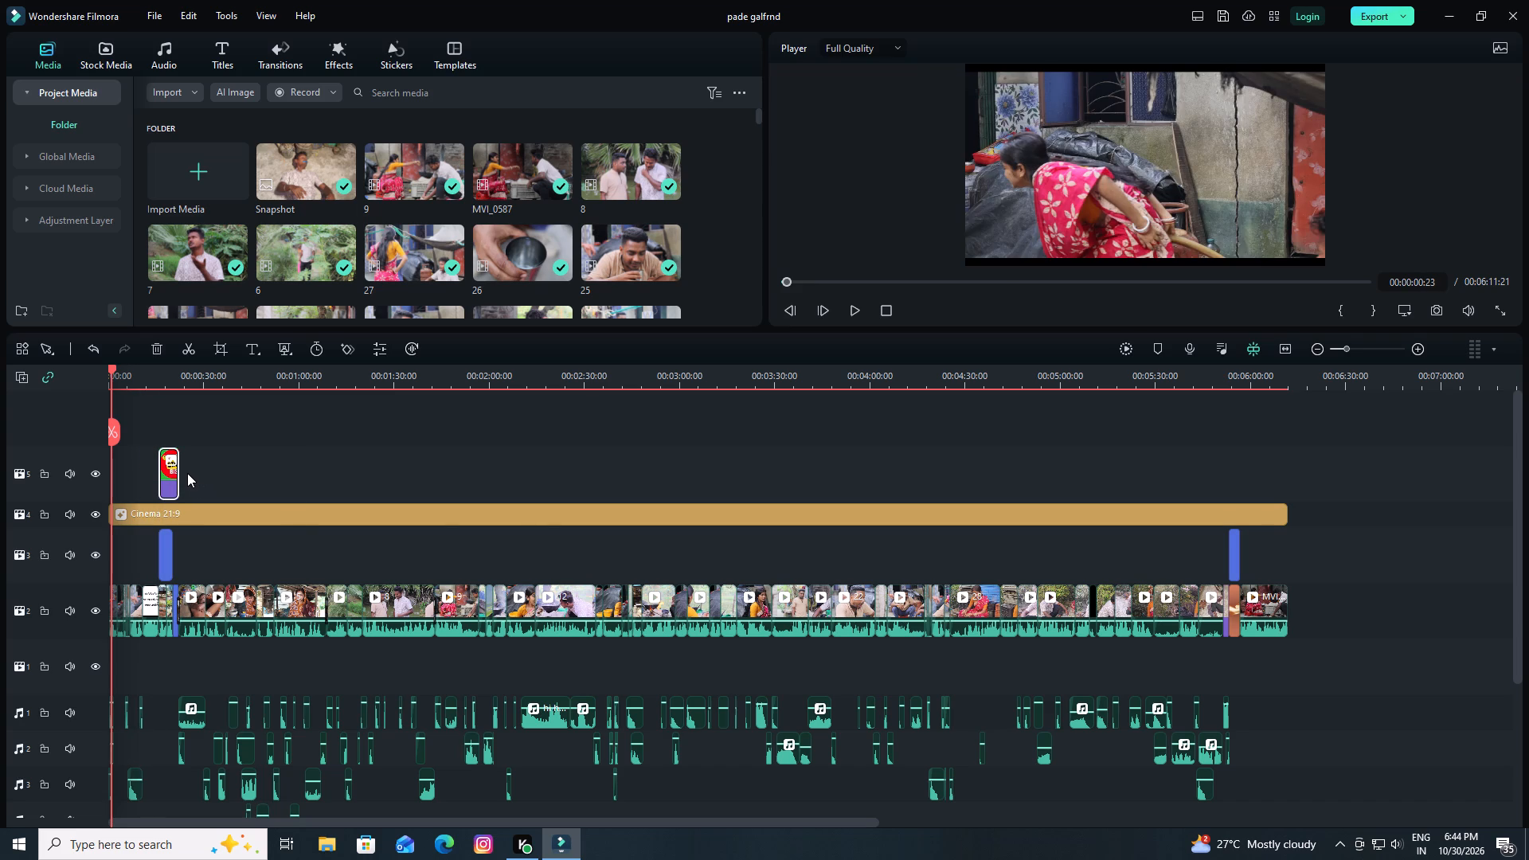
pyautogui.moveTo(178, 471); pyautogui.dragTo(377, 471)
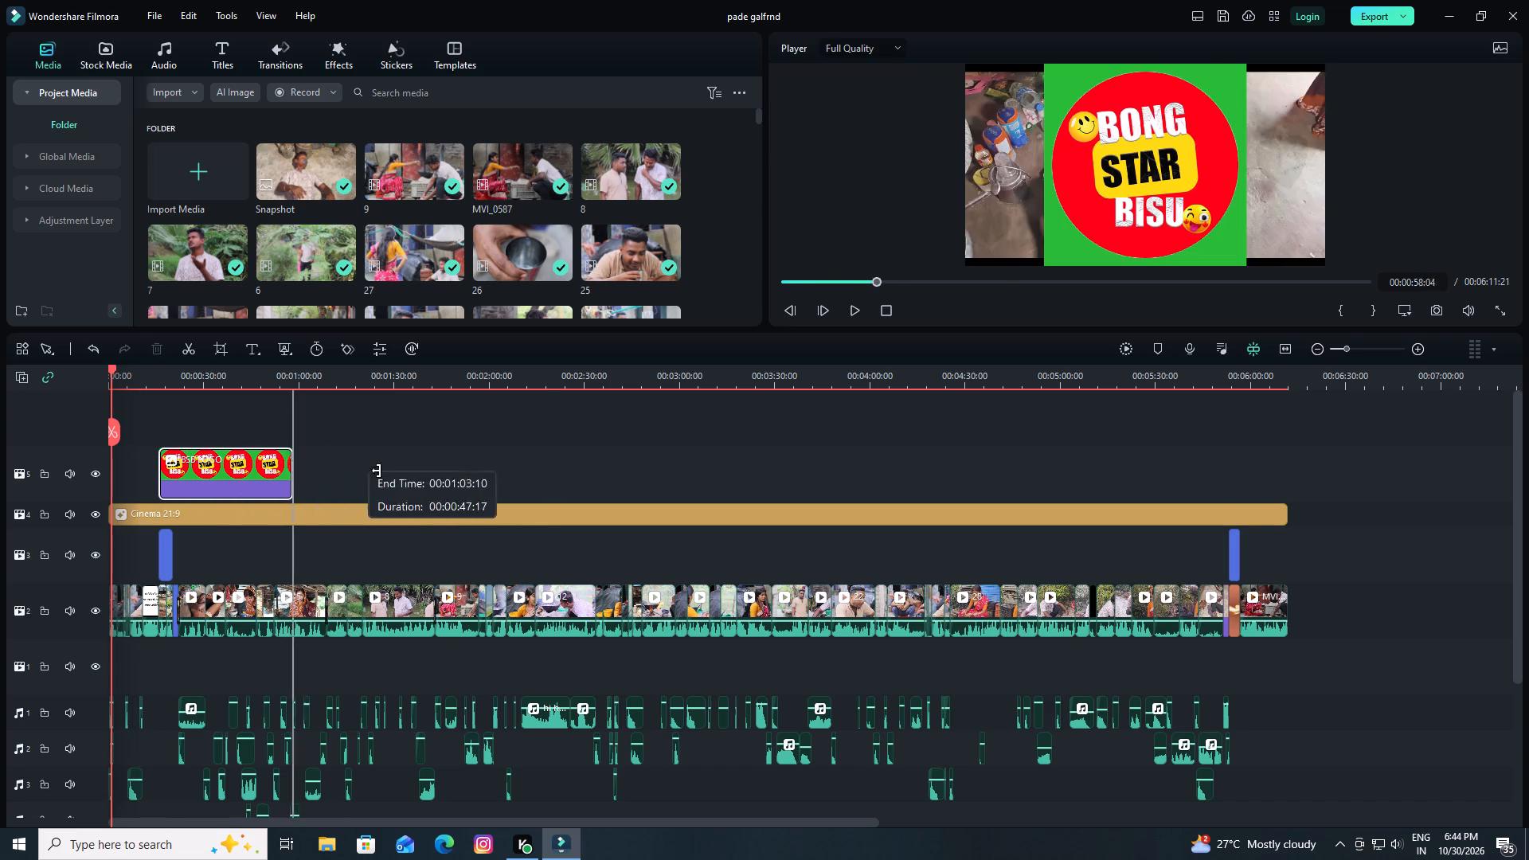
pyautogui.moveTo(377, 471); pyautogui.dragTo(1249, 459)
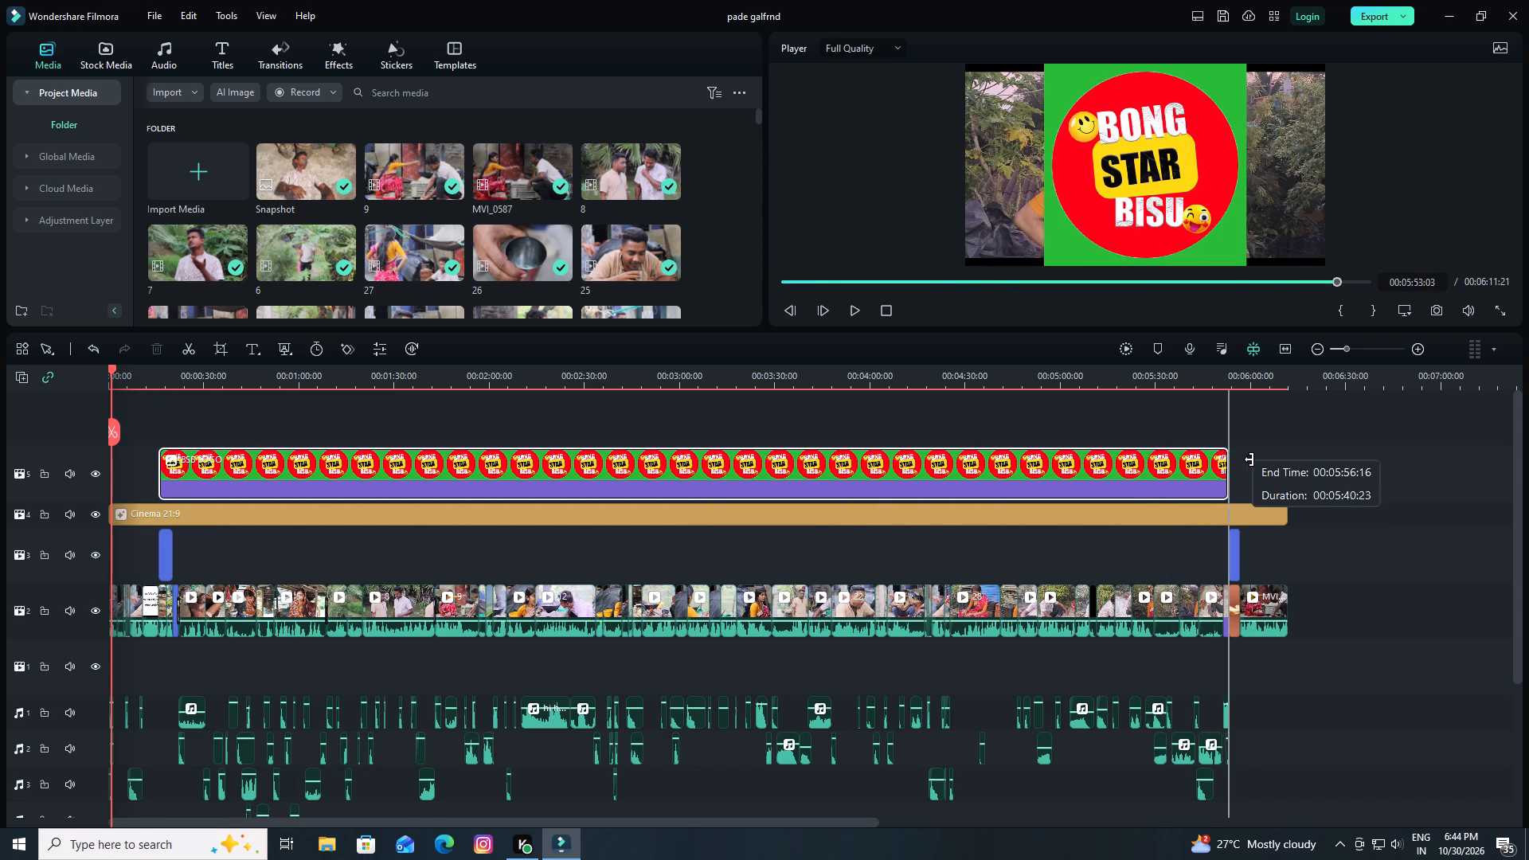
pyautogui.moveTo(1249, 459); pyautogui.dragTo(1273, 462)
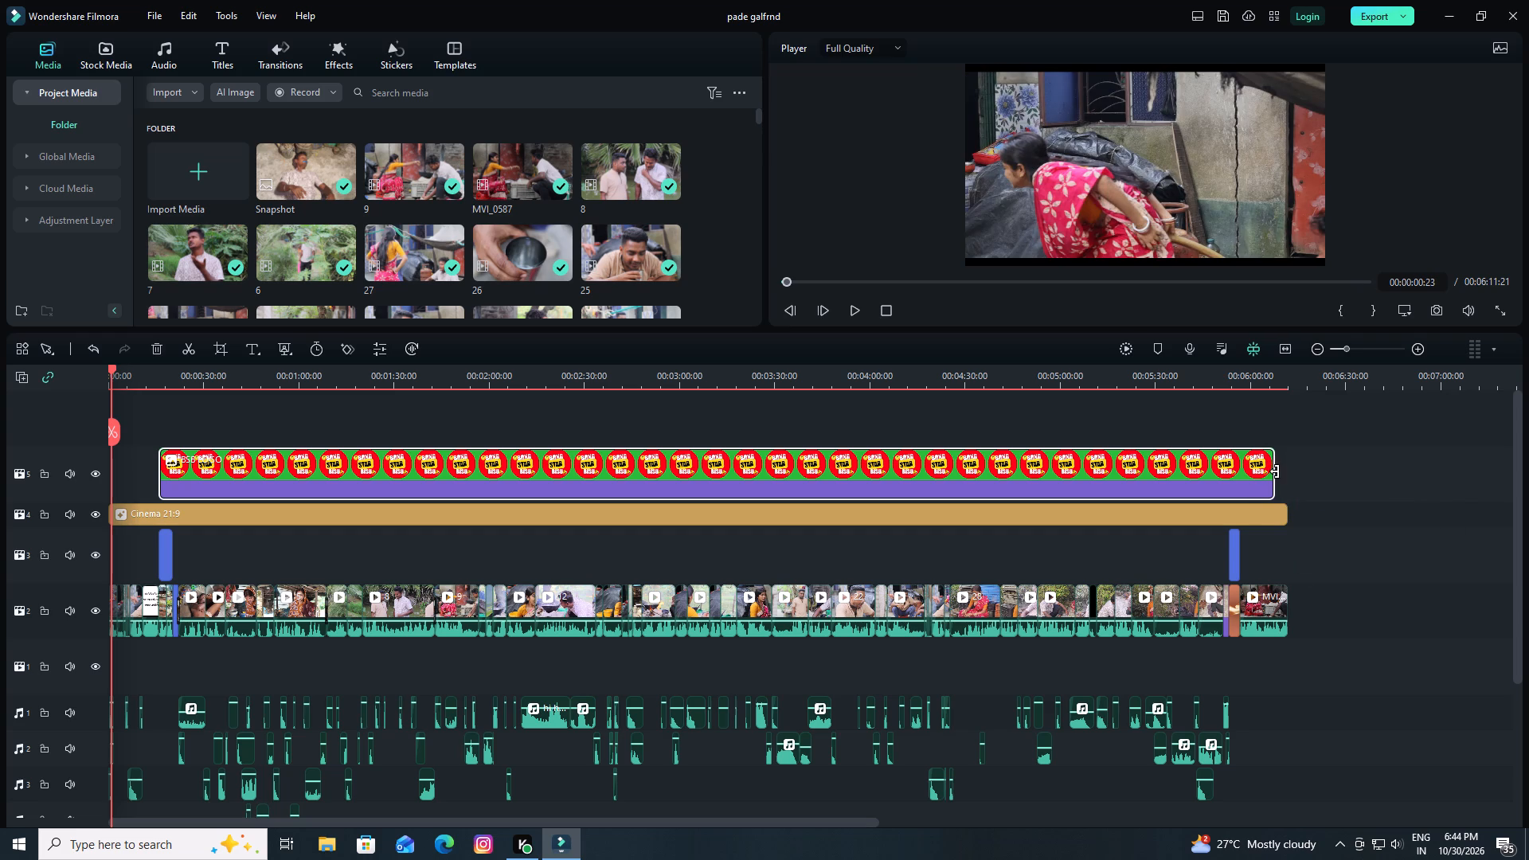
pyautogui.moveTo(1274, 471); pyautogui.dragTo(1289, 470)
pyautogui.moveTo(249, 385); pyautogui.dragTo(401, 385)
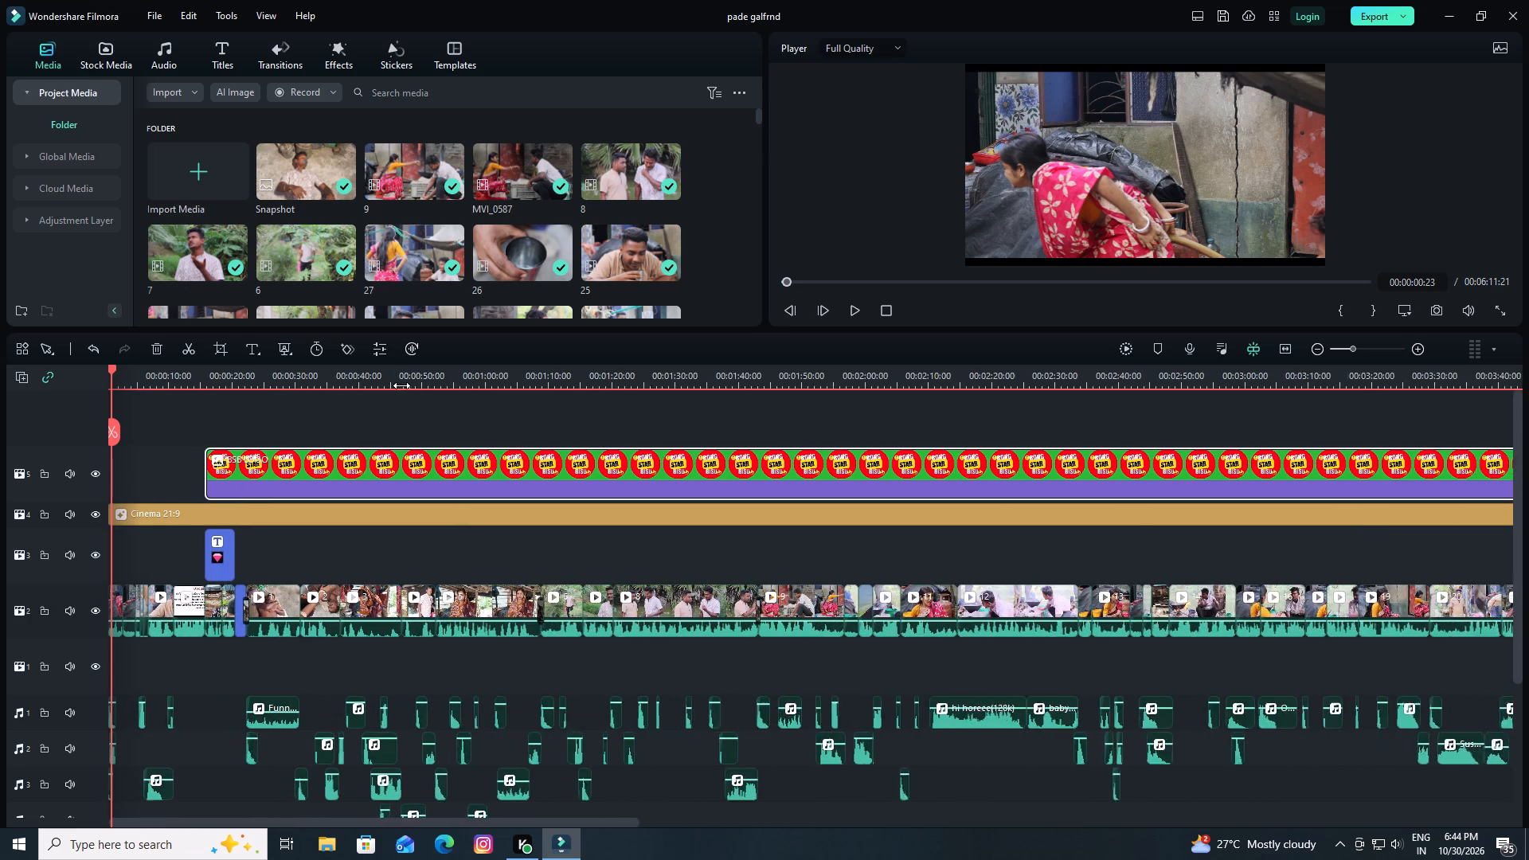
pyautogui.moveTo(401, 385); pyautogui.dragTo(448, 386)
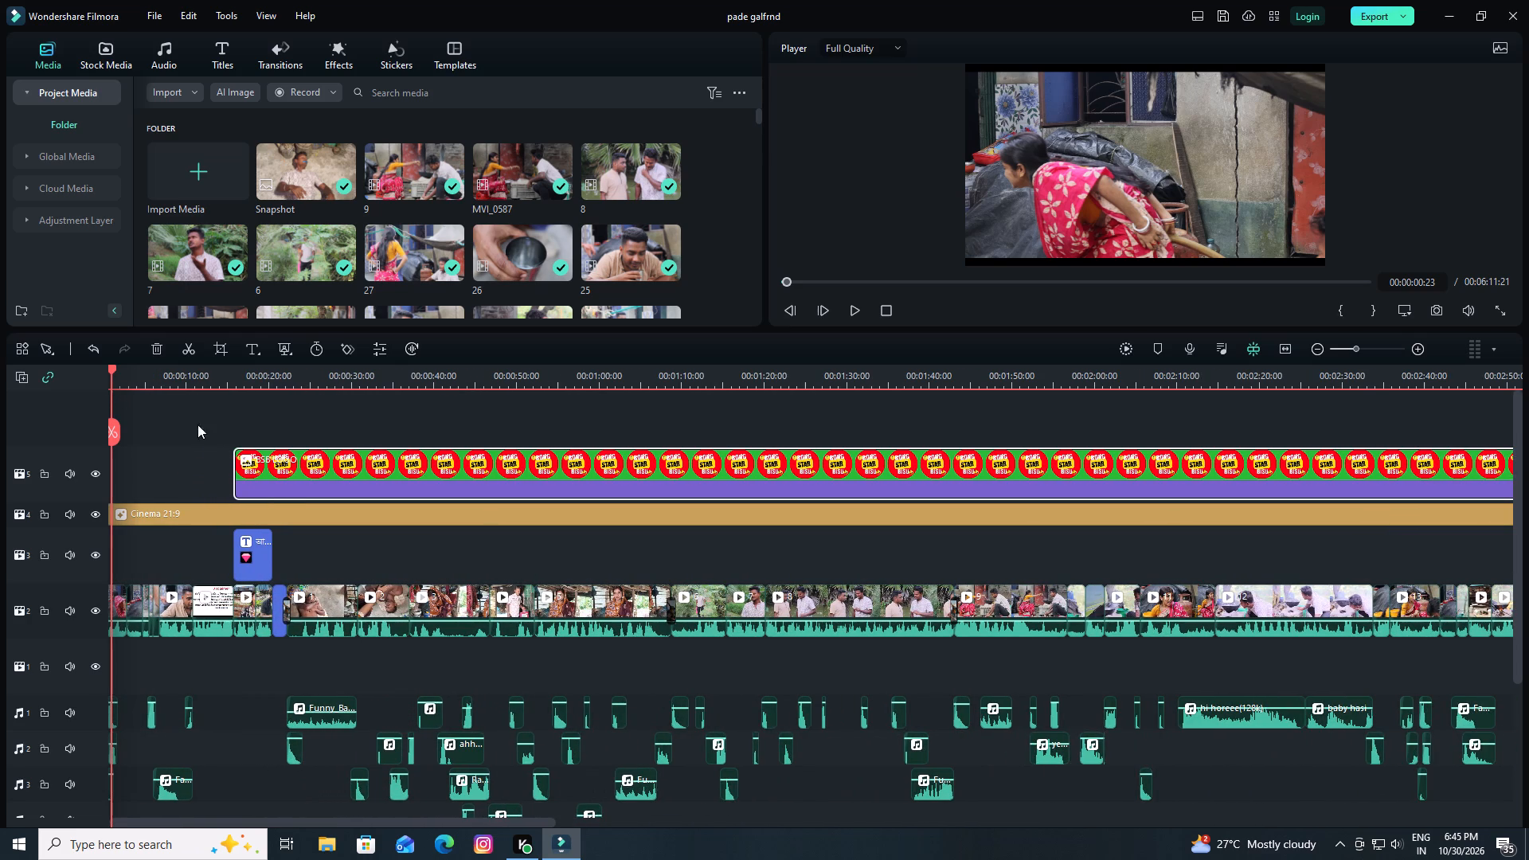
pyautogui.click(235, 472)
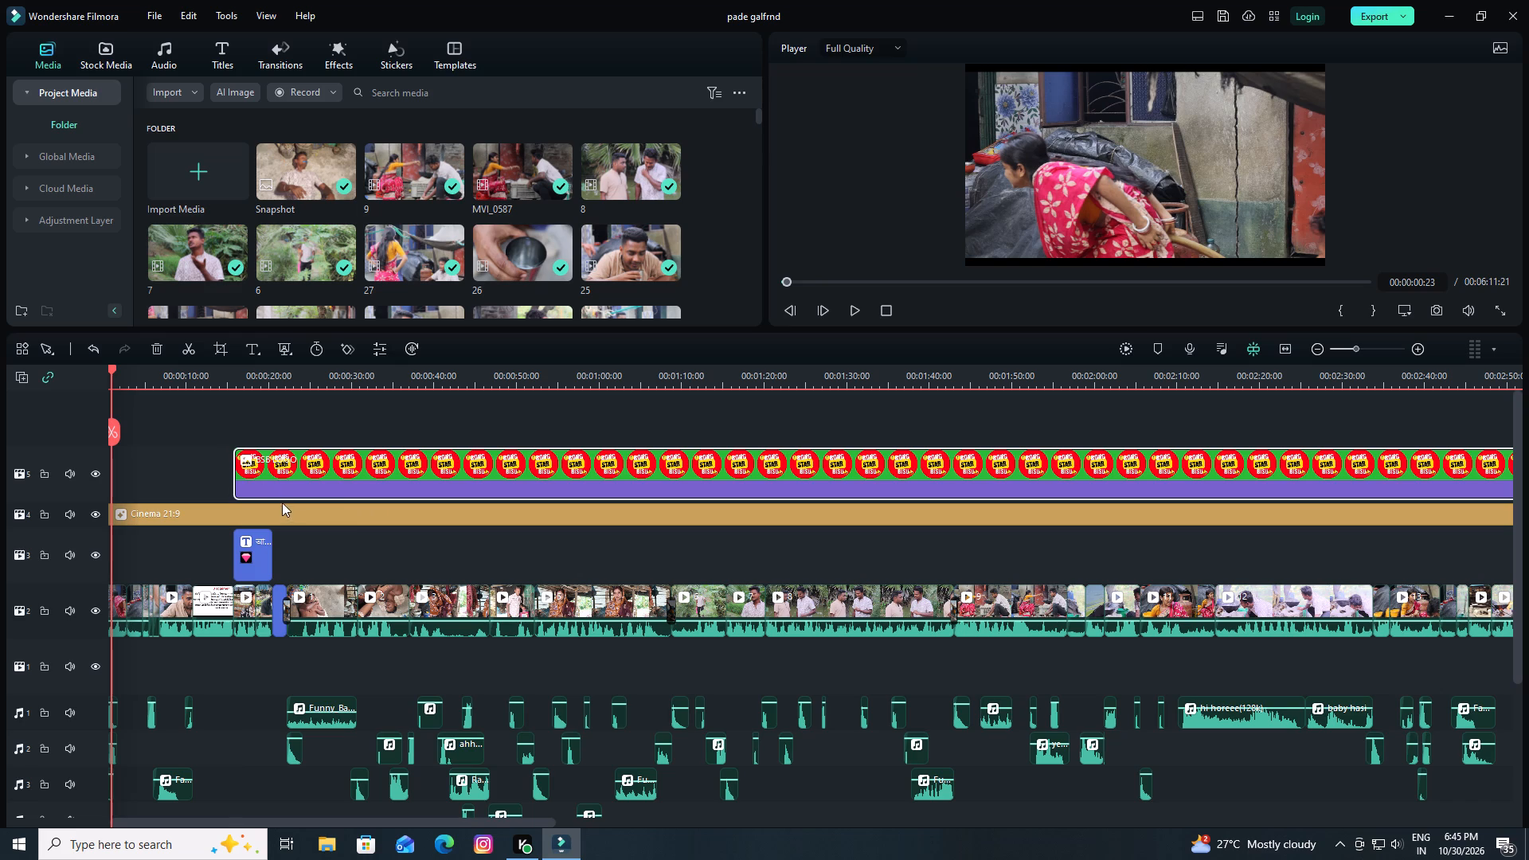
pyautogui.click(238, 471)
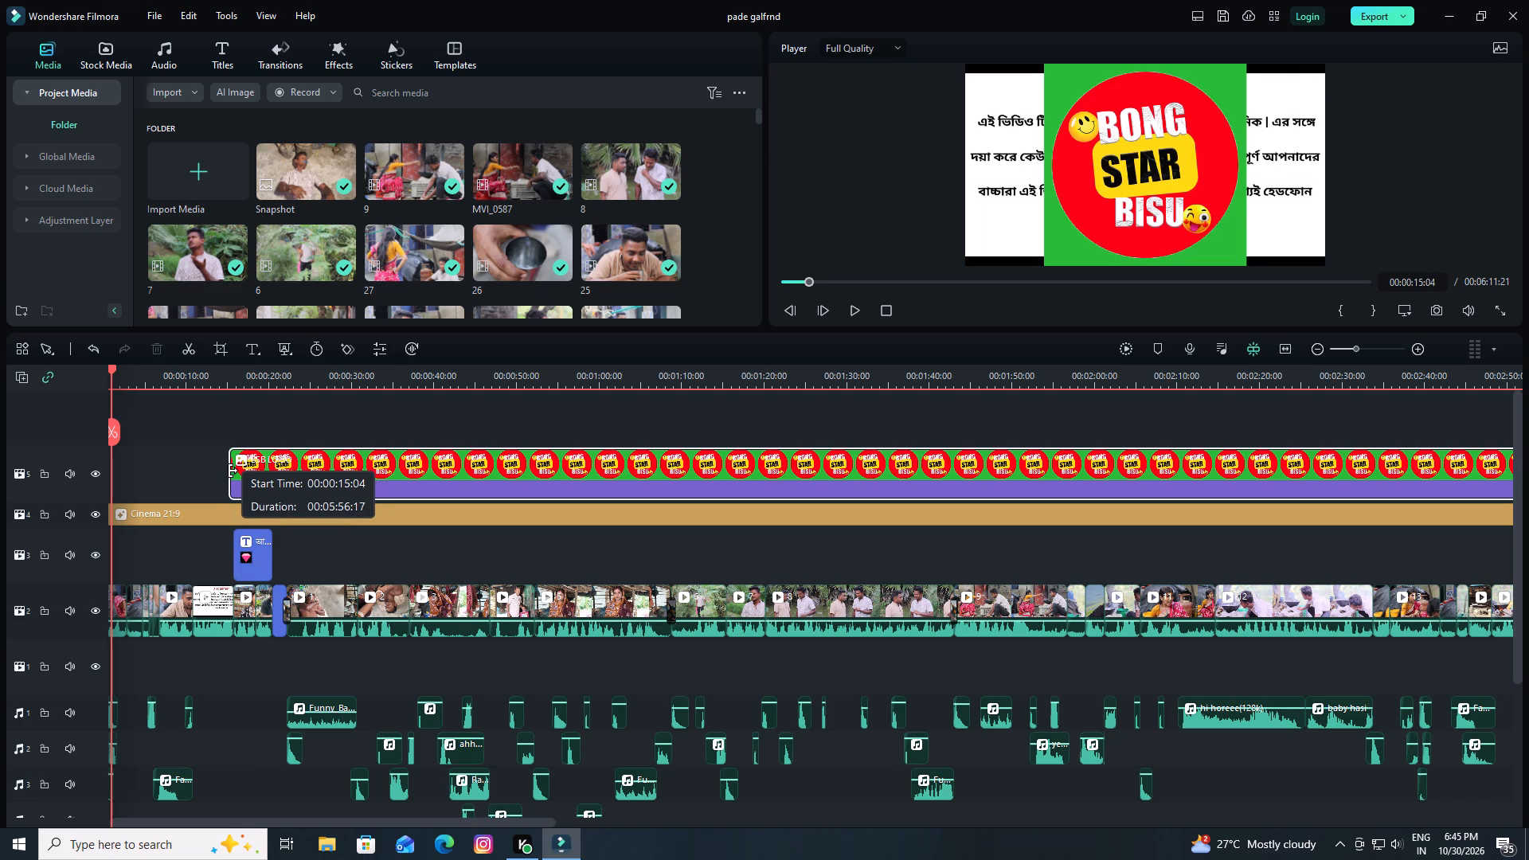
# Remove the BSB LOGO clip's green background with Chroma Key and preview it at about 00:00:27.
pyautogui.click(284, 351)
pyautogui.click(304, 374)
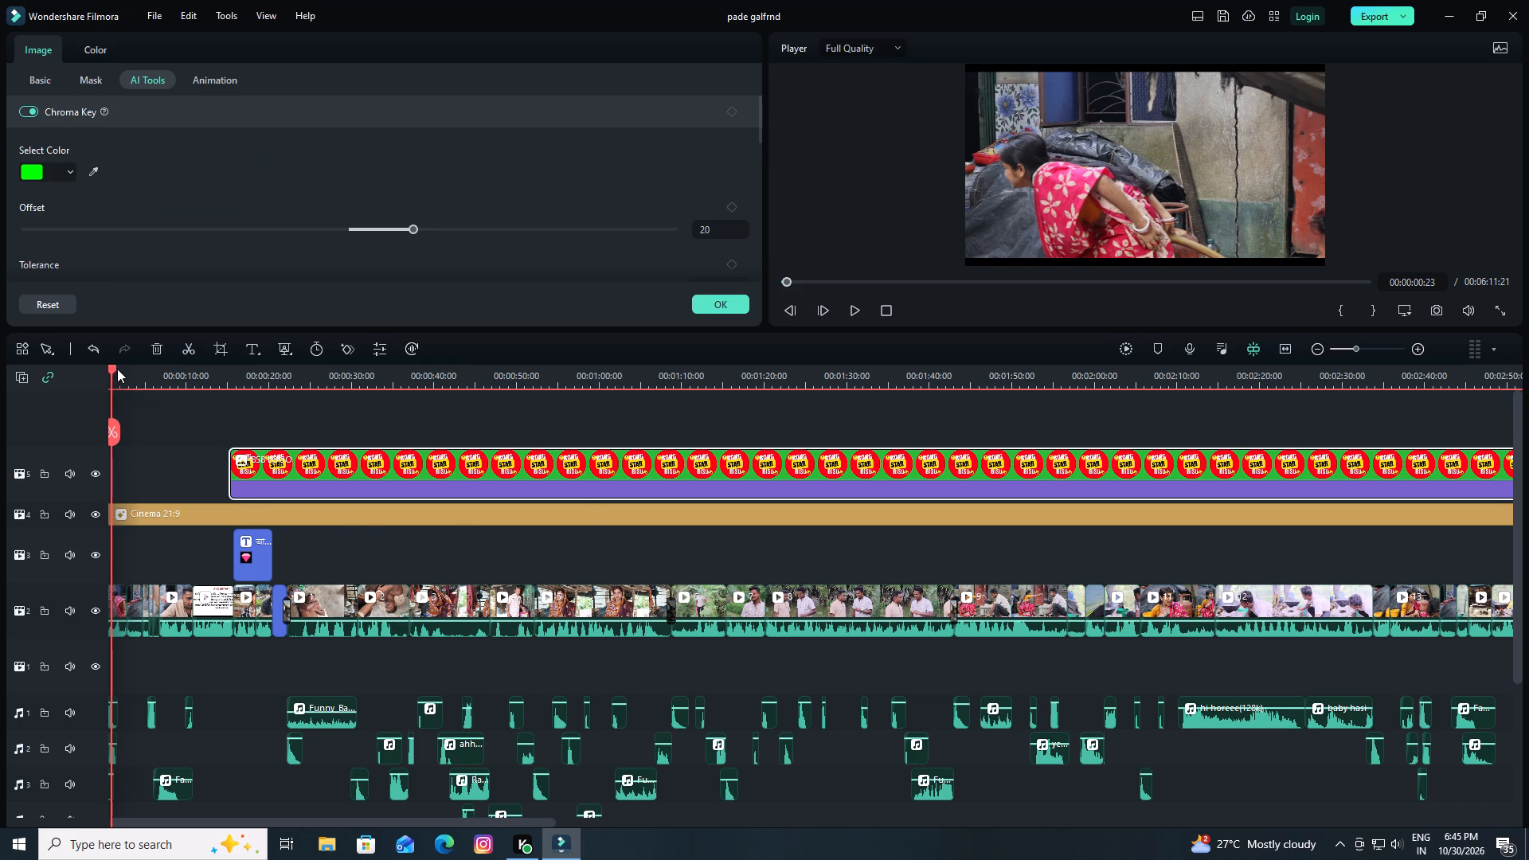
pyautogui.moveTo(113, 369); pyautogui.dragTo(332, 395)
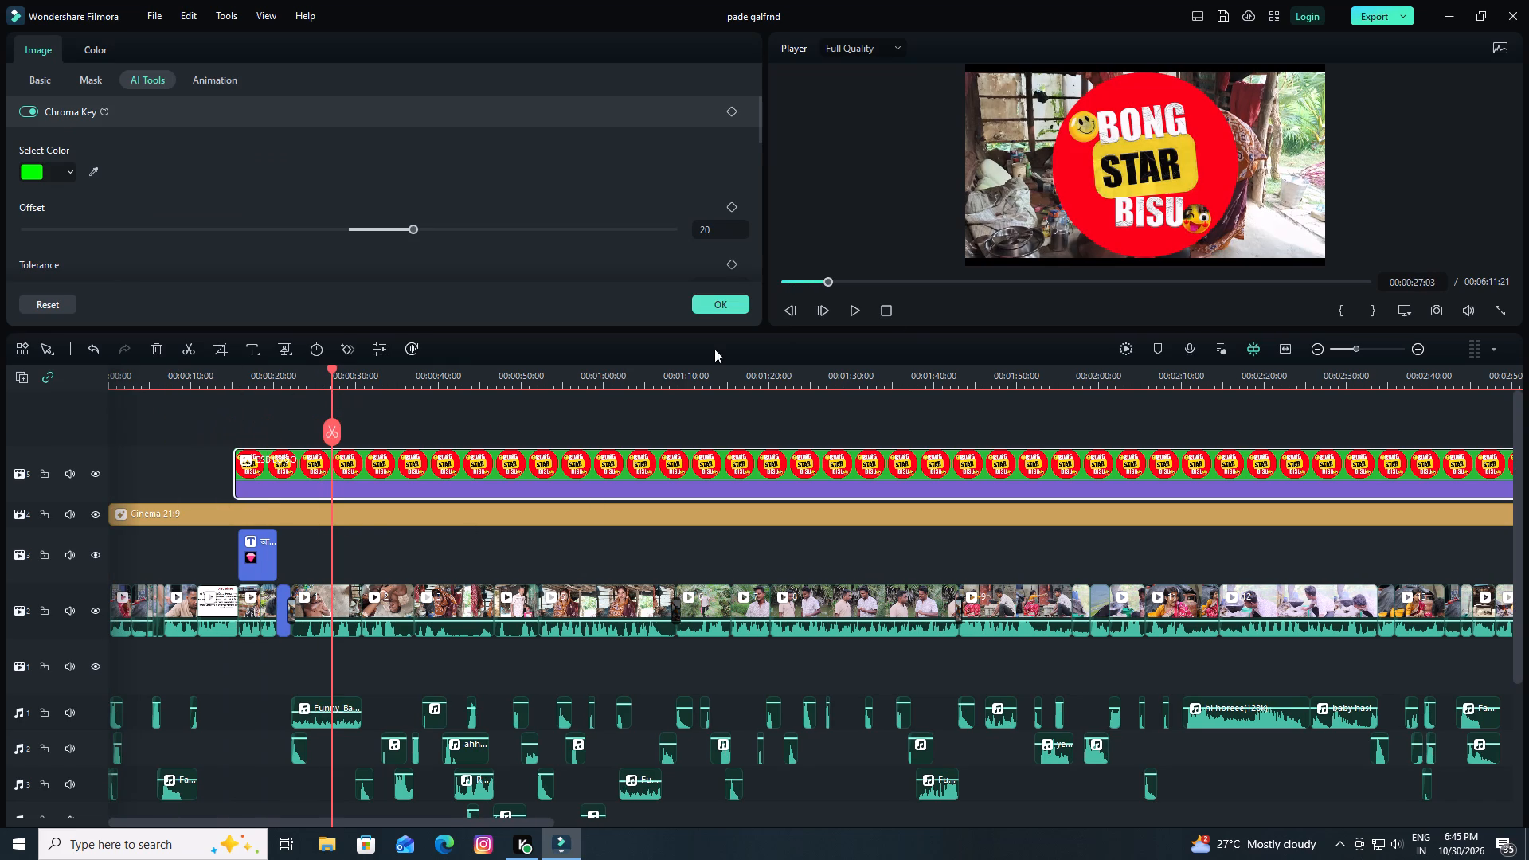
# Shrink the BSB LOGO to a small badge and place it in the frame's upper-left corner, just below the black bar.
pyautogui.click(1097, 204)
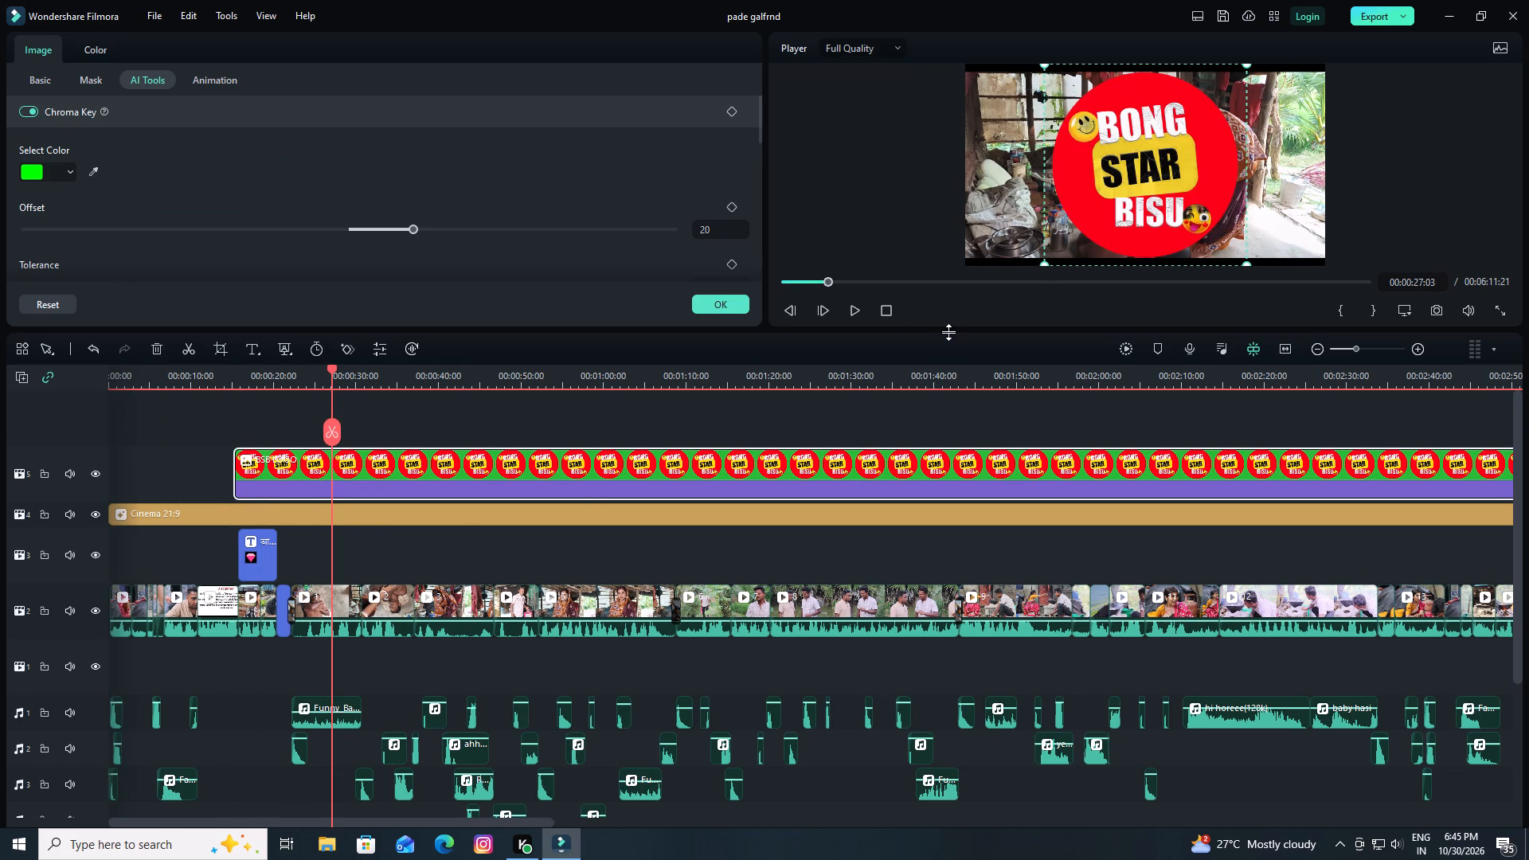
pyautogui.moveTo(951, 328); pyautogui.dragTo(959, 392)
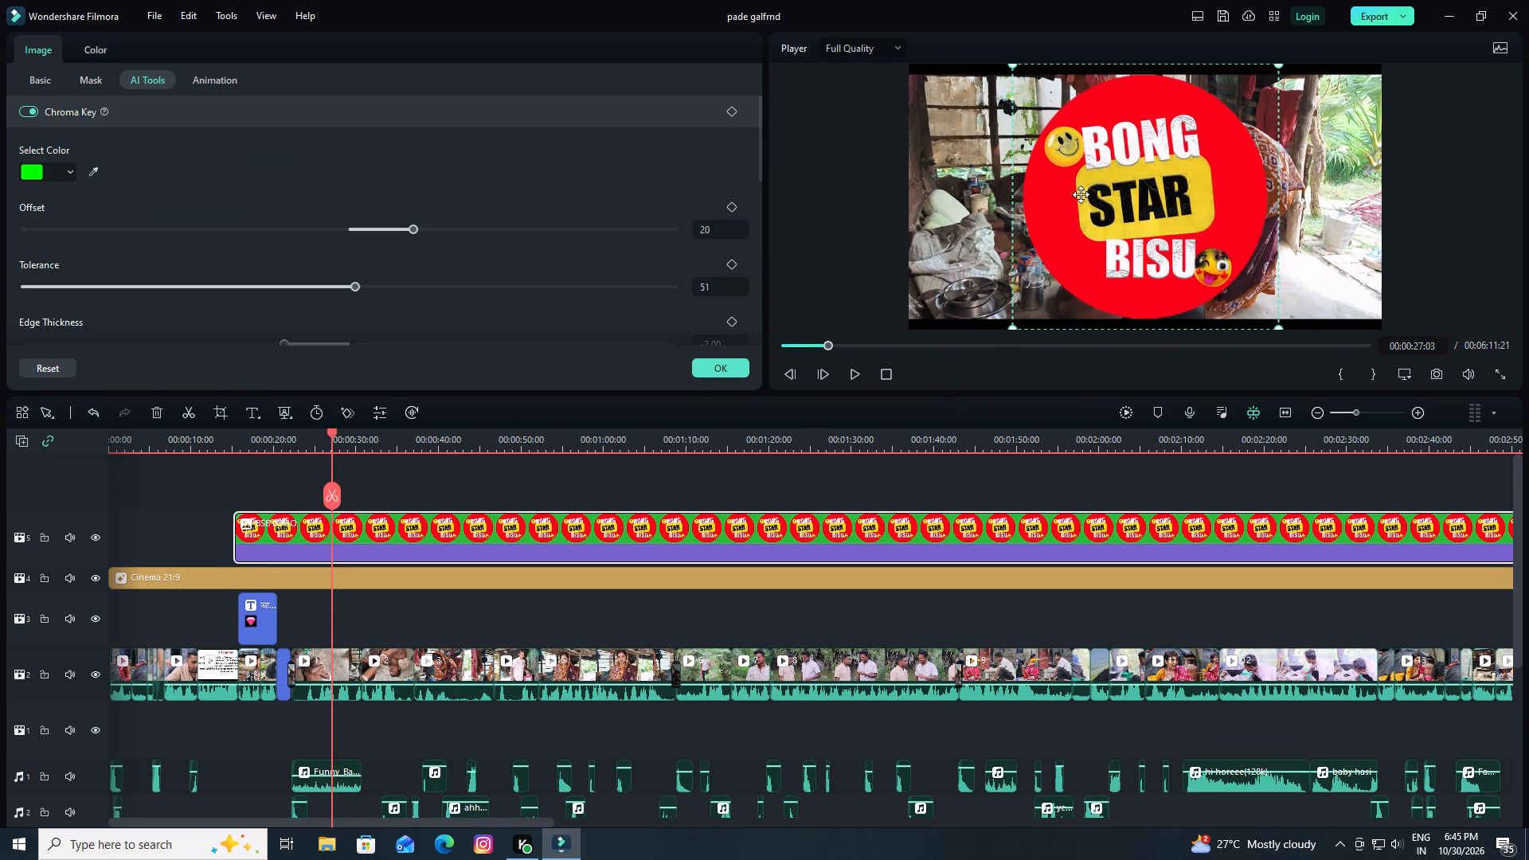
pyautogui.moveTo(1010, 327); pyautogui.dragTo(1161, 216)
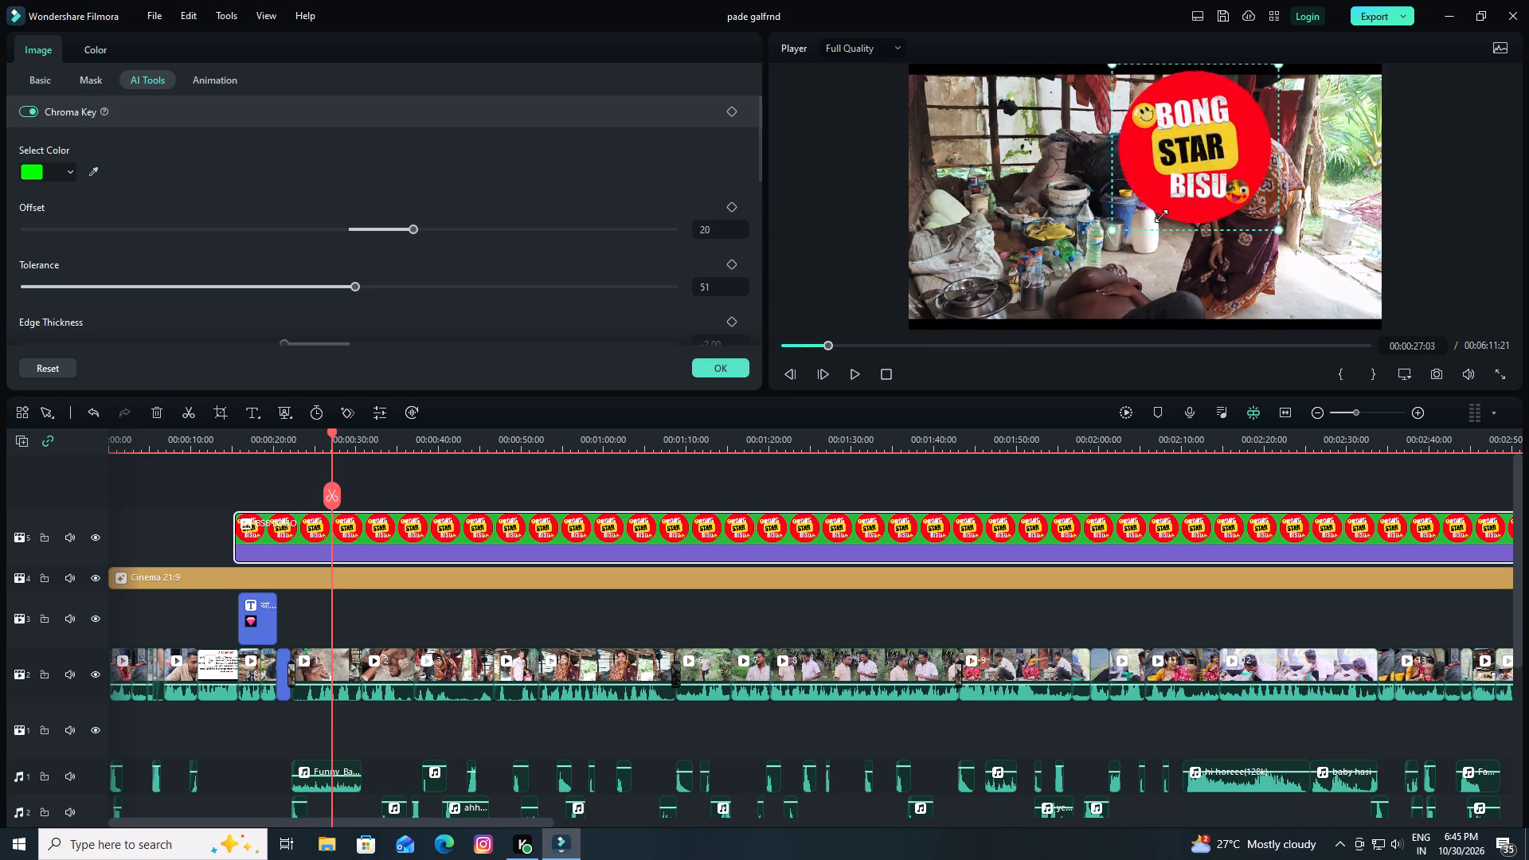
pyautogui.moveTo(1161, 216); pyautogui.dragTo(1321, 105)
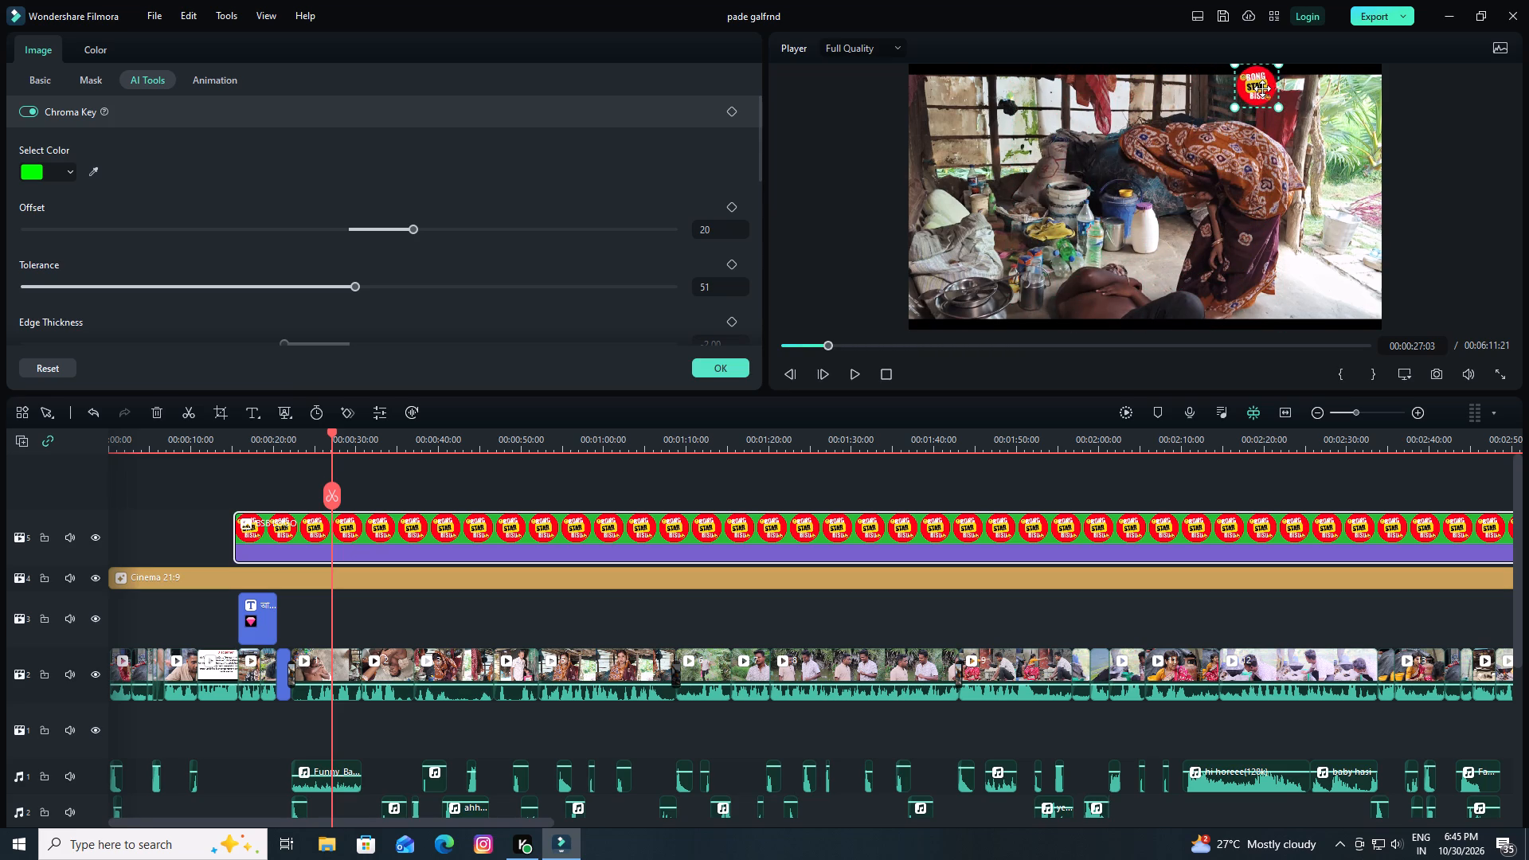
pyautogui.moveTo(1262, 88); pyautogui.dragTo(947, 109)
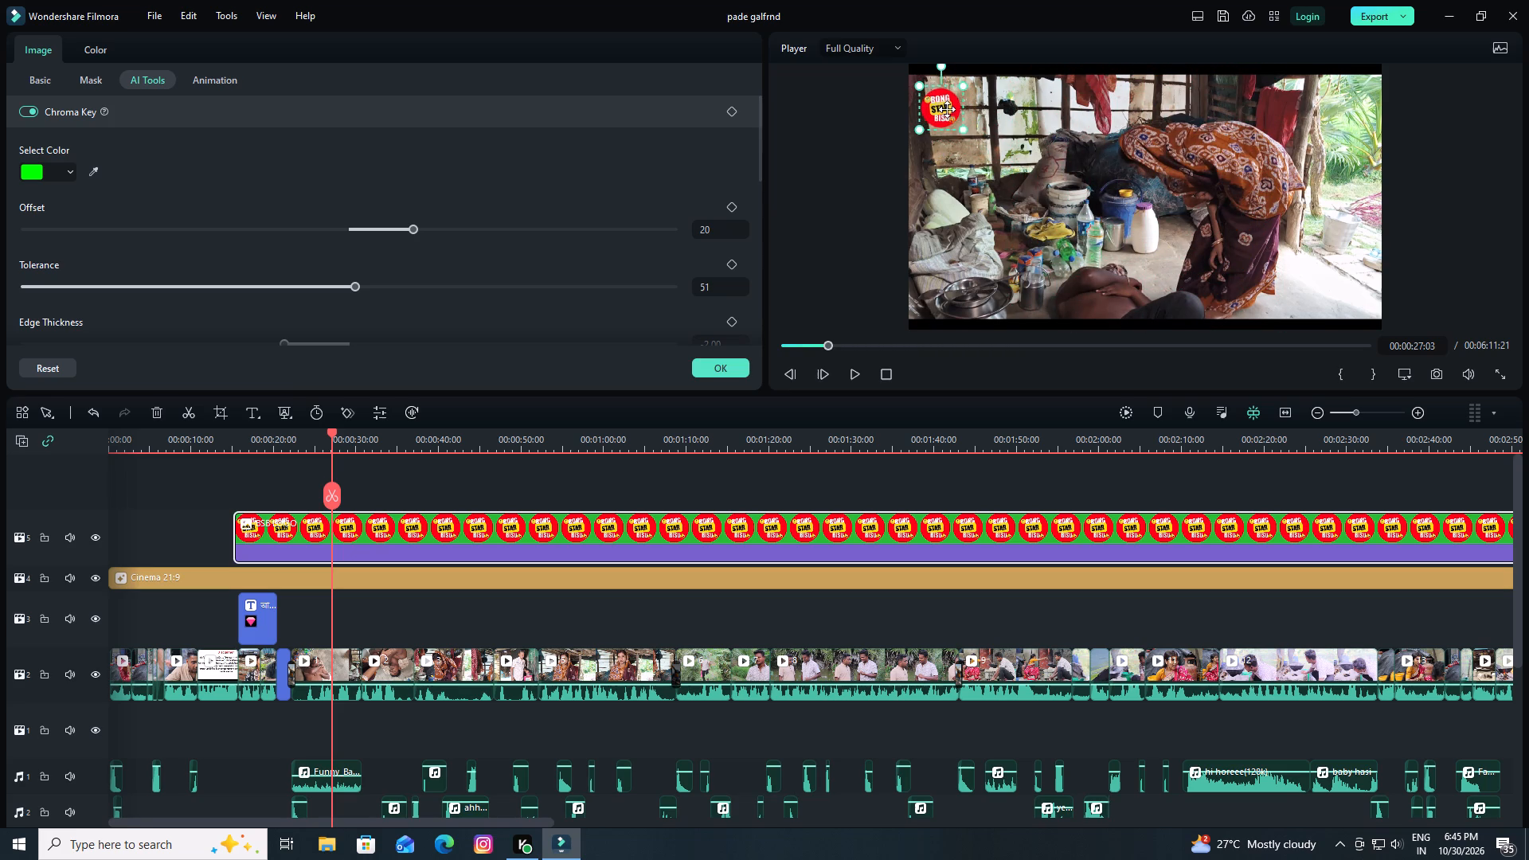
pyautogui.moveTo(947, 109); pyautogui.dragTo(944, 101)
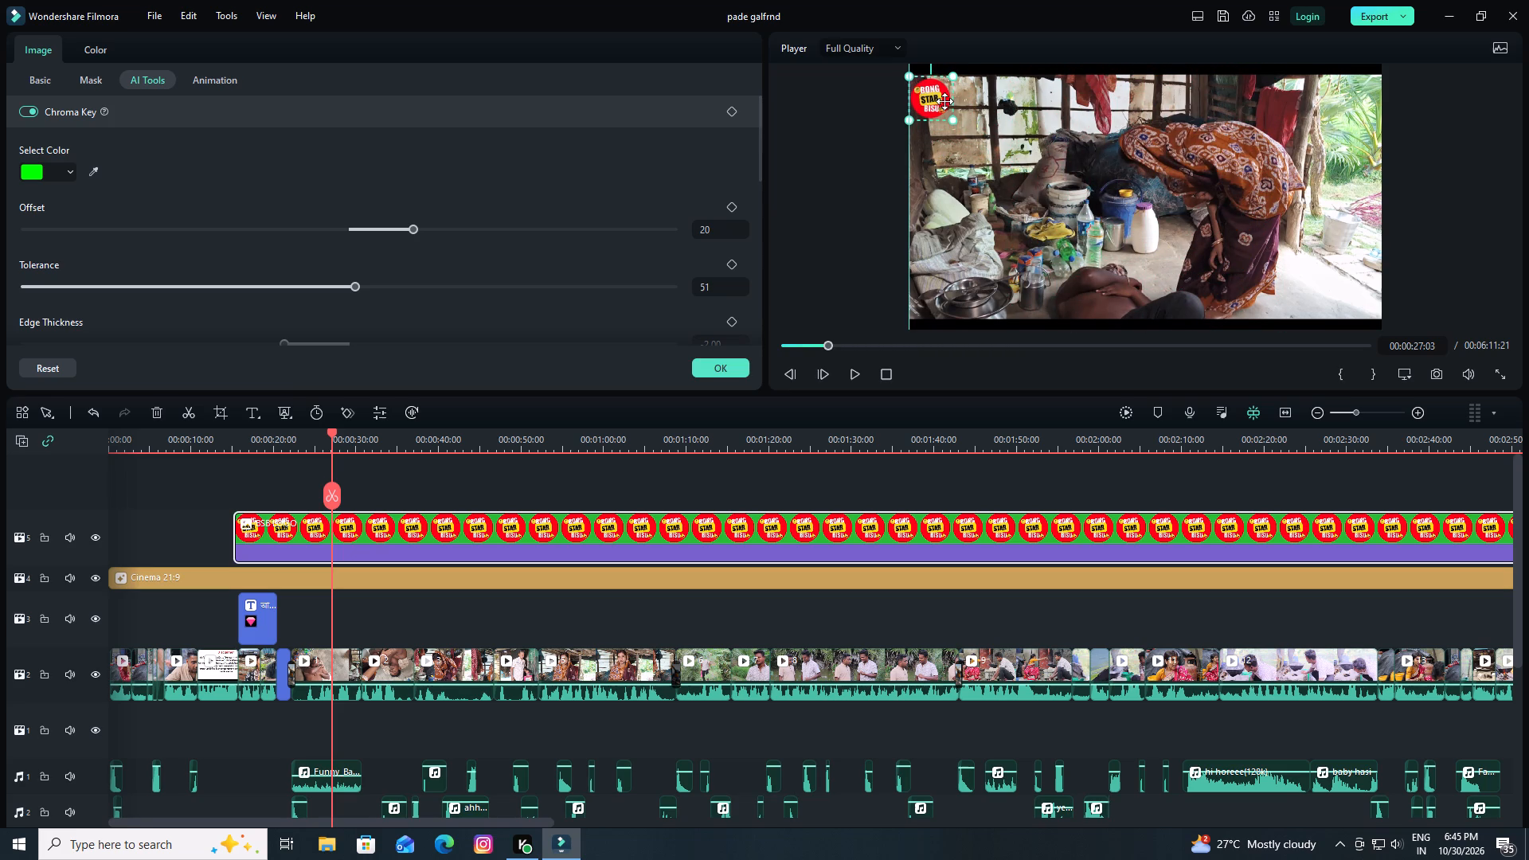
pyautogui.moveTo(944, 101); pyautogui.dragTo(944, 100)
pyautogui.press('Right')
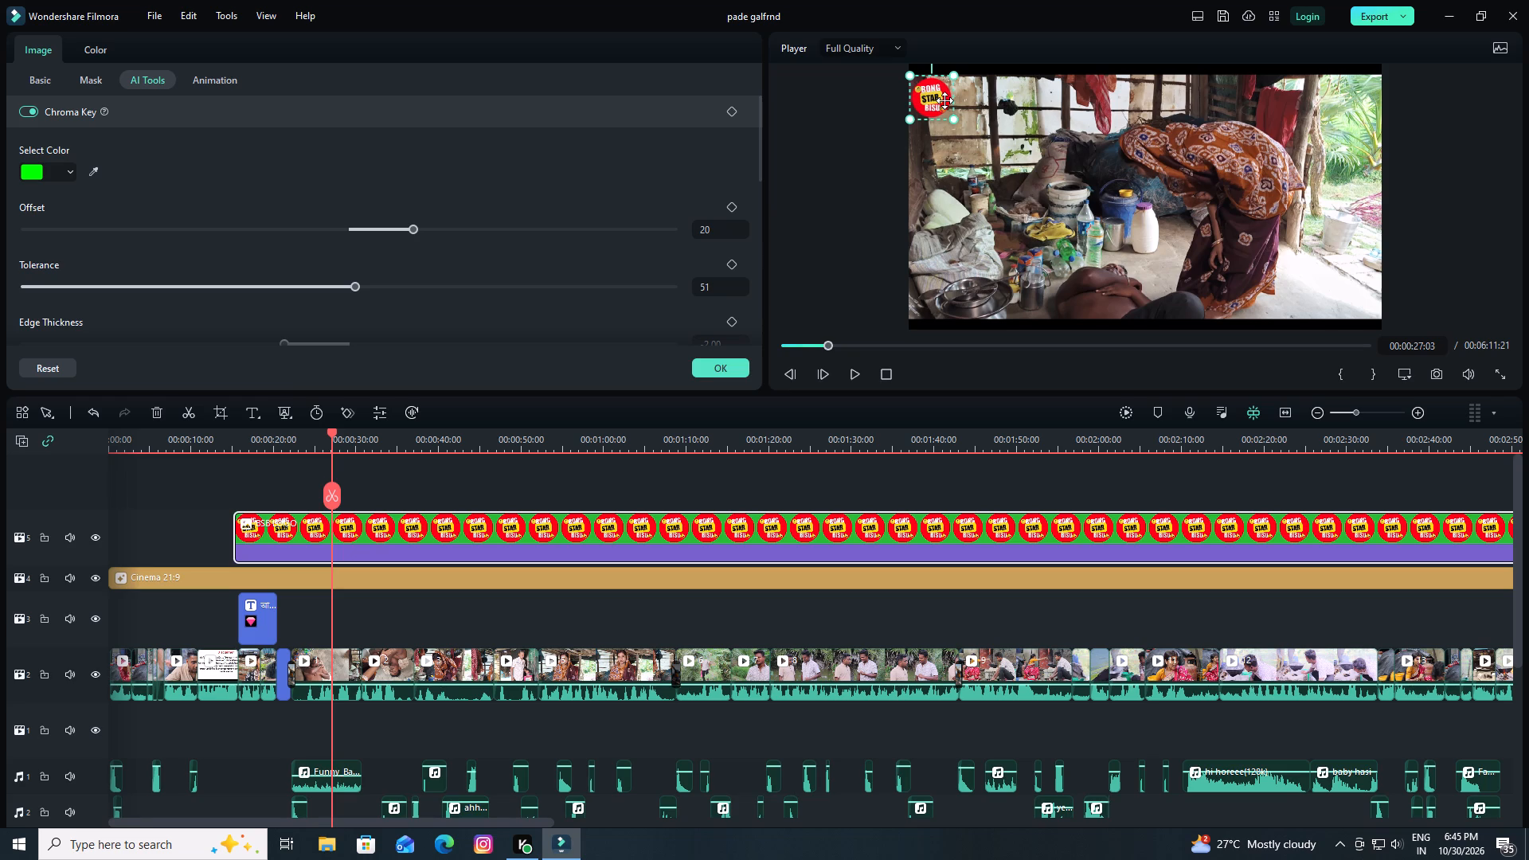
pyautogui.moveTo(954, 119); pyautogui.dragTo(947, 103)
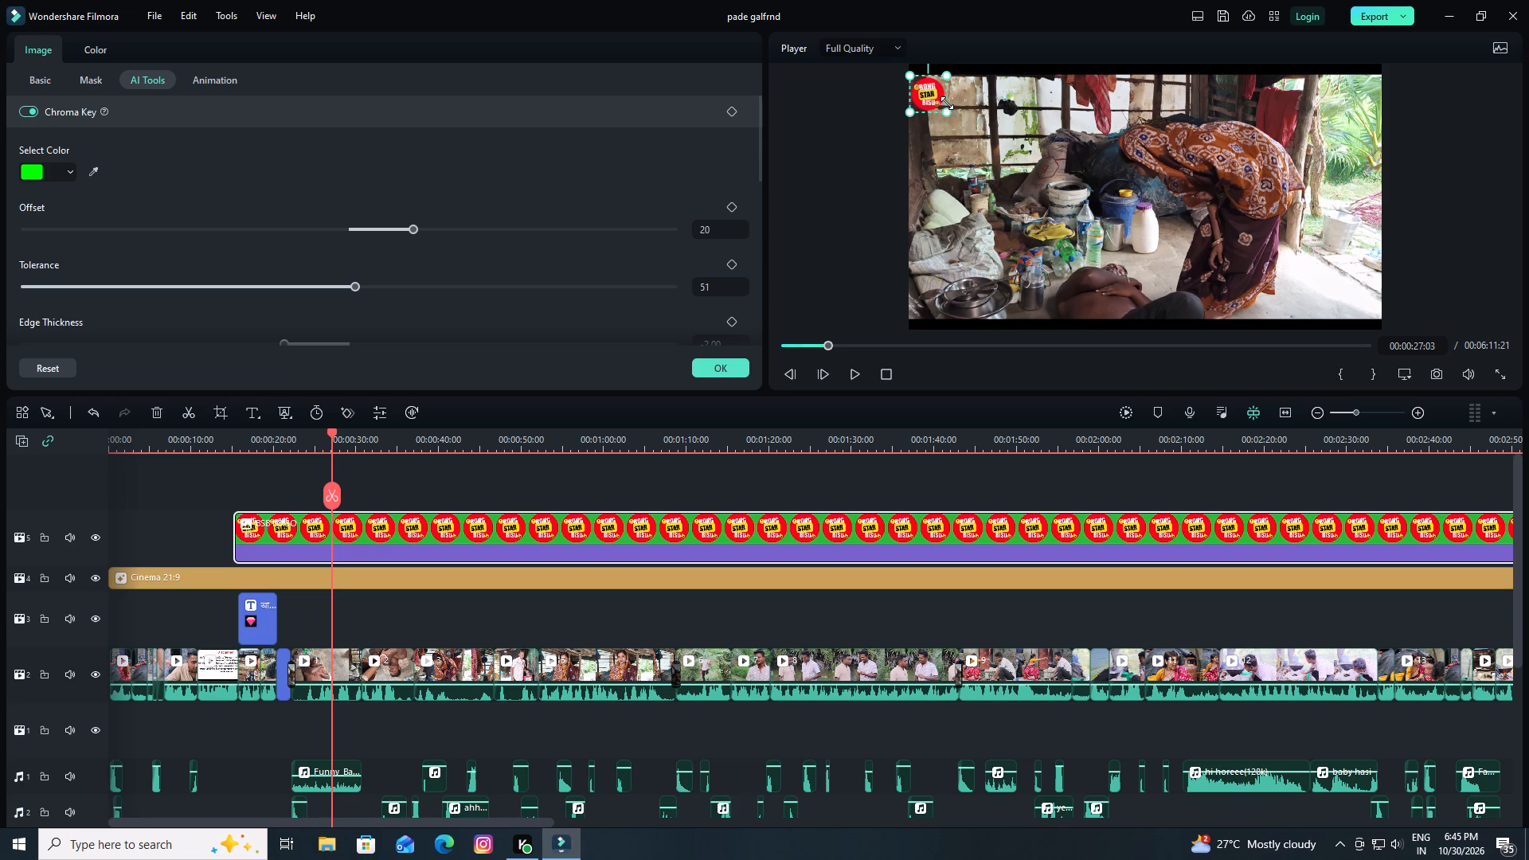
pyautogui.moveTo(947, 103); pyautogui.dragTo(945, 98)
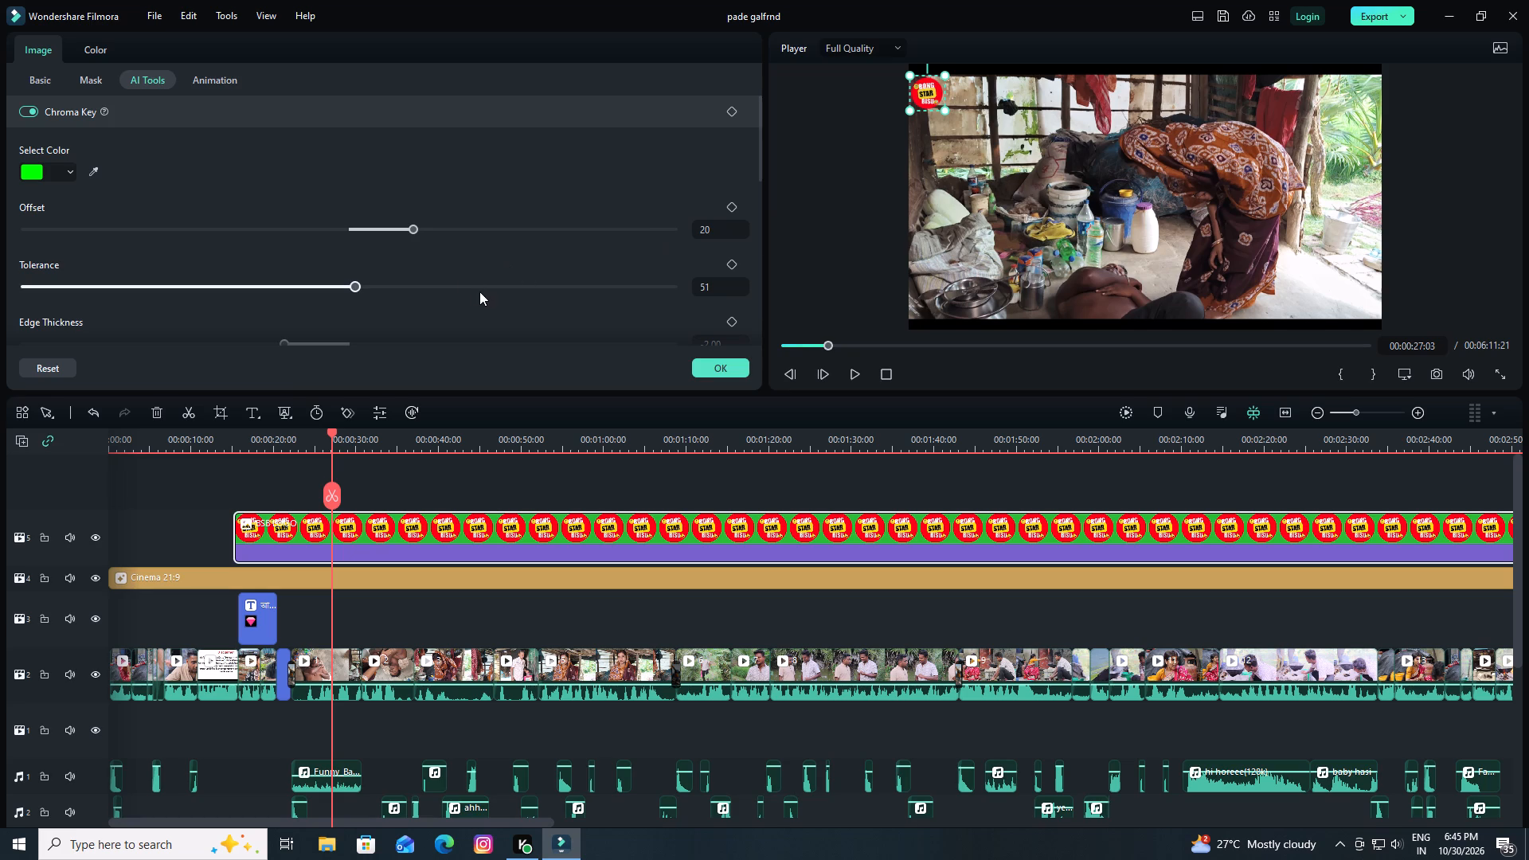
# Lower the BSB LOGO clip's opacity to 87.58% with Normal blend mode and apply the image settings.
pyautogui.scroll(-1, 479, 289)
pyautogui.scroll(-1, 377, 238)
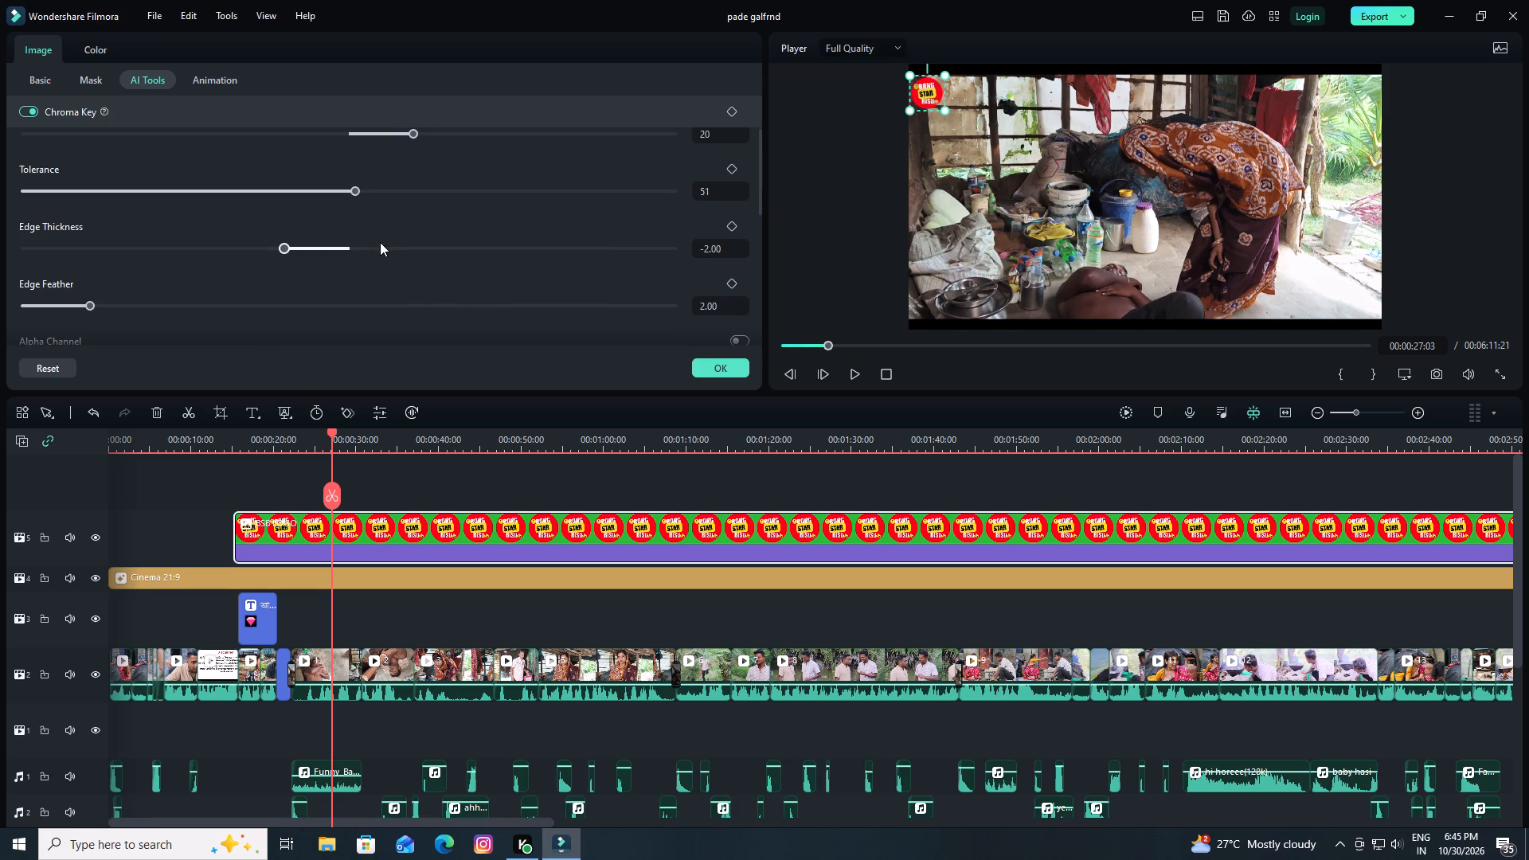
pyautogui.scroll(-2, 324, 206)
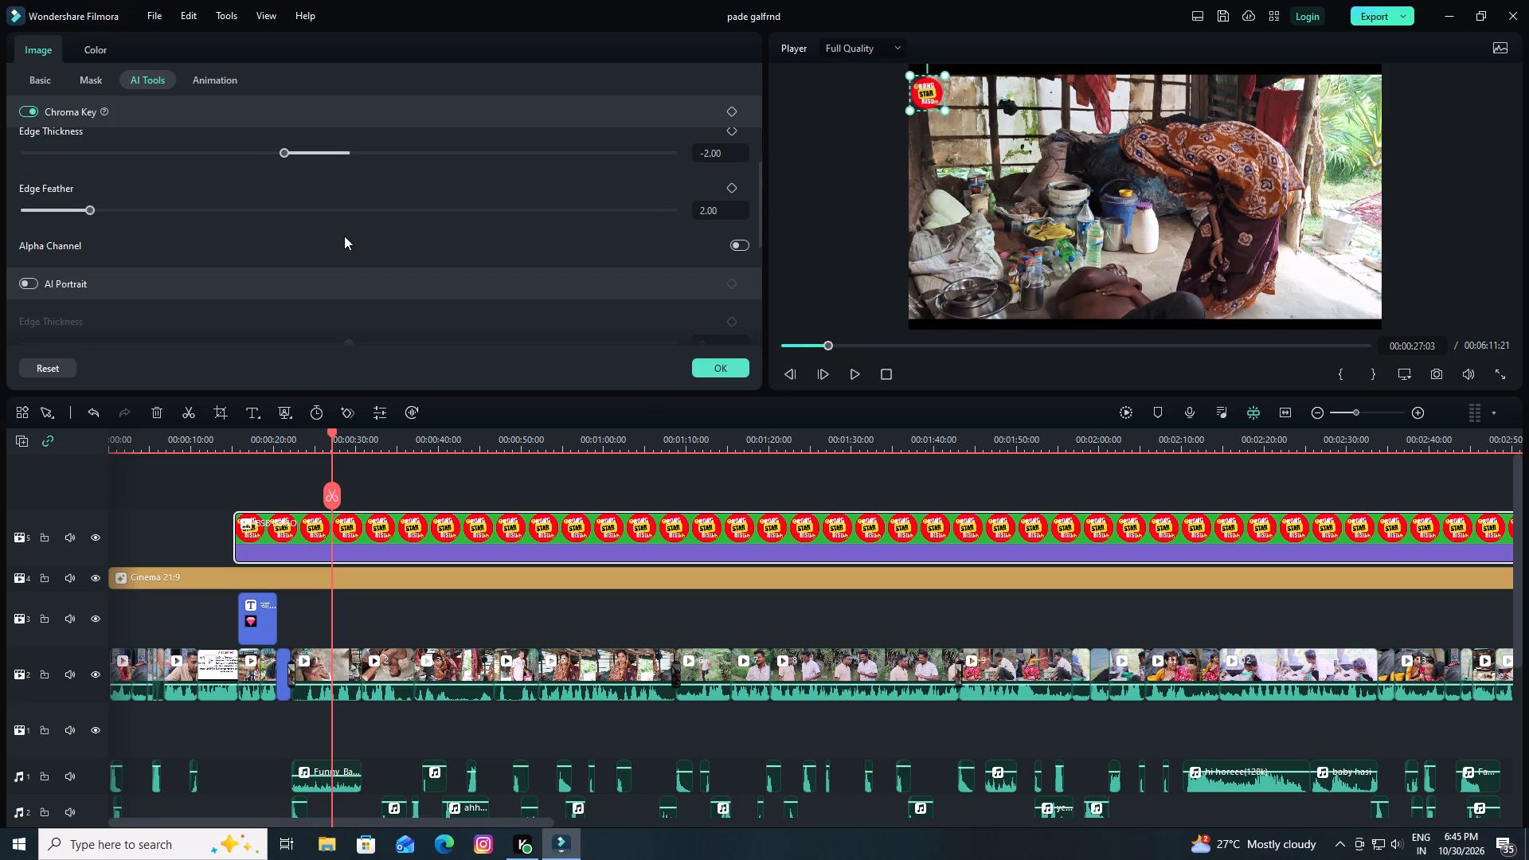
pyautogui.scroll(6, 343, 244)
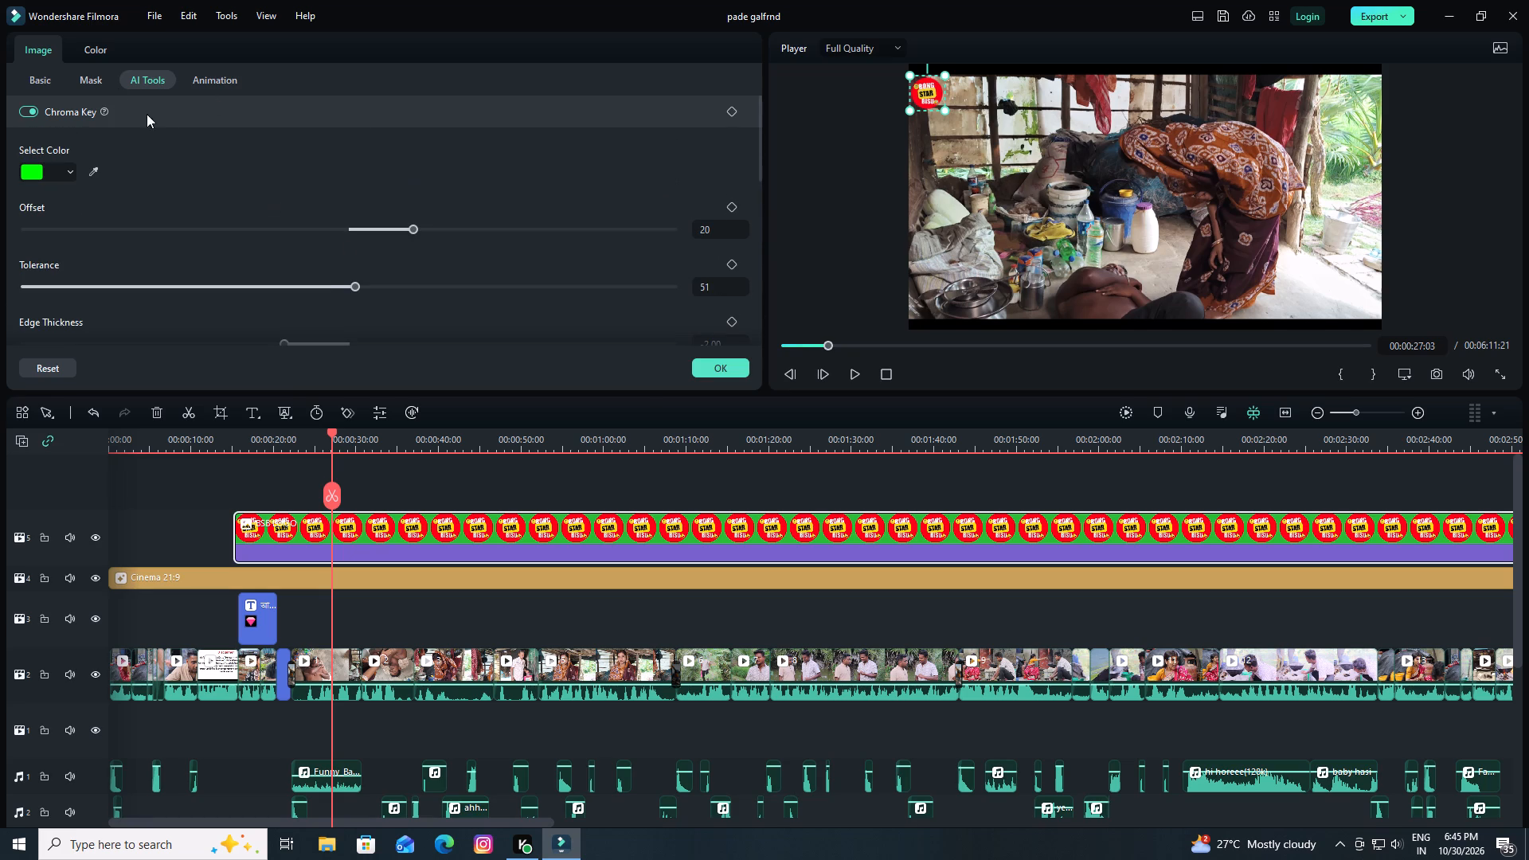
pyautogui.click(32, 72)
pyautogui.scroll(-1, 589, 279)
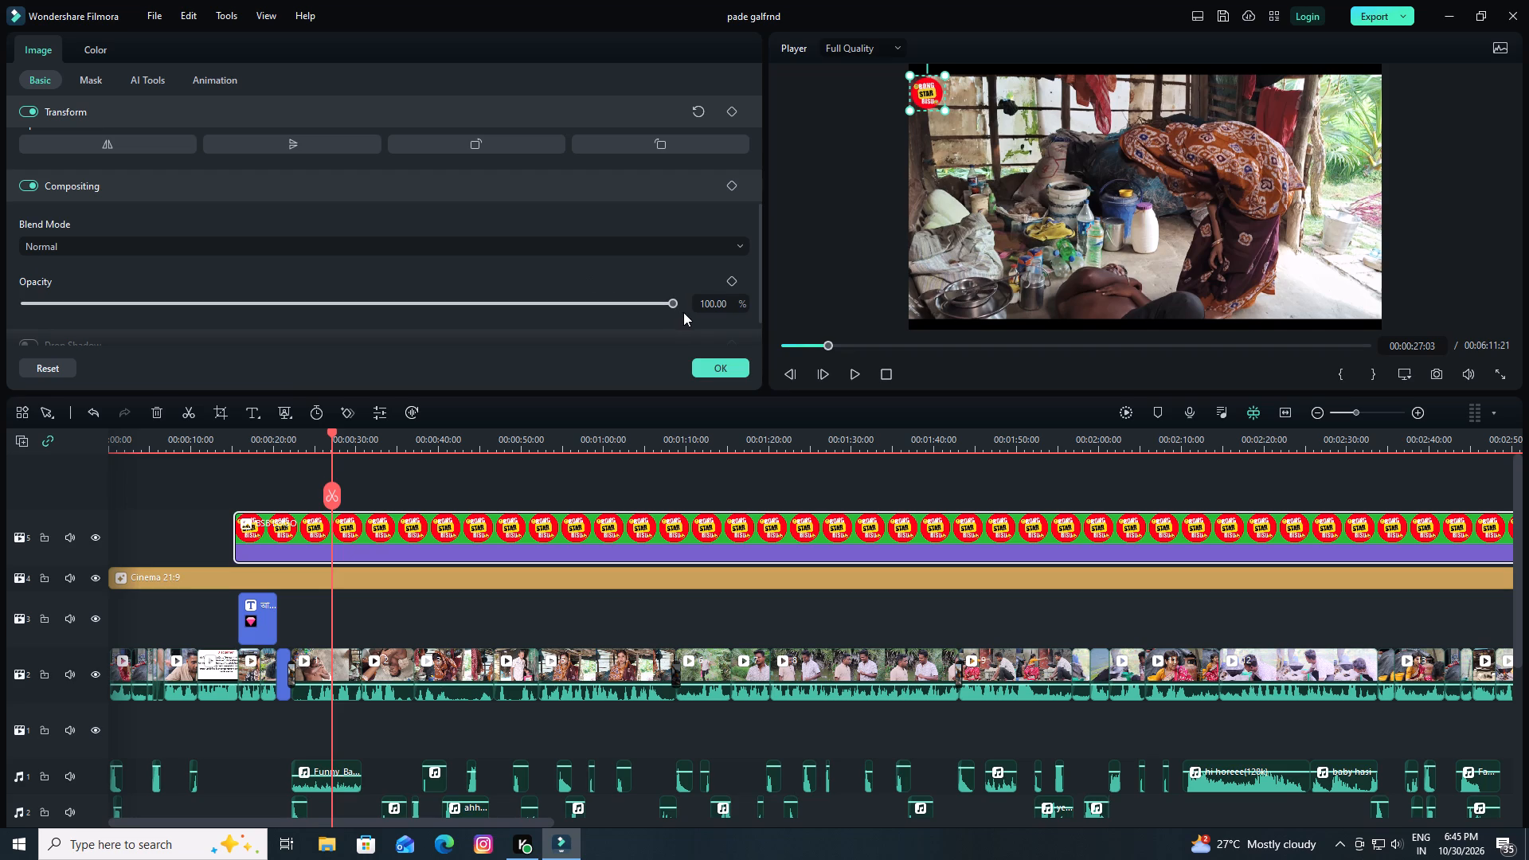
pyautogui.moveTo(674, 305); pyautogui.dragTo(620, 308)
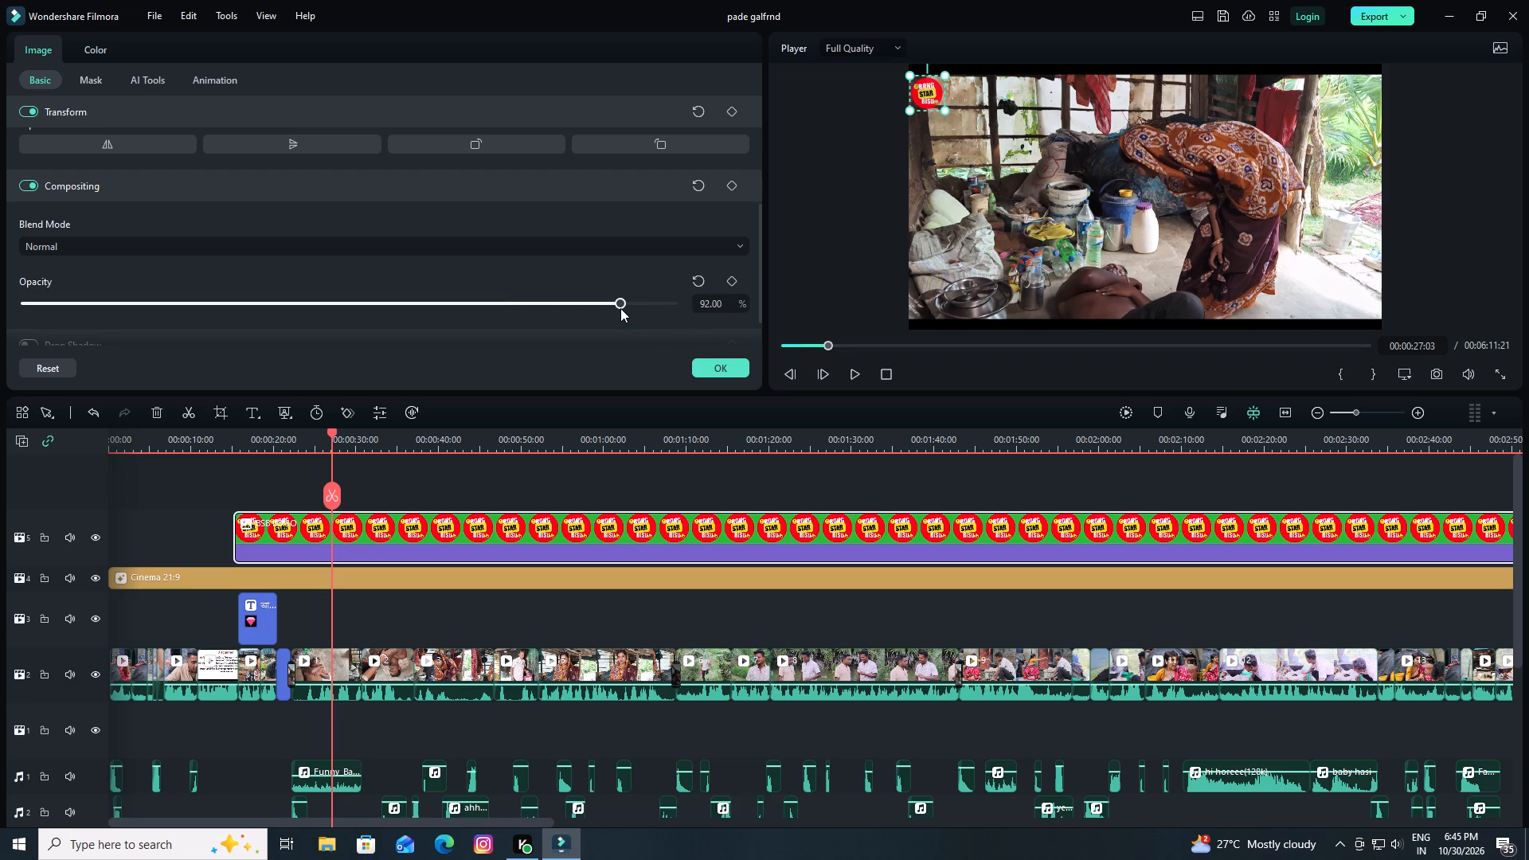
pyautogui.moveTo(620, 308); pyautogui.dragTo(592, 308)
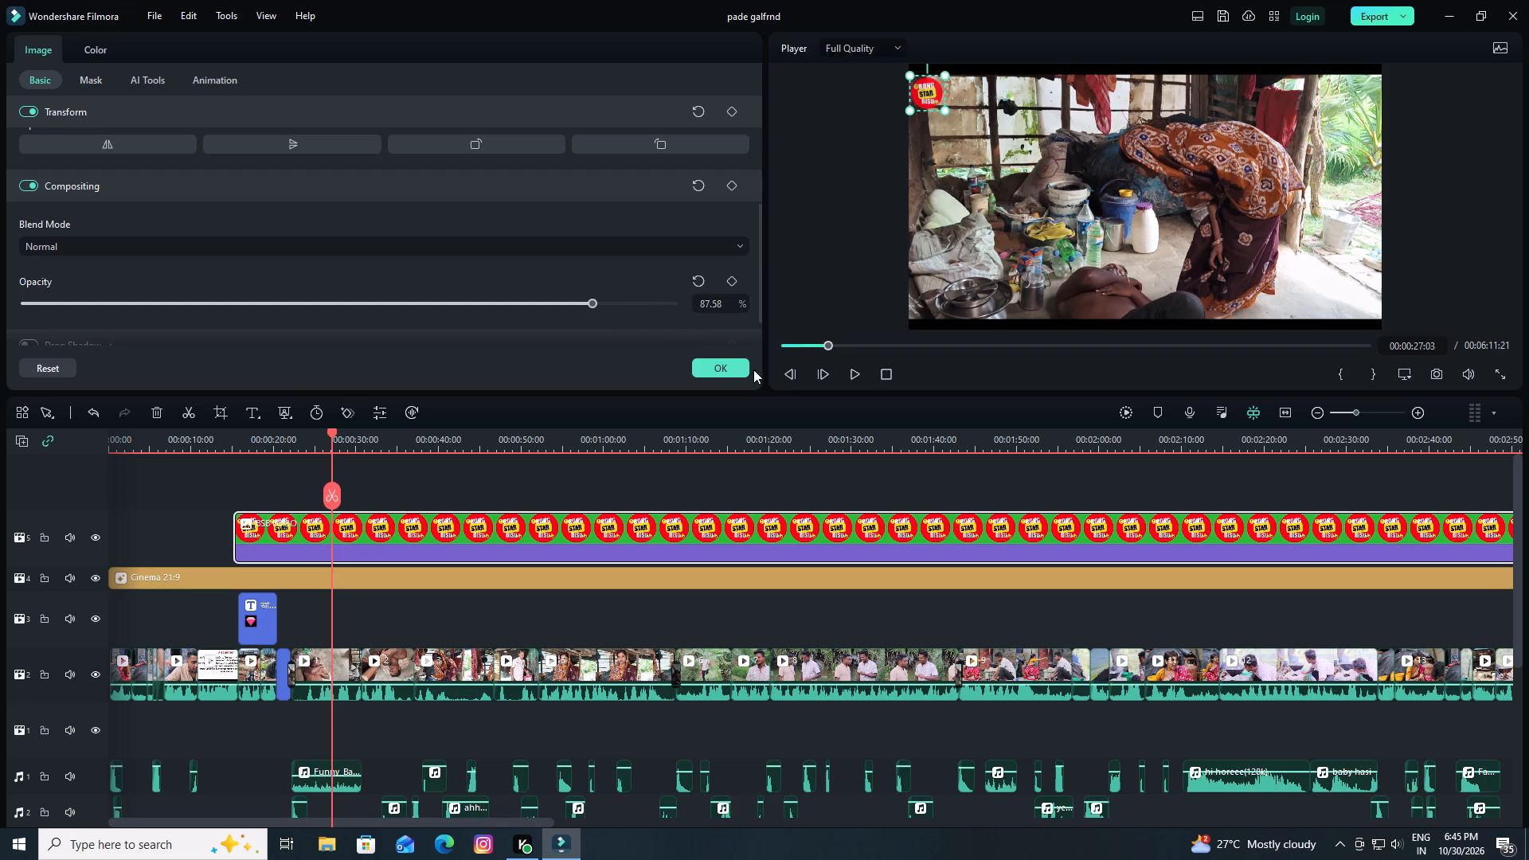
pyautogui.click(716, 367)
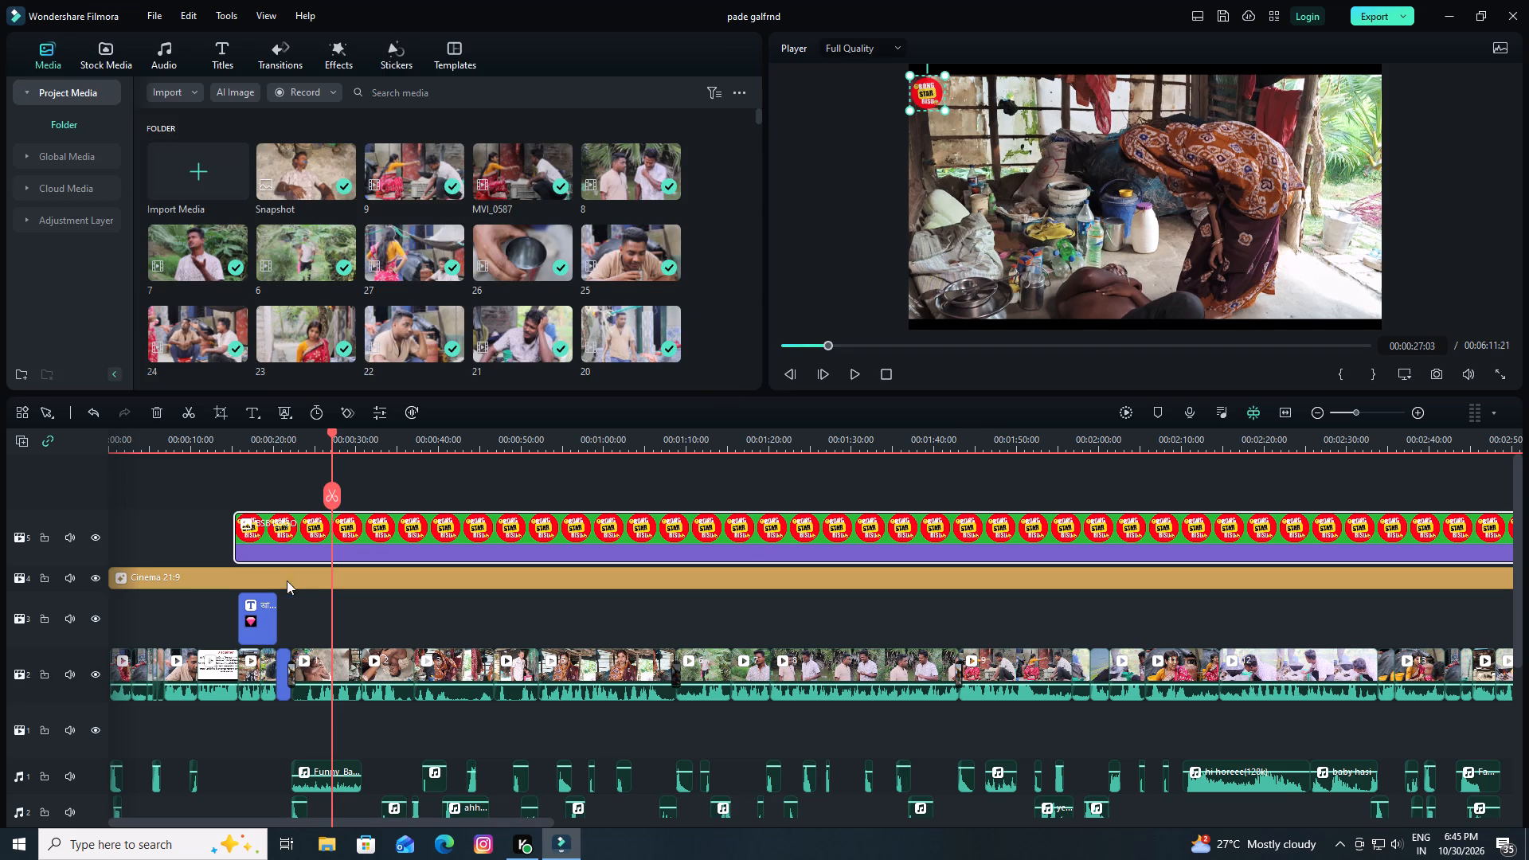
# Trim the BSB LOGO clip's start to 00:00:15:18, just after the Disclaimer card, and scrub across that point to check it.
pyautogui.moveTo(332, 431); pyautogui.dragTo(237, 461)
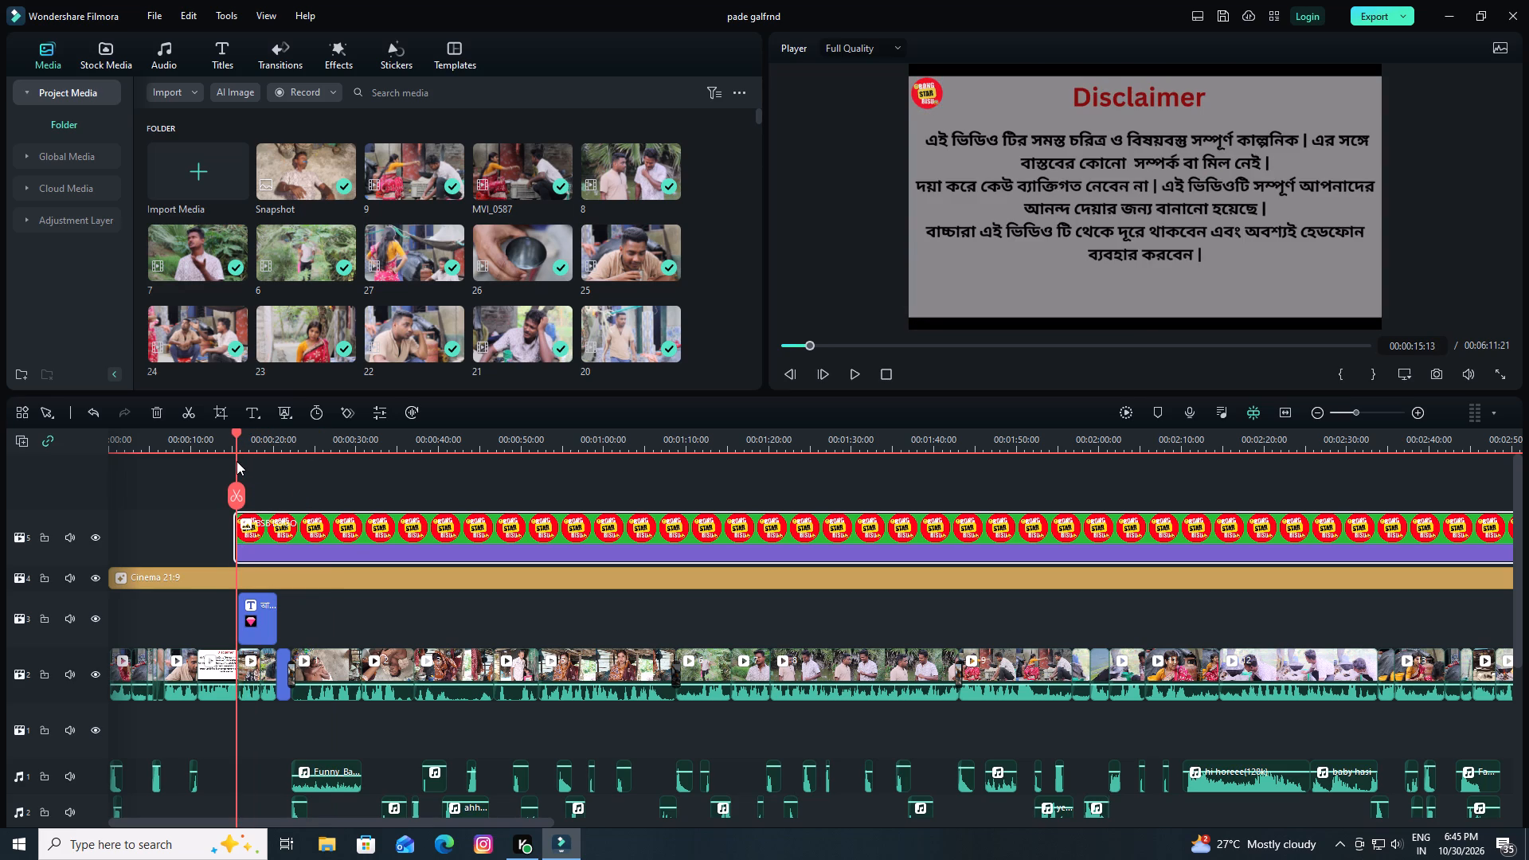
pyautogui.moveTo(237, 461); pyautogui.dragTo(237, 464)
pyautogui.click(235, 526)
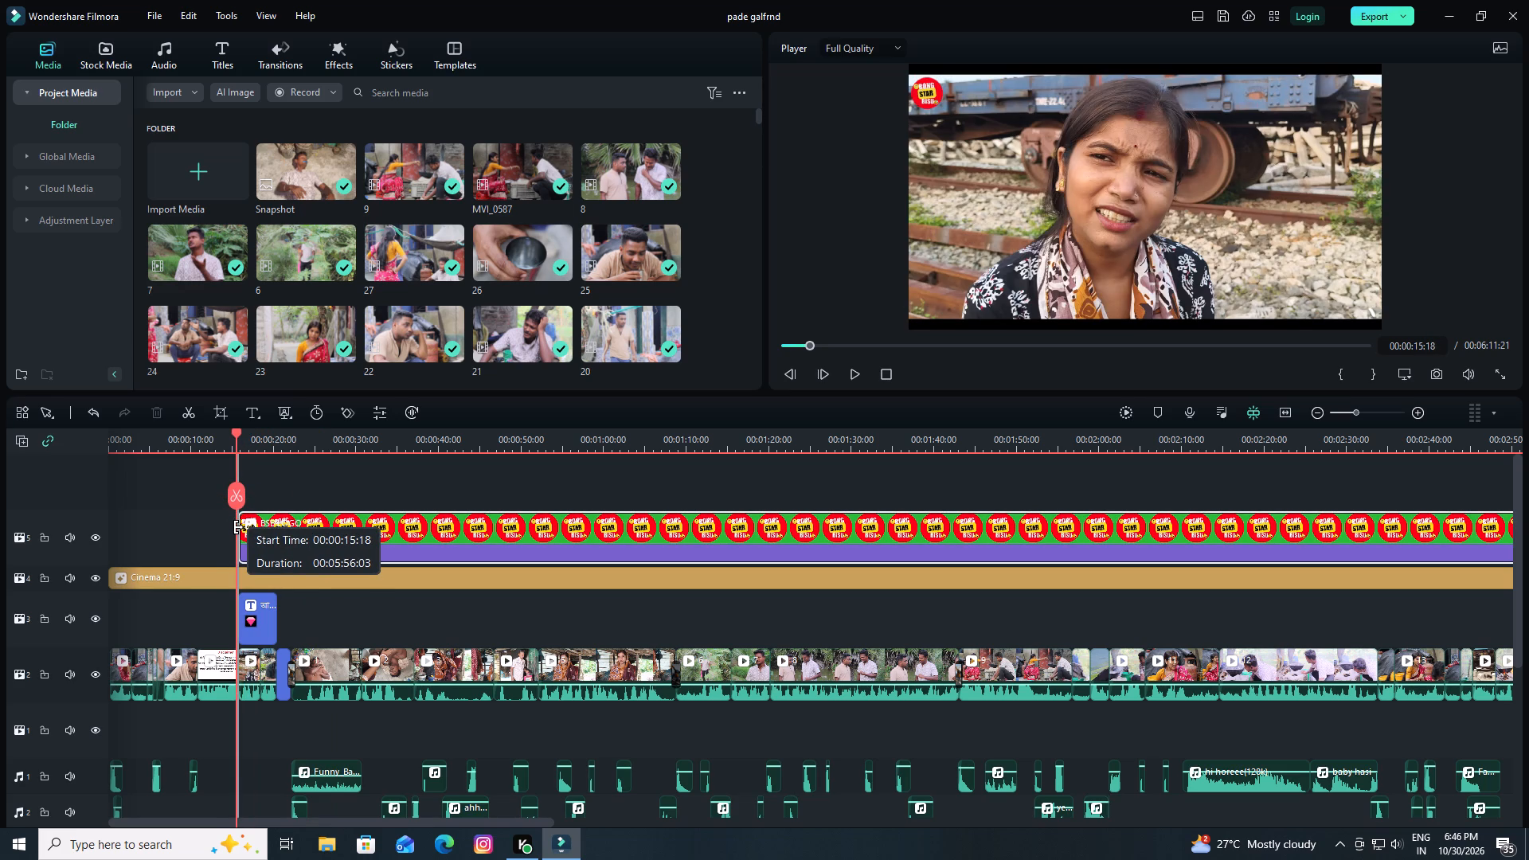
pyautogui.moveTo(233, 434); pyautogui.dragTo(233, 436)
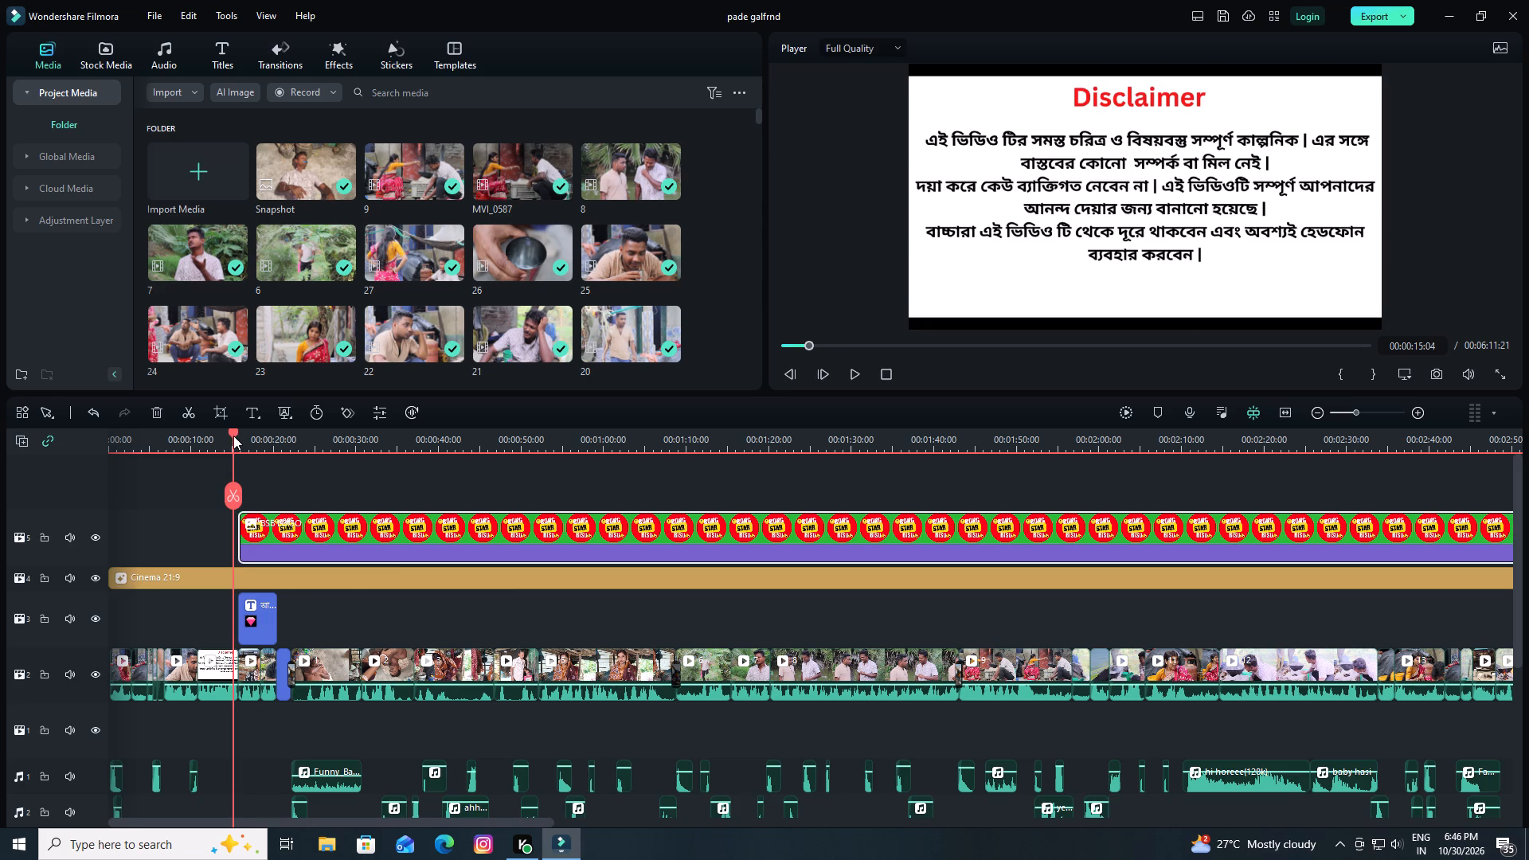
pyautogui.moveTo(233, 436); pyautogui.dragTo(238, 439)
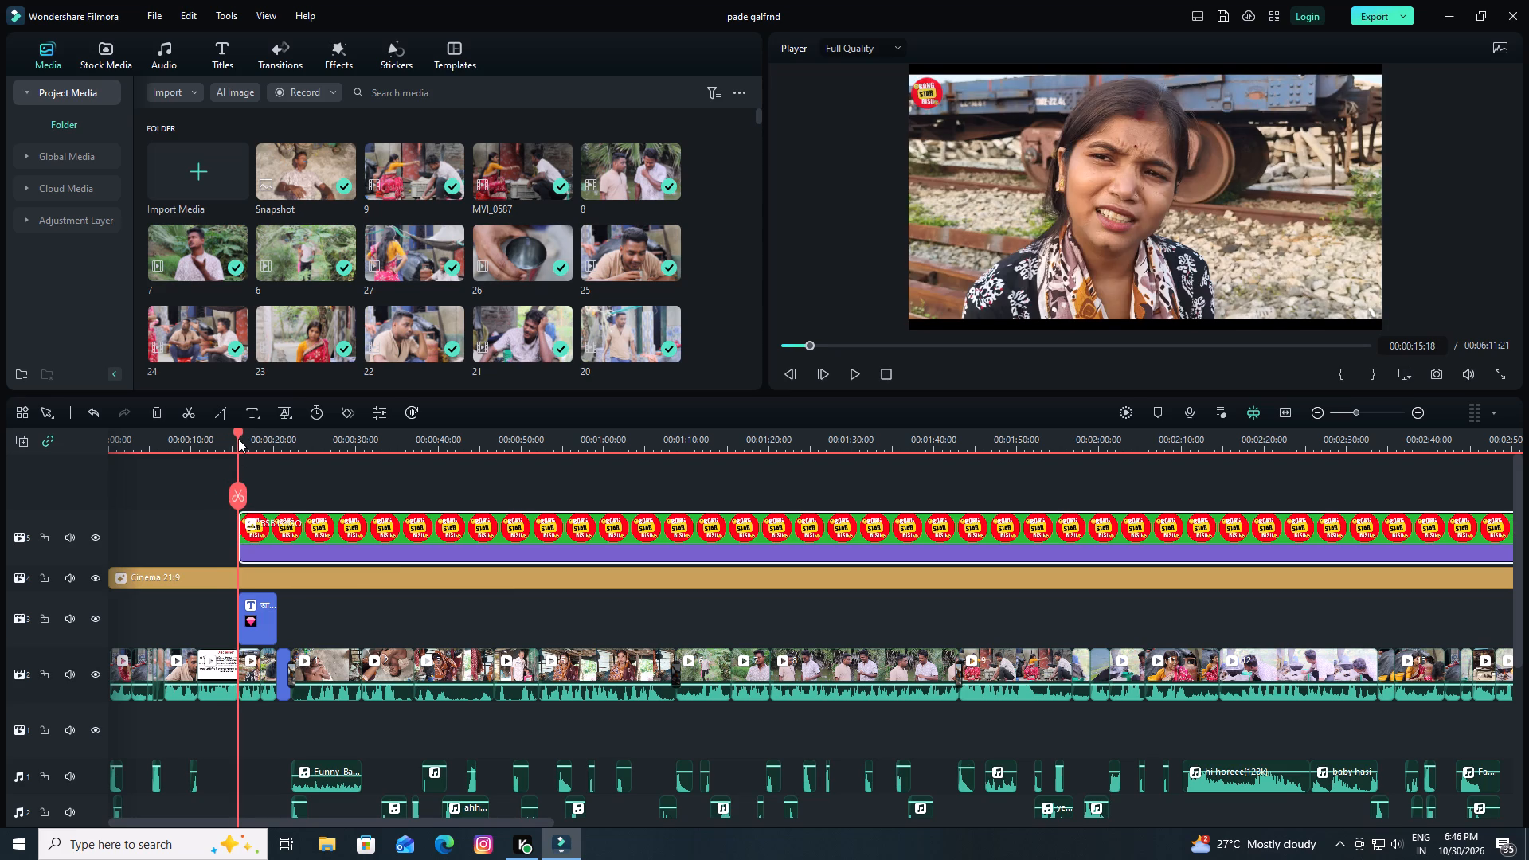
pyautogui.moveTo(238, 439); pyautogui.dragTo(243, 444)
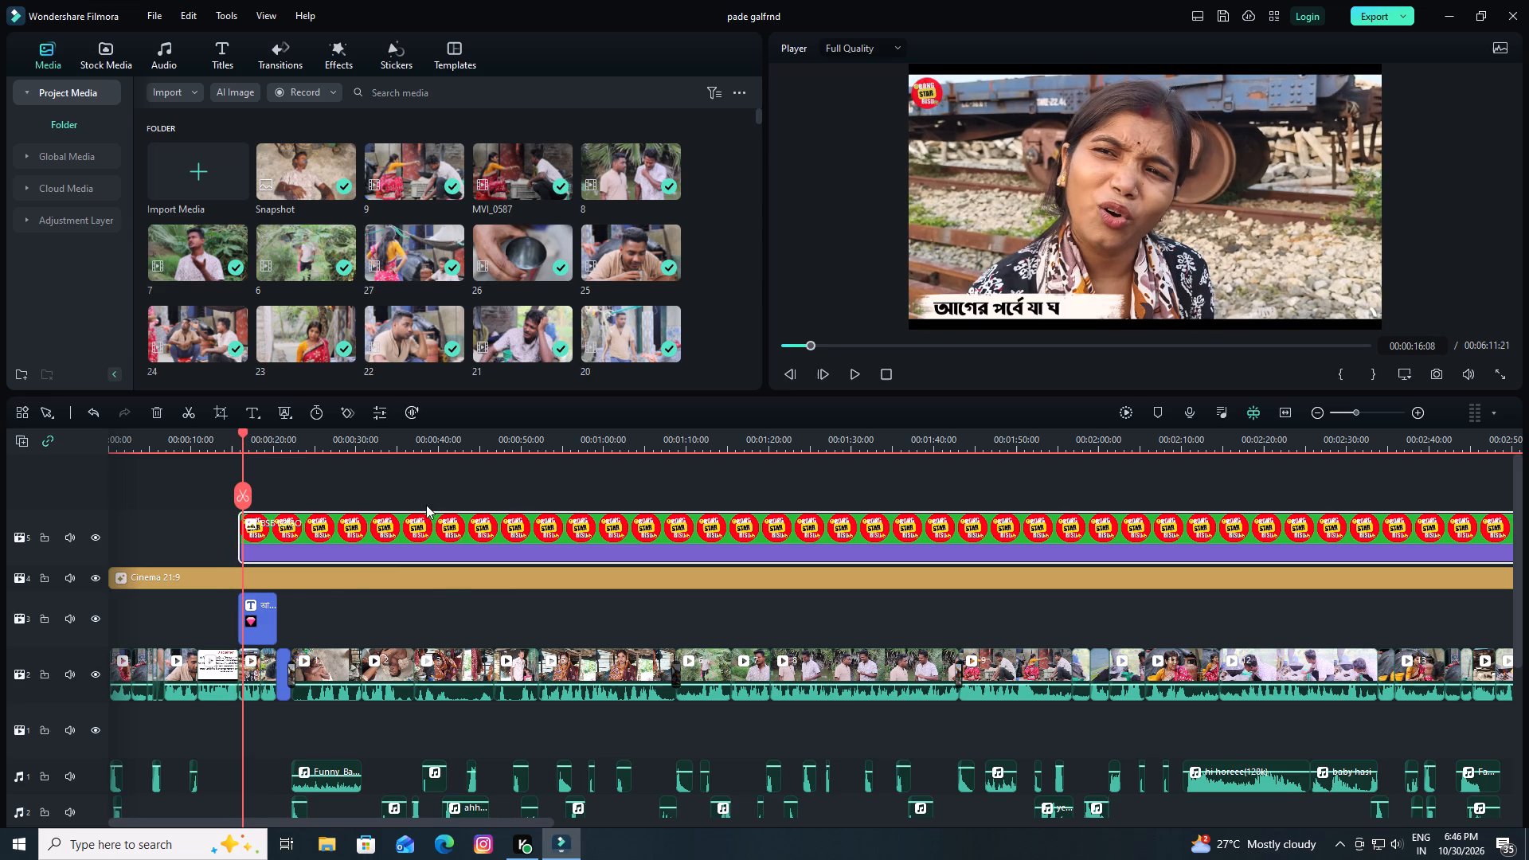
# Play the video from the opening title at about 00:00:16 to 00:00:45 to check the logo, with the whole timeline in view.
pyautogui.press('space')
pyautogui.moveTo(686, 443); pyautogui.dragTo(565, 442)
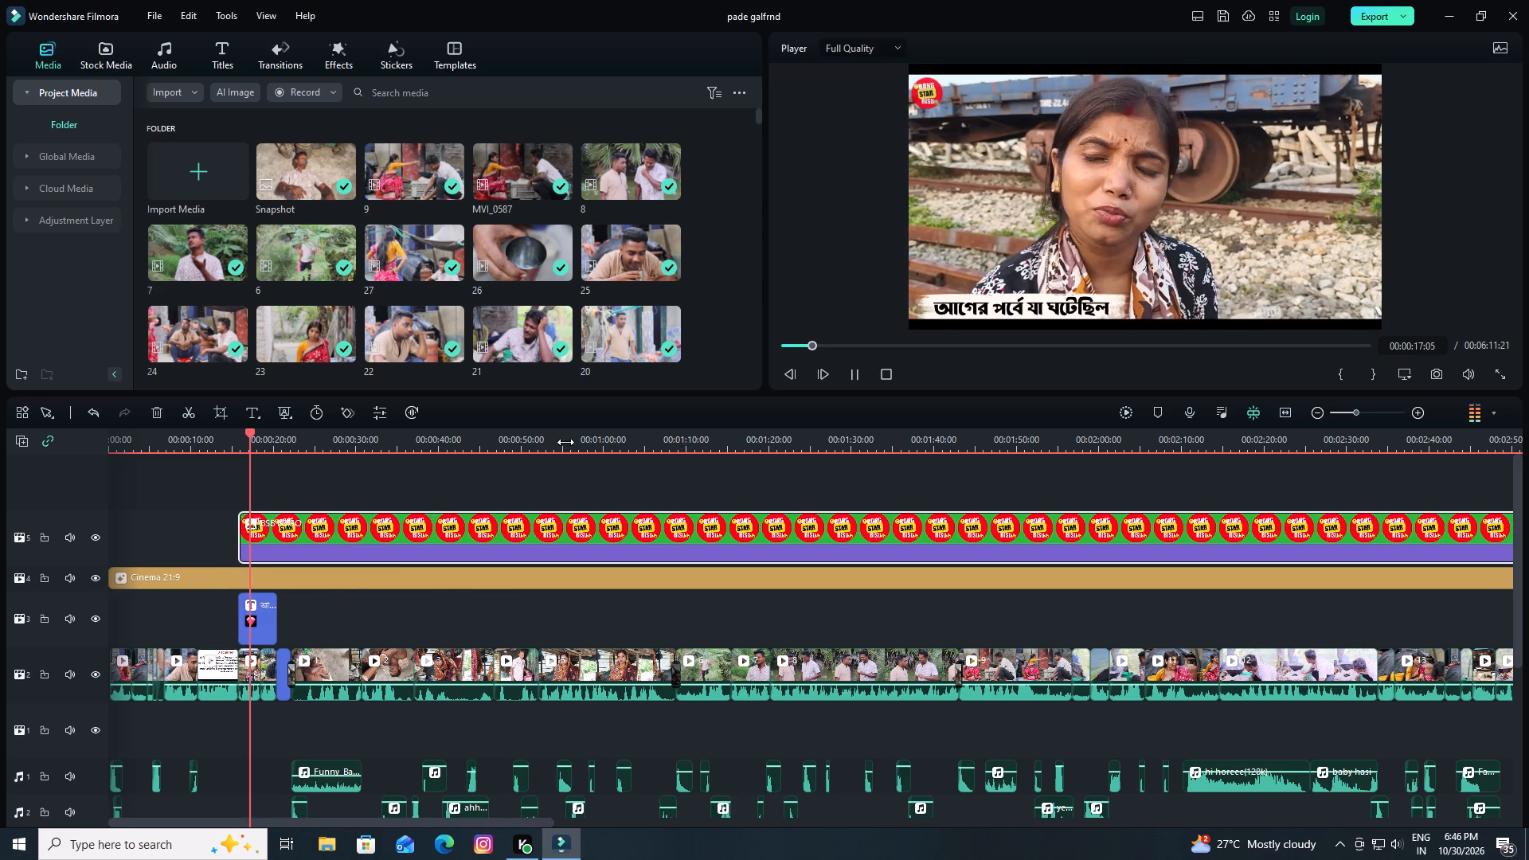
pyautogui.moveTo(565, 442); pyautogui.dragTo(519, 442)
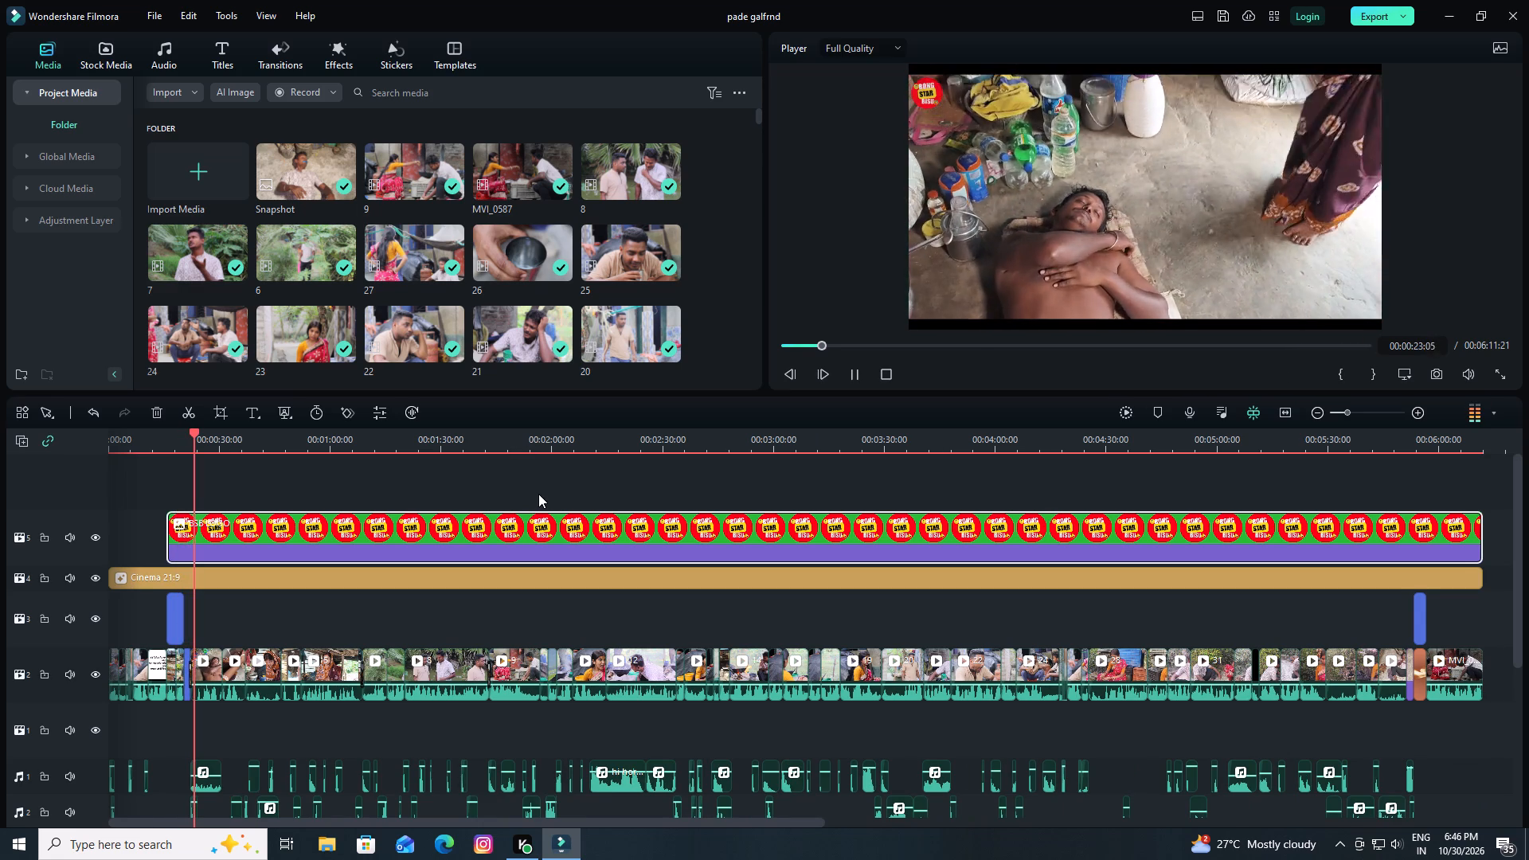
pyautogui.moveTo(793, 436); pyautogui.dragTo(624, 440)
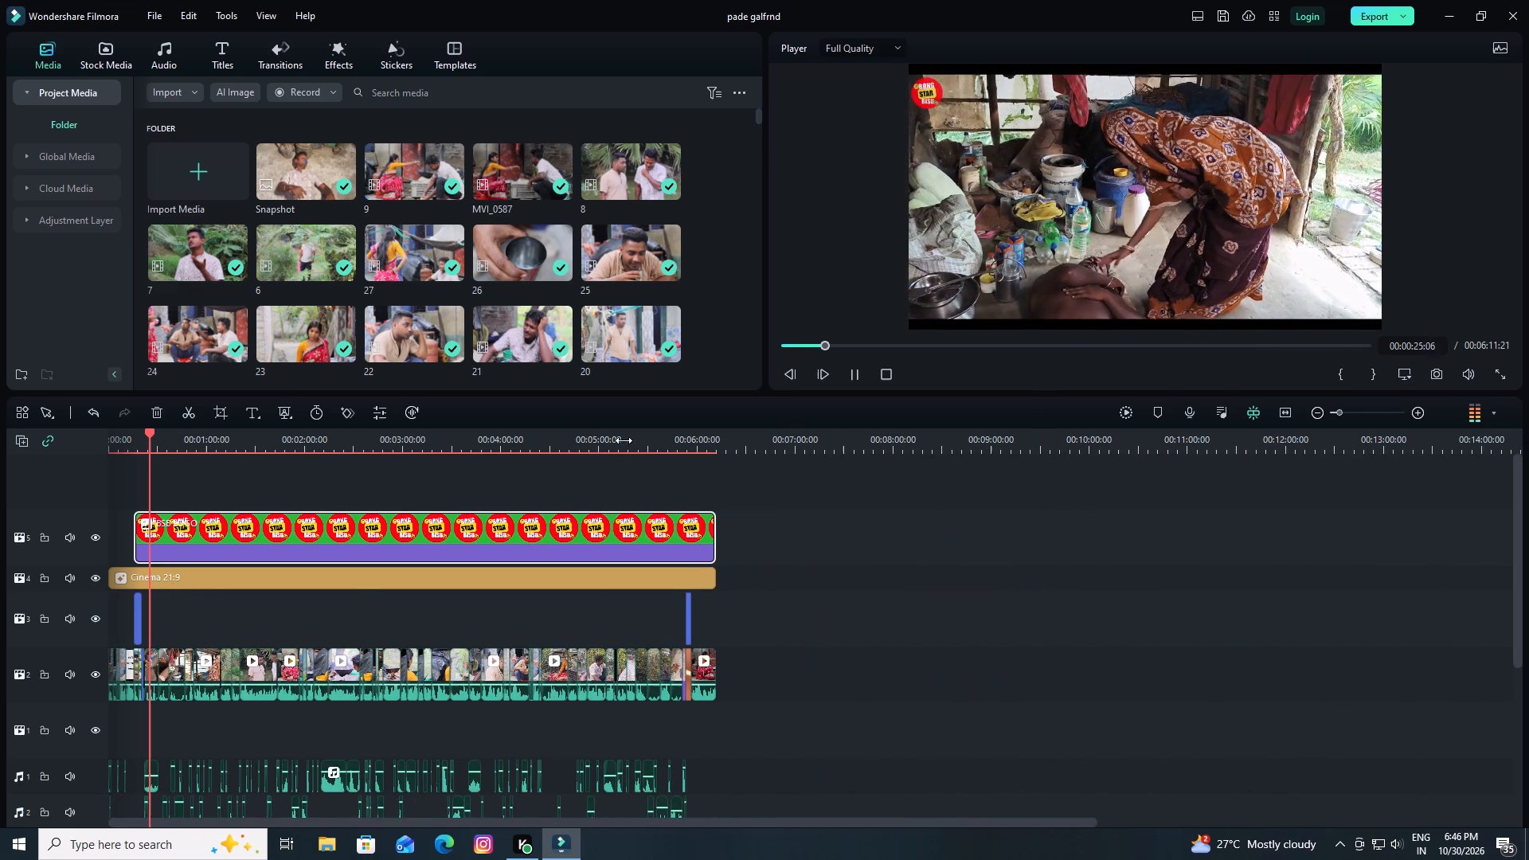
pyautogui.scroll(-2, 665, 599)
pyautogui.scroll(2, 660, 604)
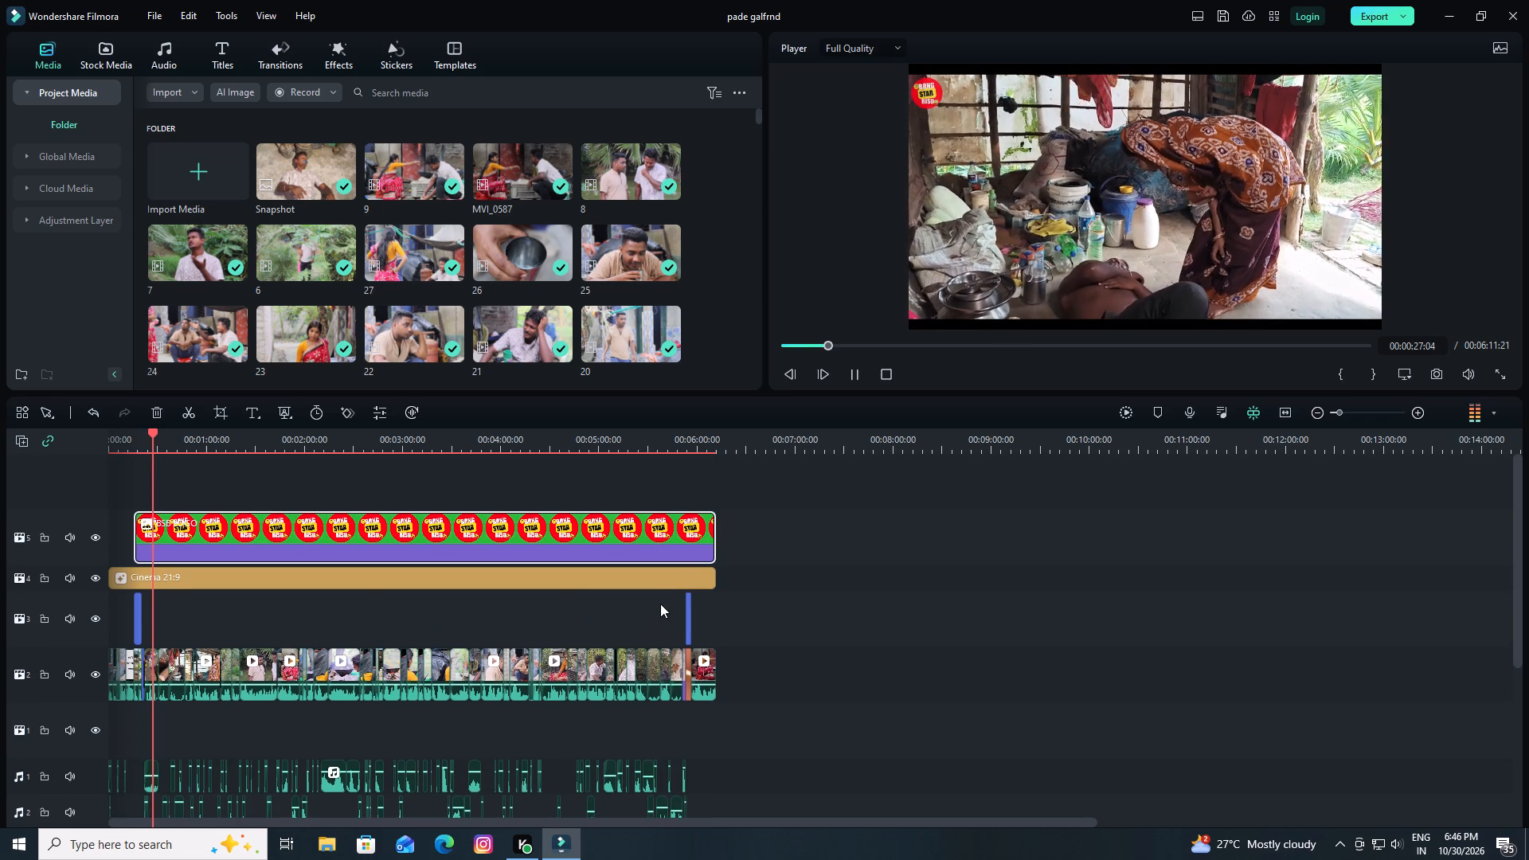
pyautogui.press('space')
pyautogui.press('space')
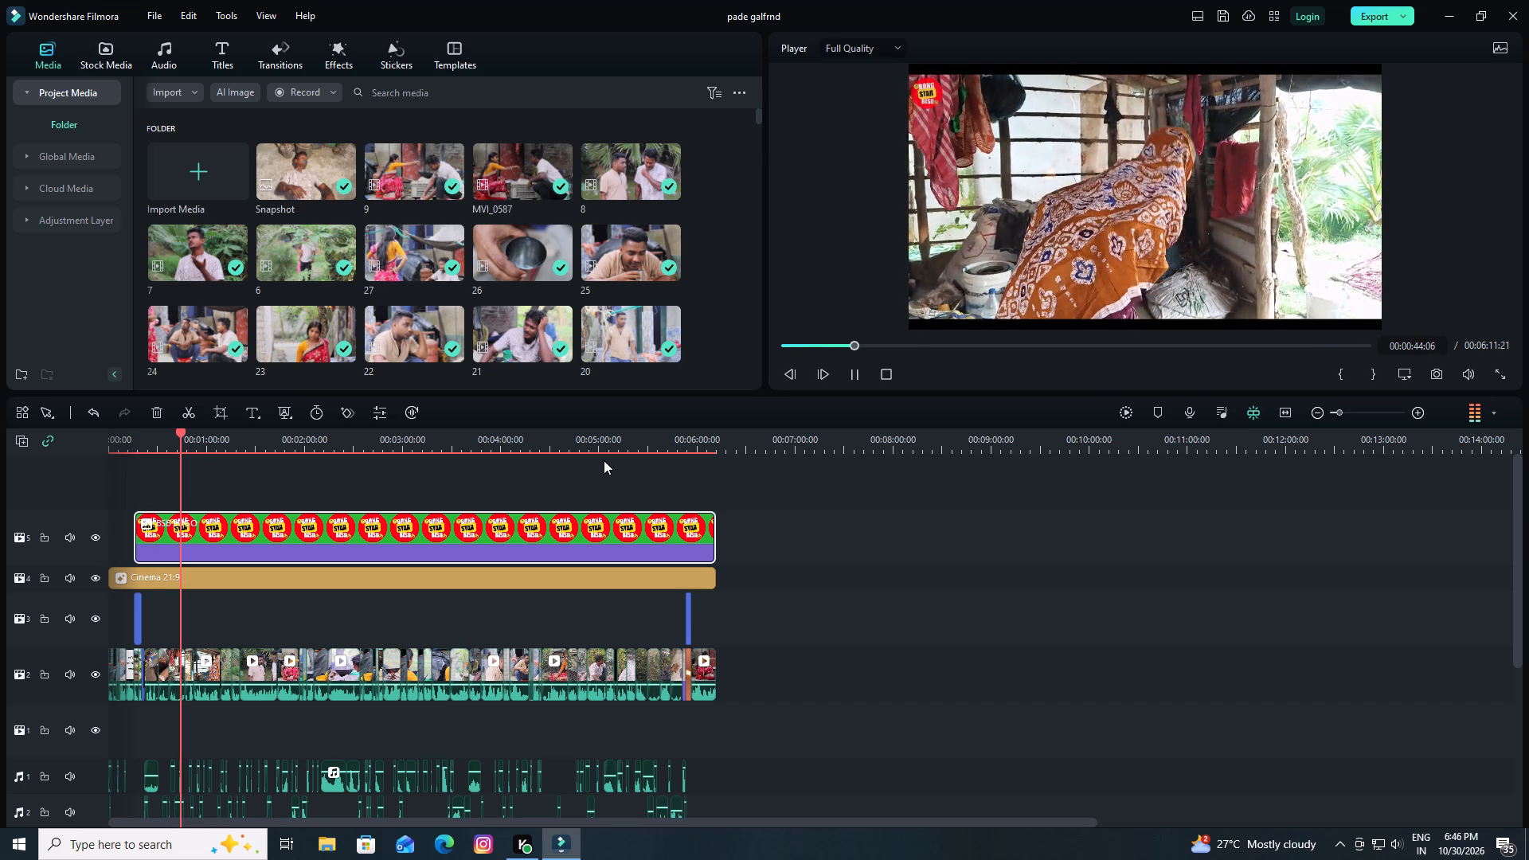
pyautogui.press('space')
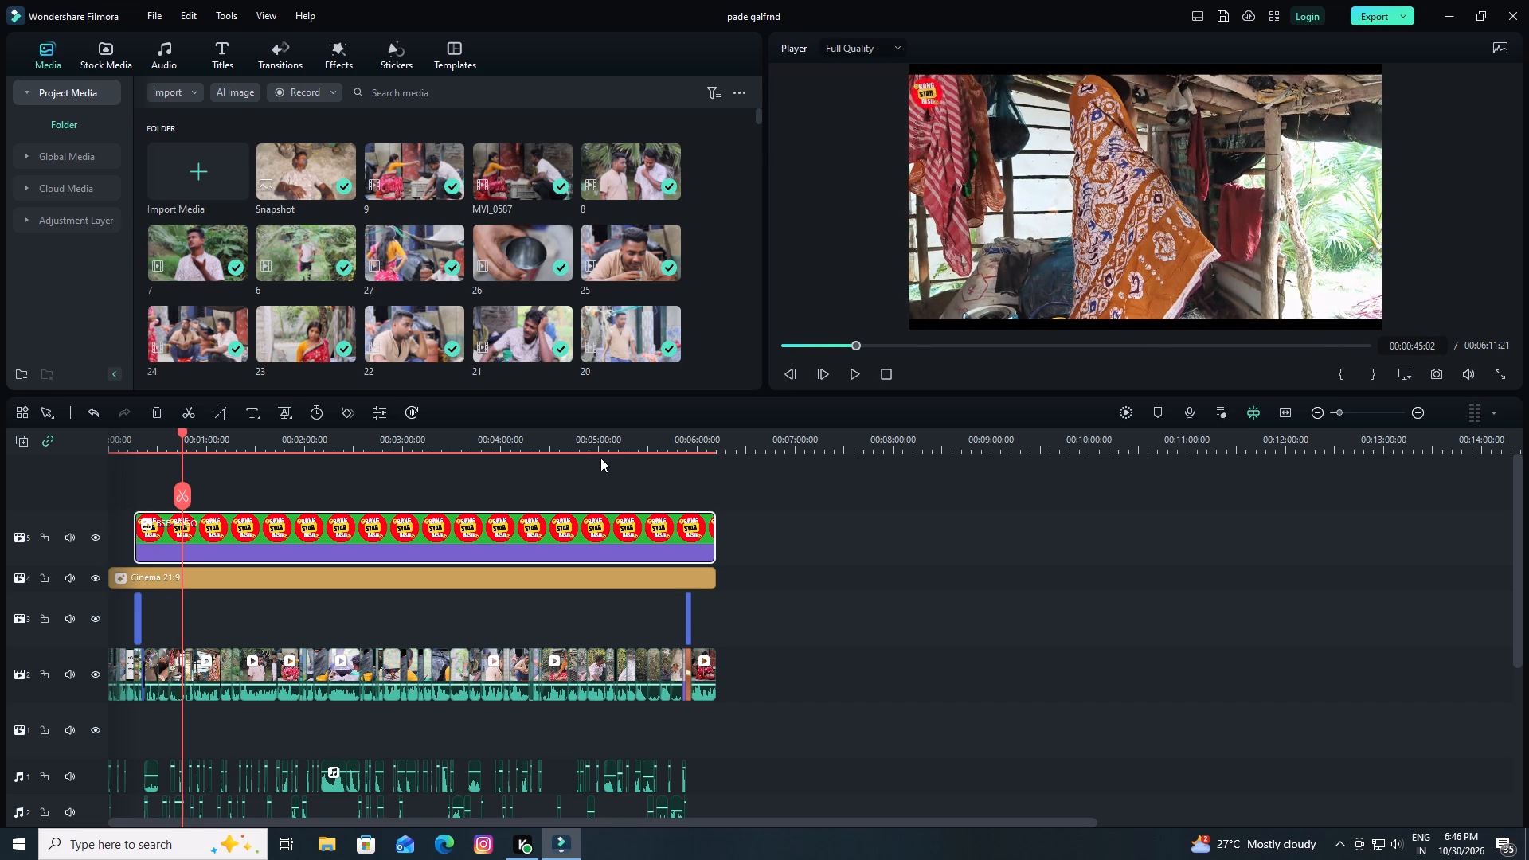
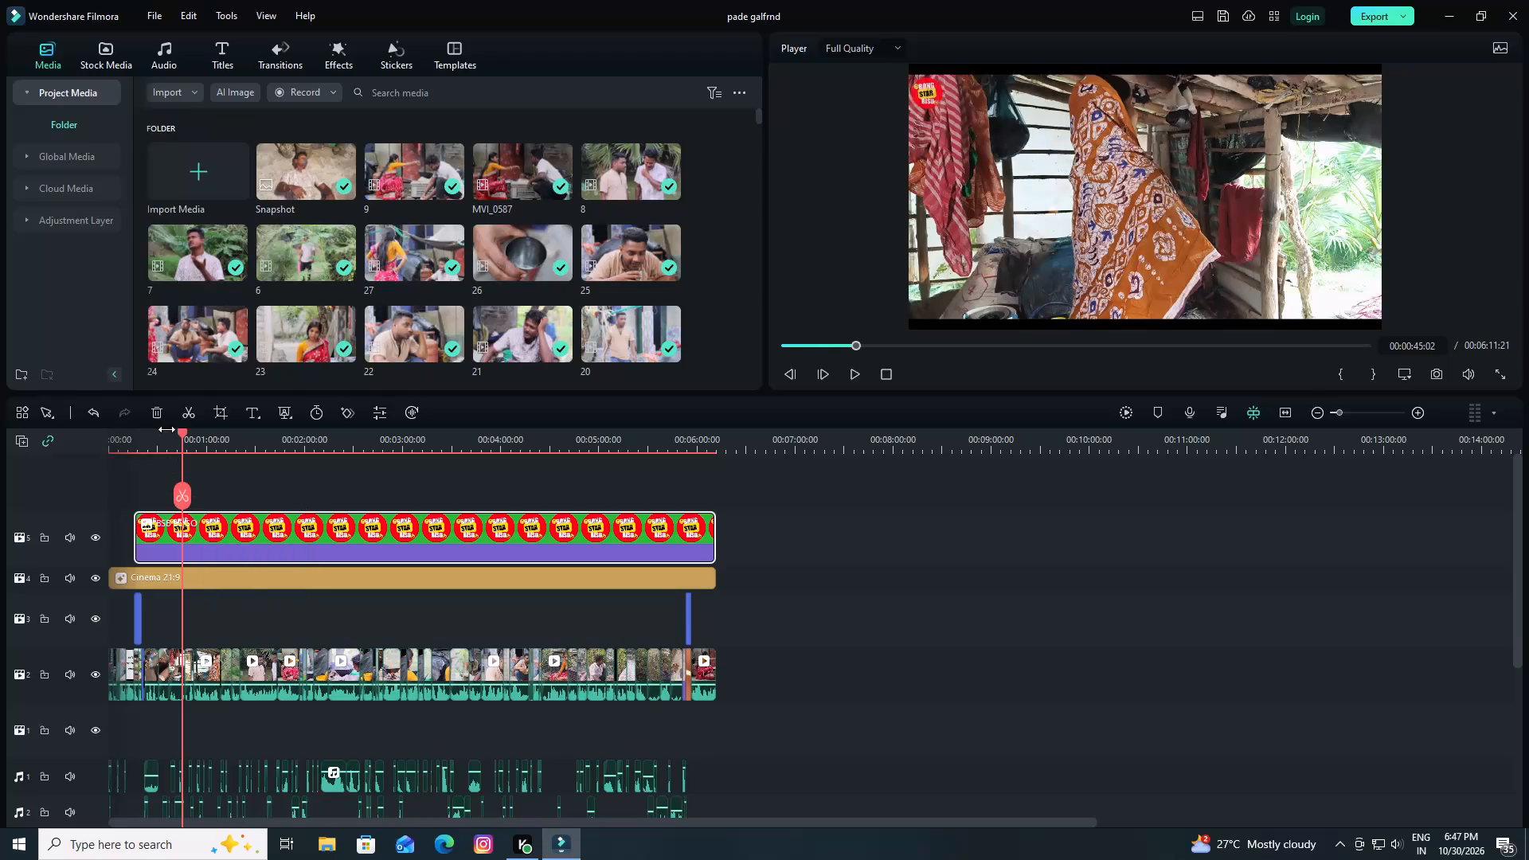
# Play the video from the very beginning at 00:00:00:00 to review the finished edit, with the lower audio tracks in view.
pyautogui.moveTo(181, 432); pyautogui.dragTo(67, 457)
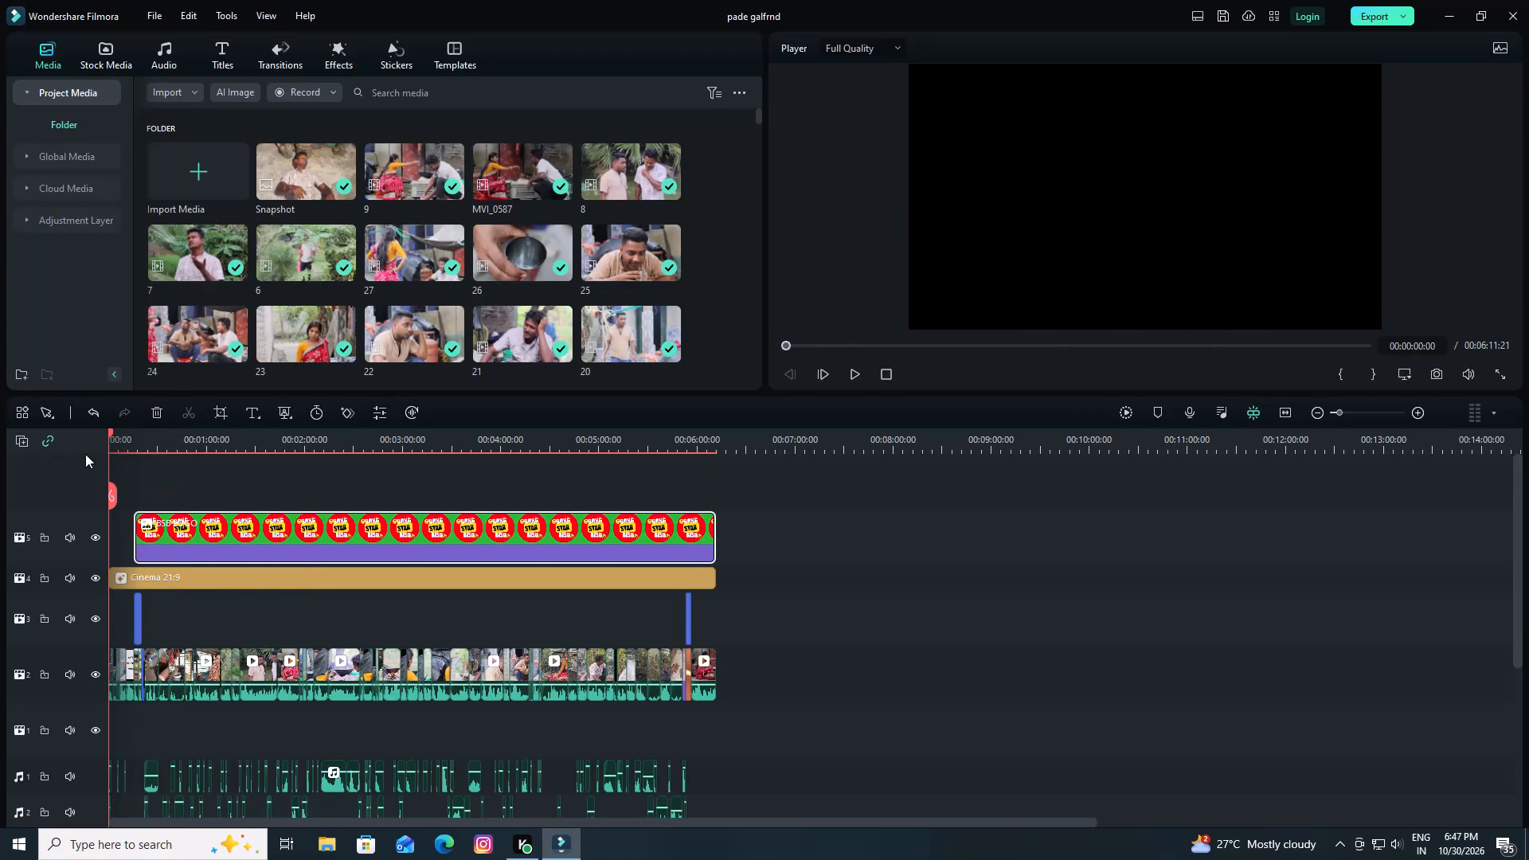
pyautogui.press('space')
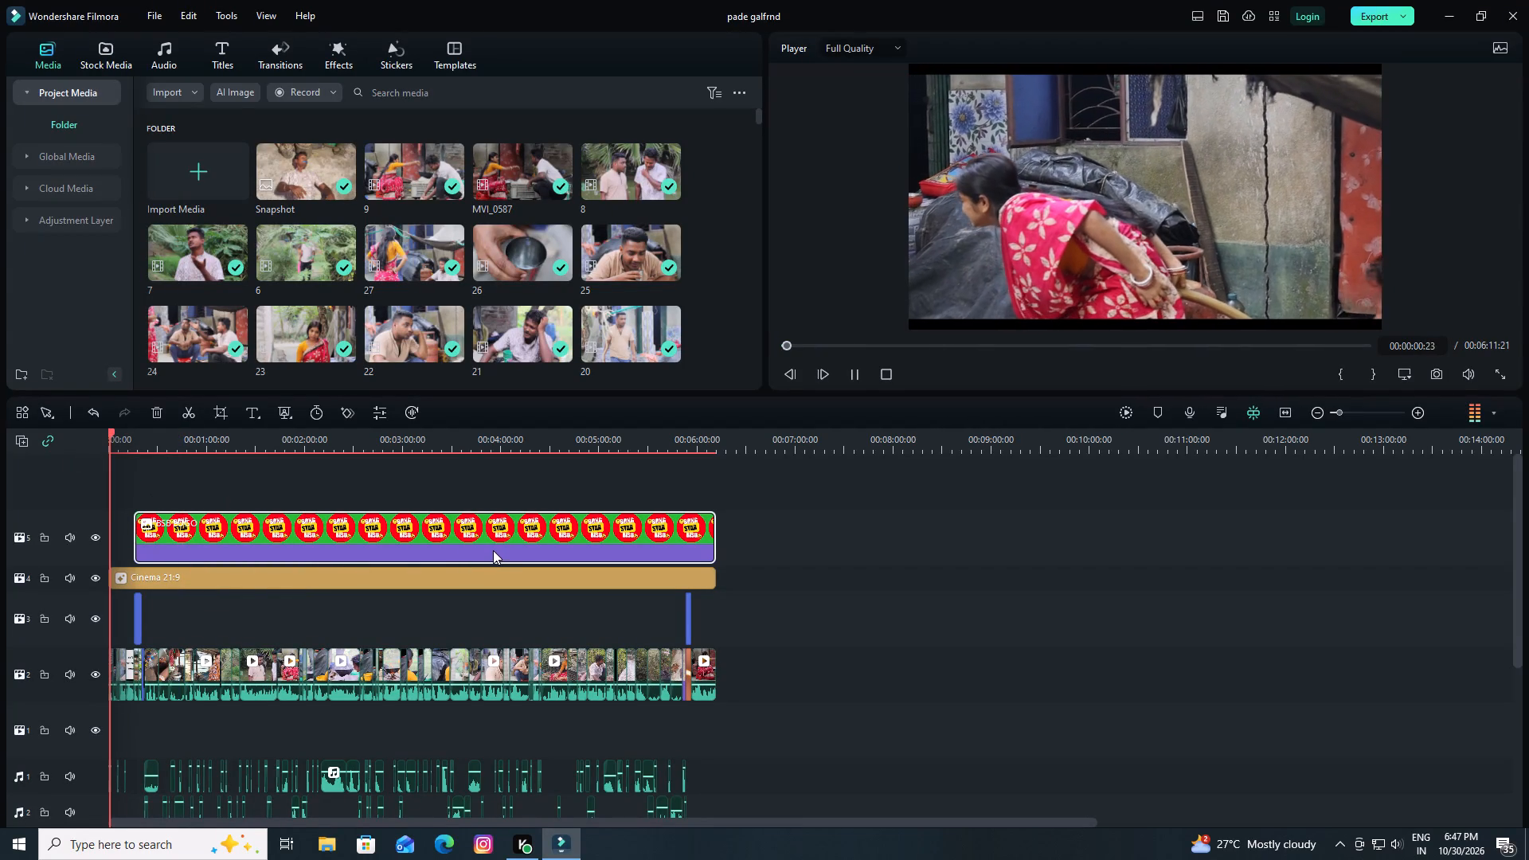
pyautogui.scroll(-1, 595, 588)
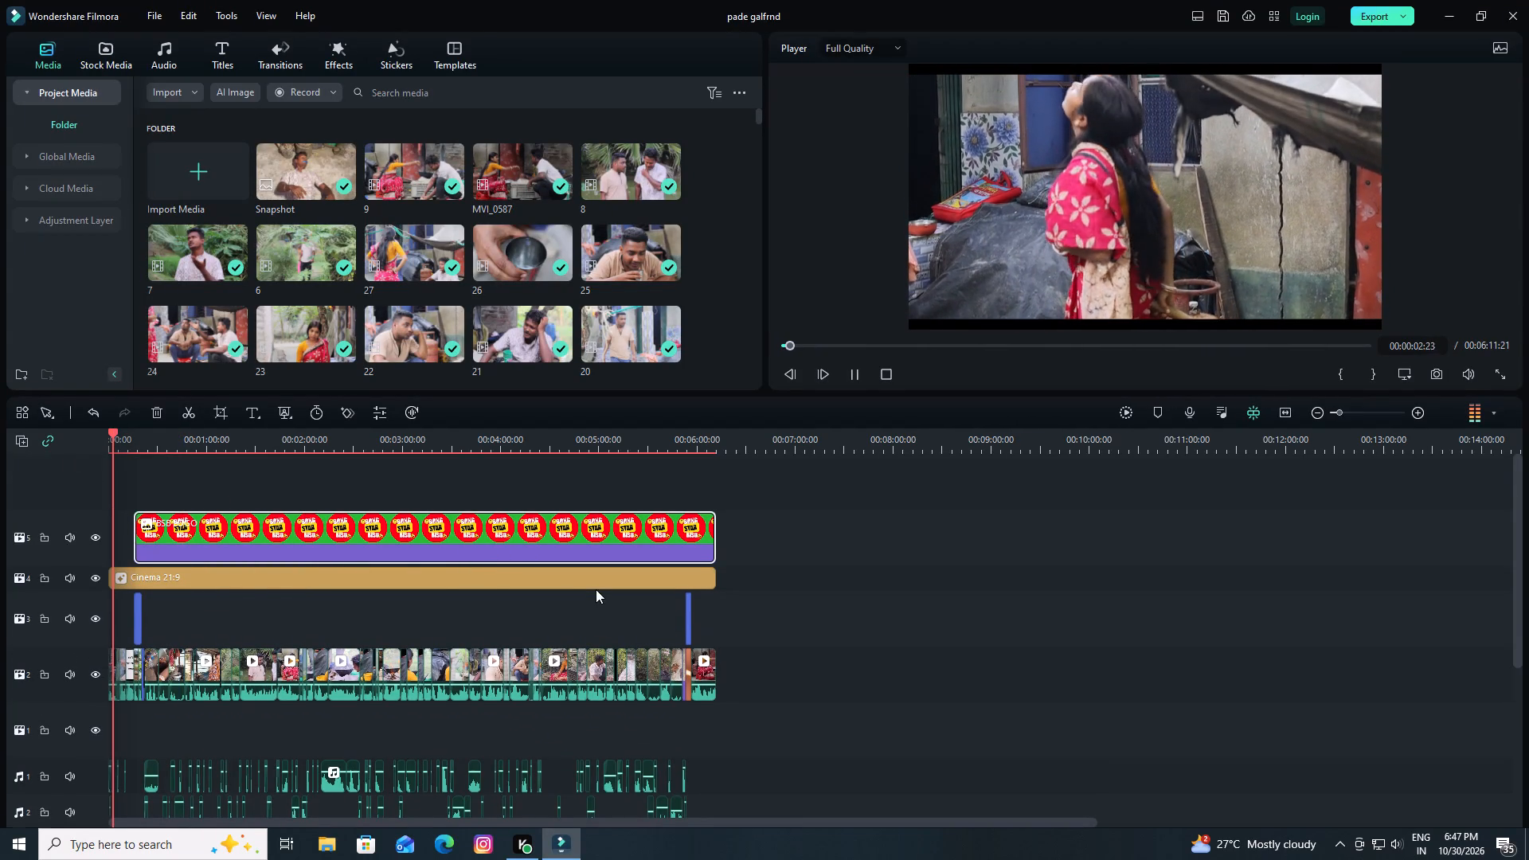
pyautogui.scroll(-1, 596, 589)
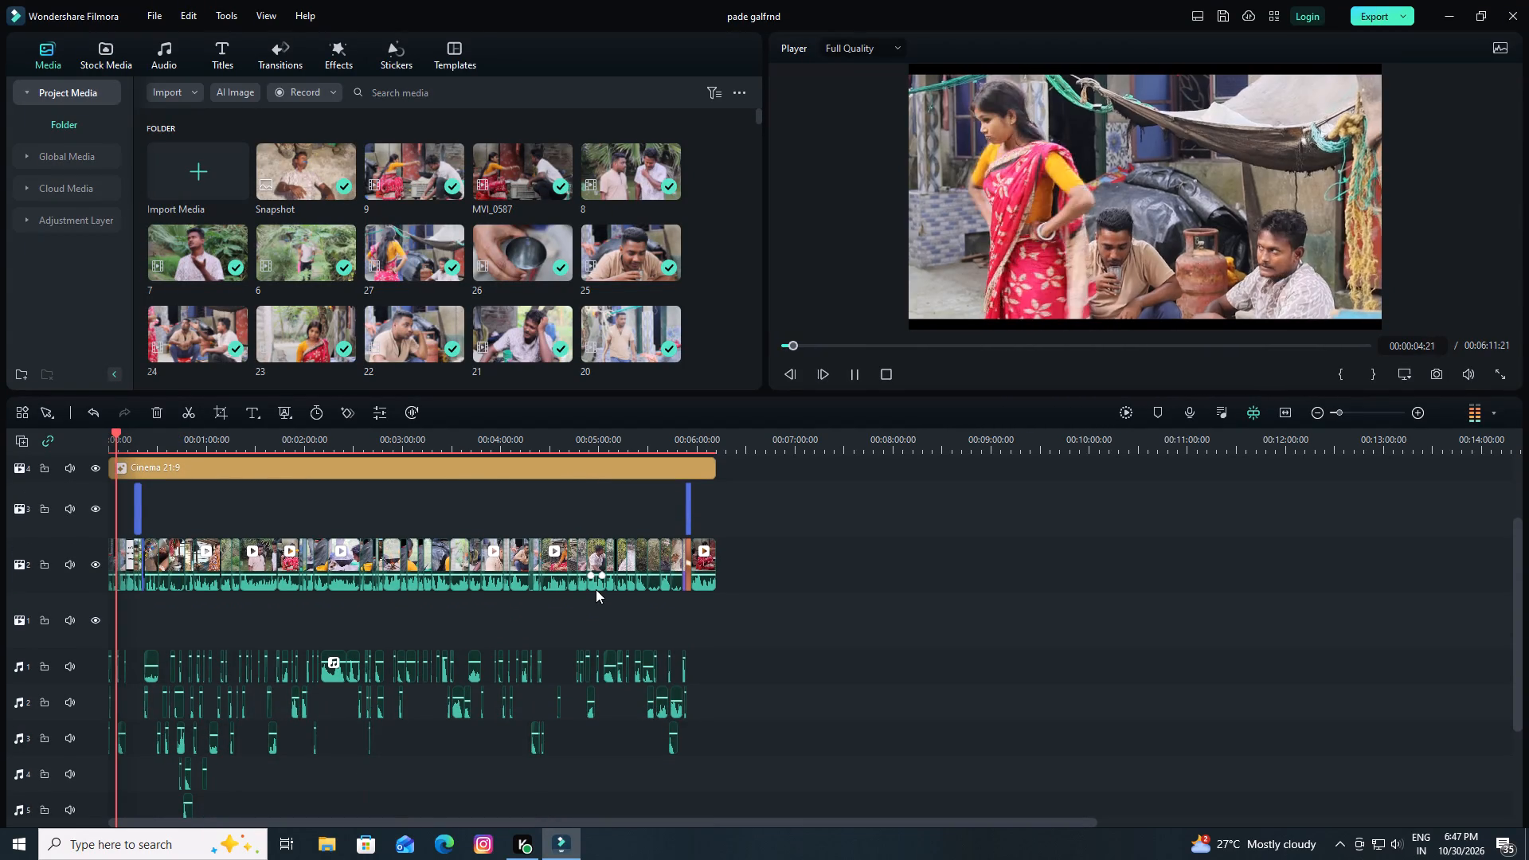
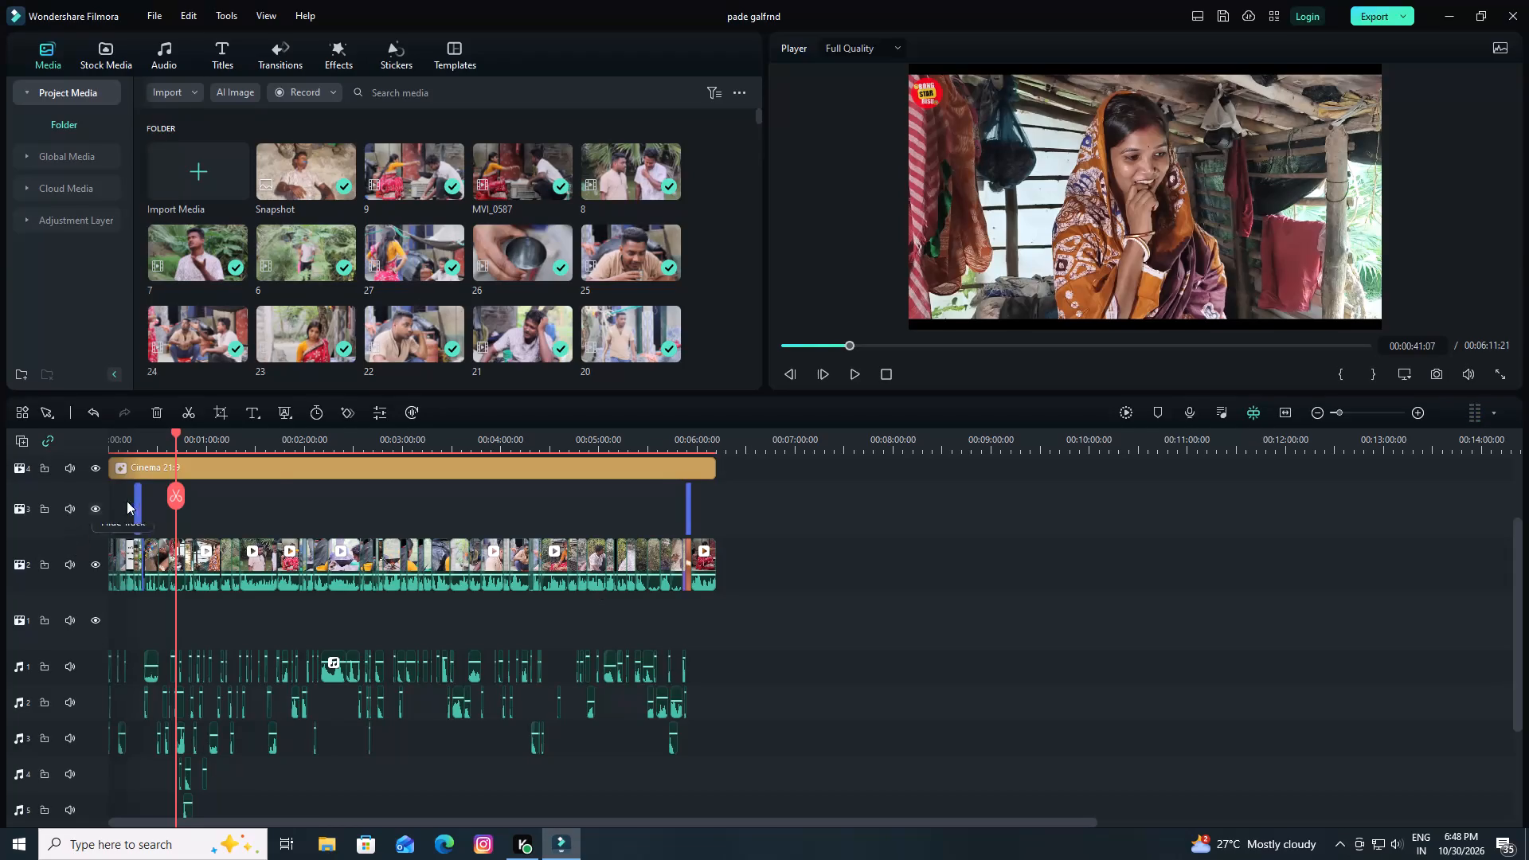
# Review the scene after the title by playing short passages from about 00:00:36, checking the sound effects against the picture.
pyautogui.moveTo(176, 436); pyautogui.dragTo(143, 443)
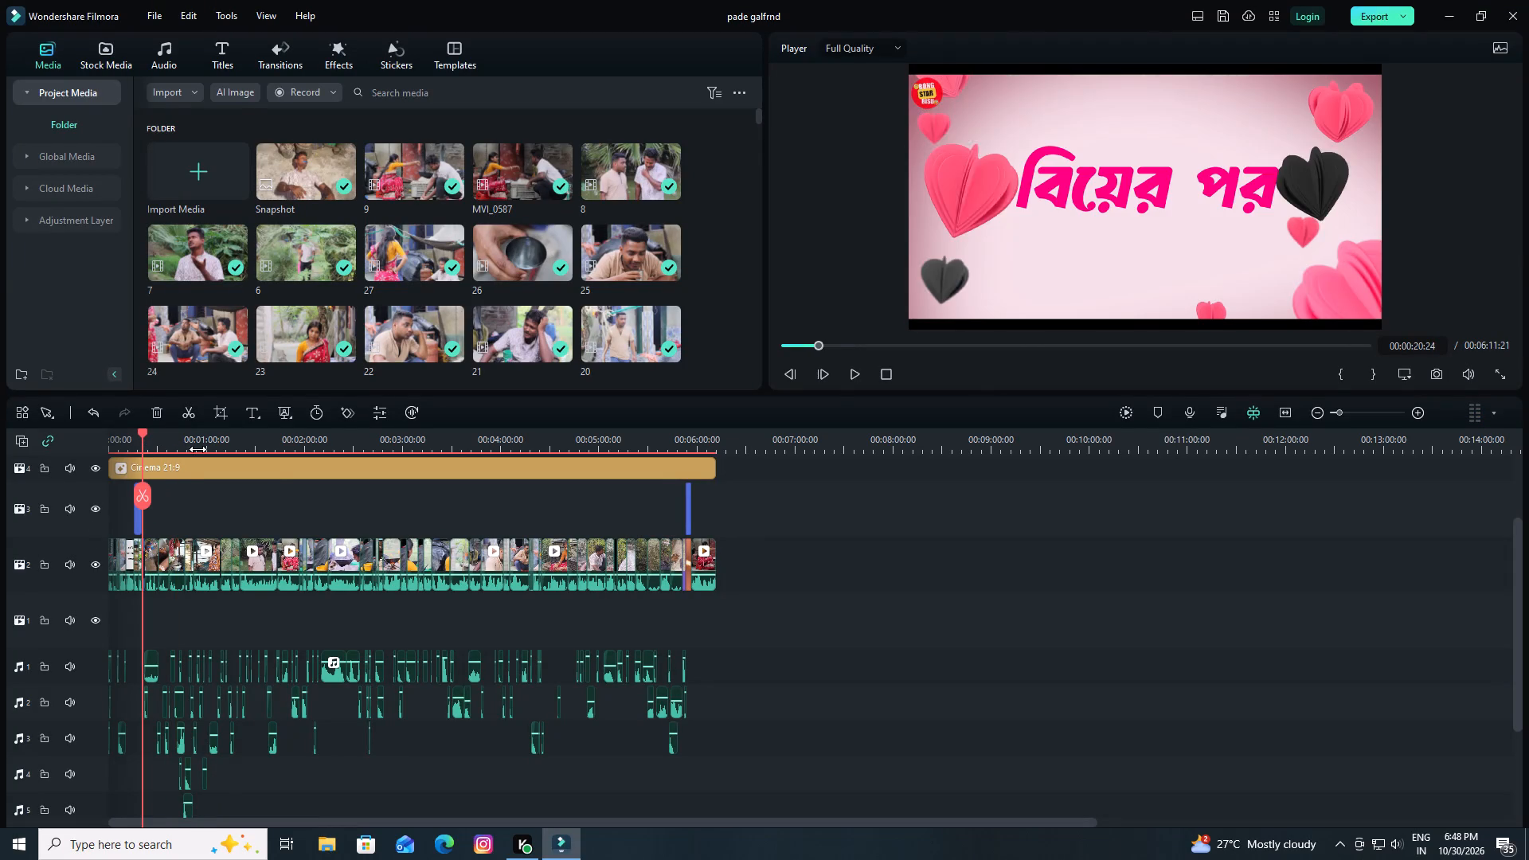
pyautogui.moveTo(194, 447); pyautogui.dragTo(725, 491)
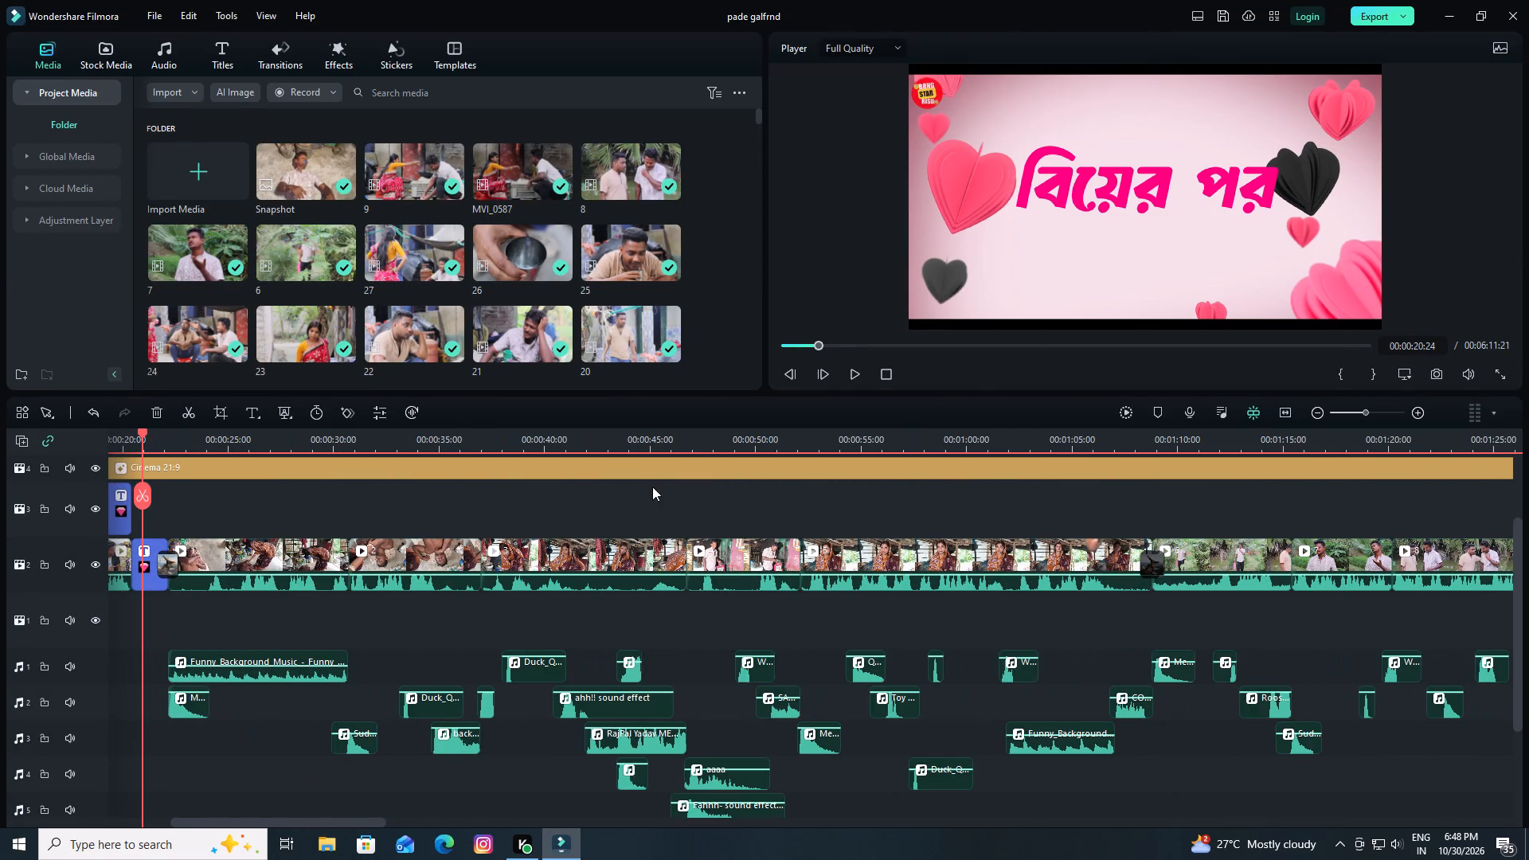
pyautogui.moveTo(142, 434); pyautogui.dragTo(390, 452)
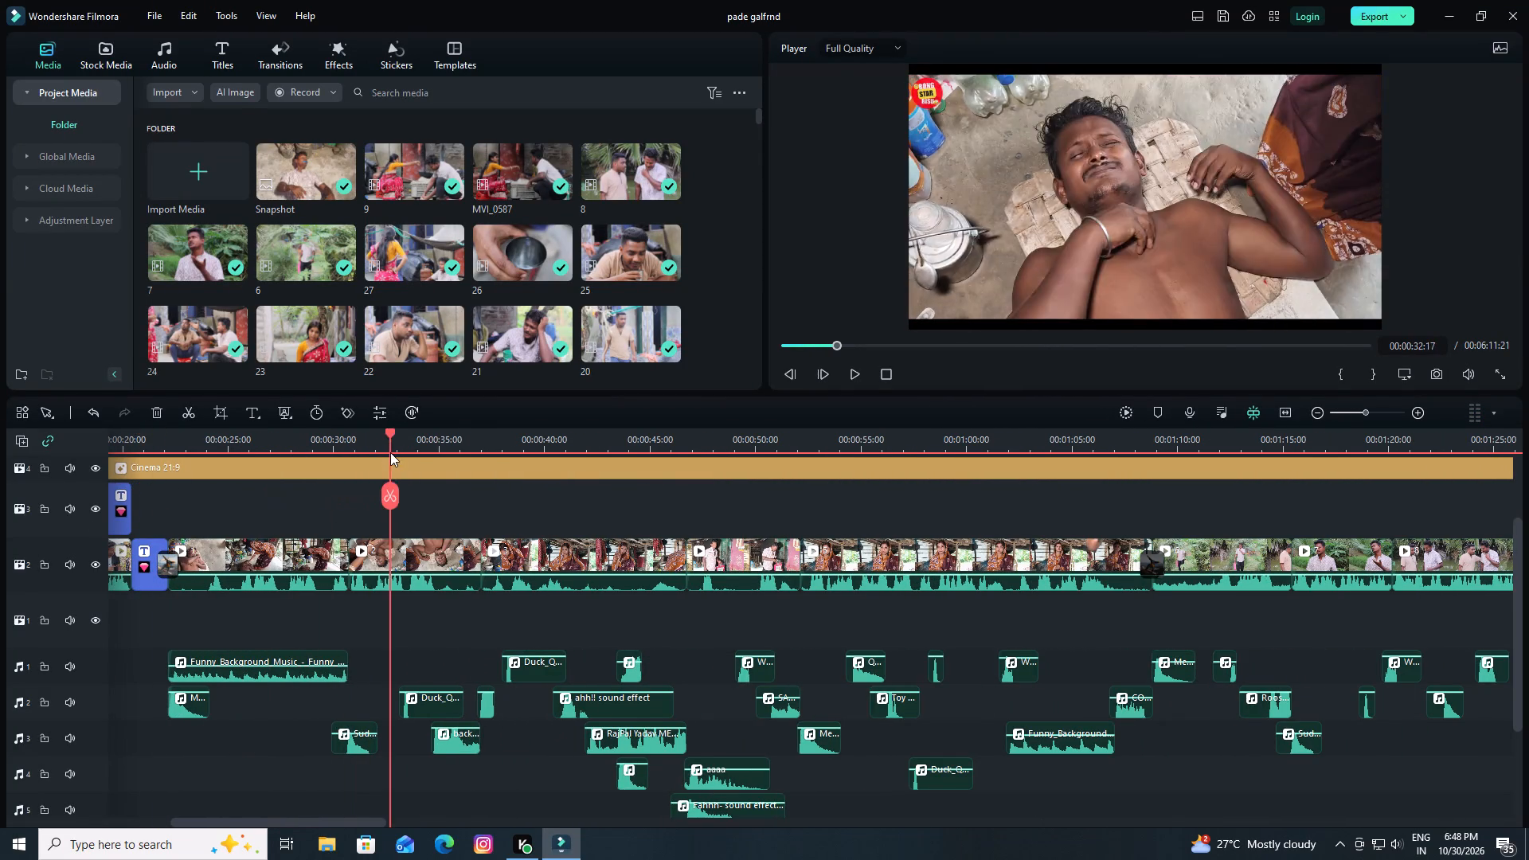
pyautogui.moveTo(390, 452); pyautogui.dragTo(463, 456)
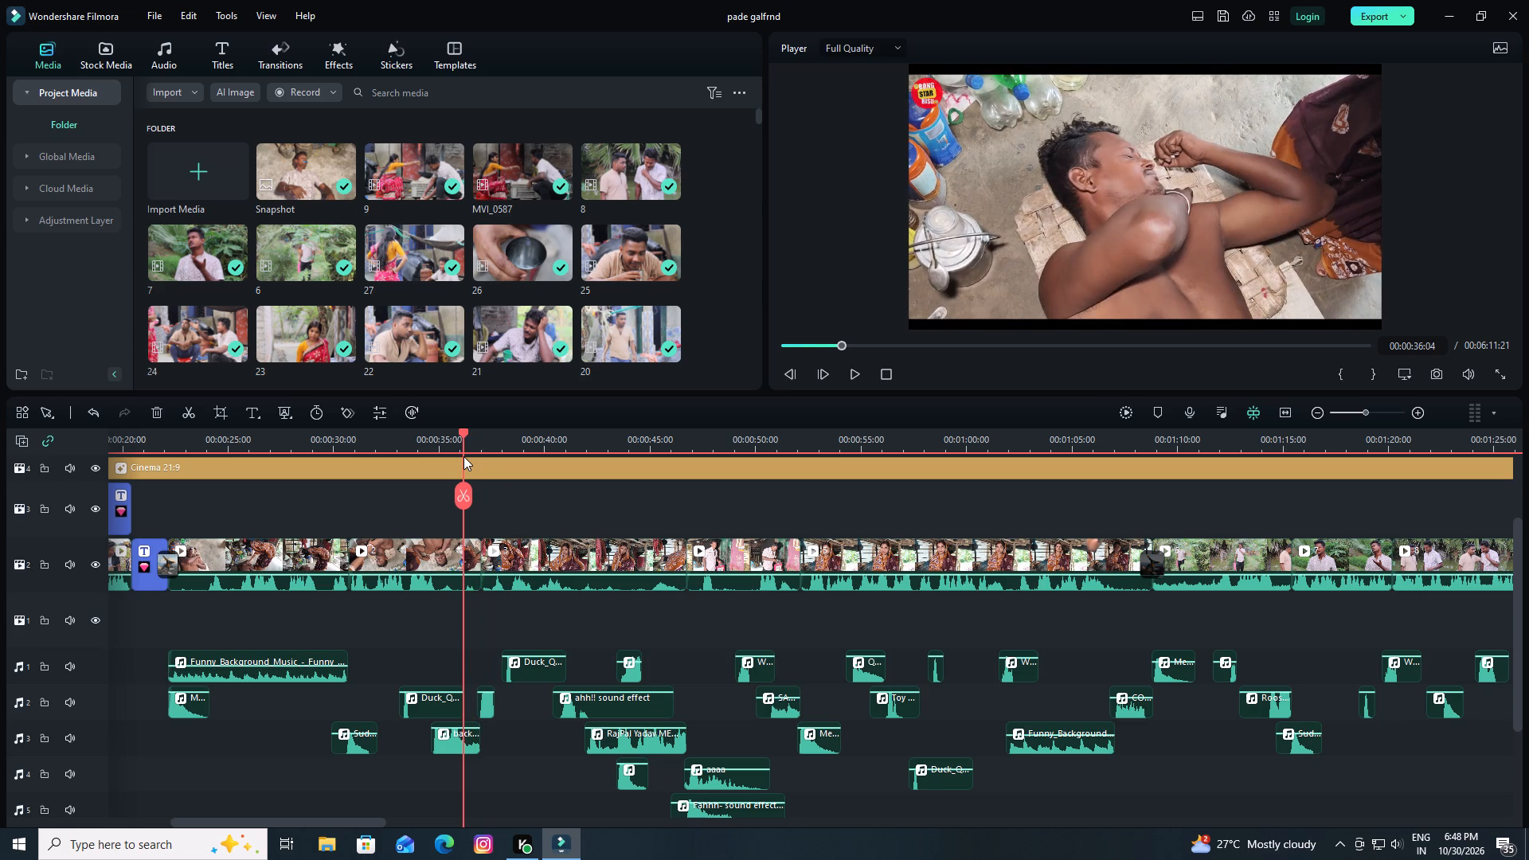
pyautogui.press('space')
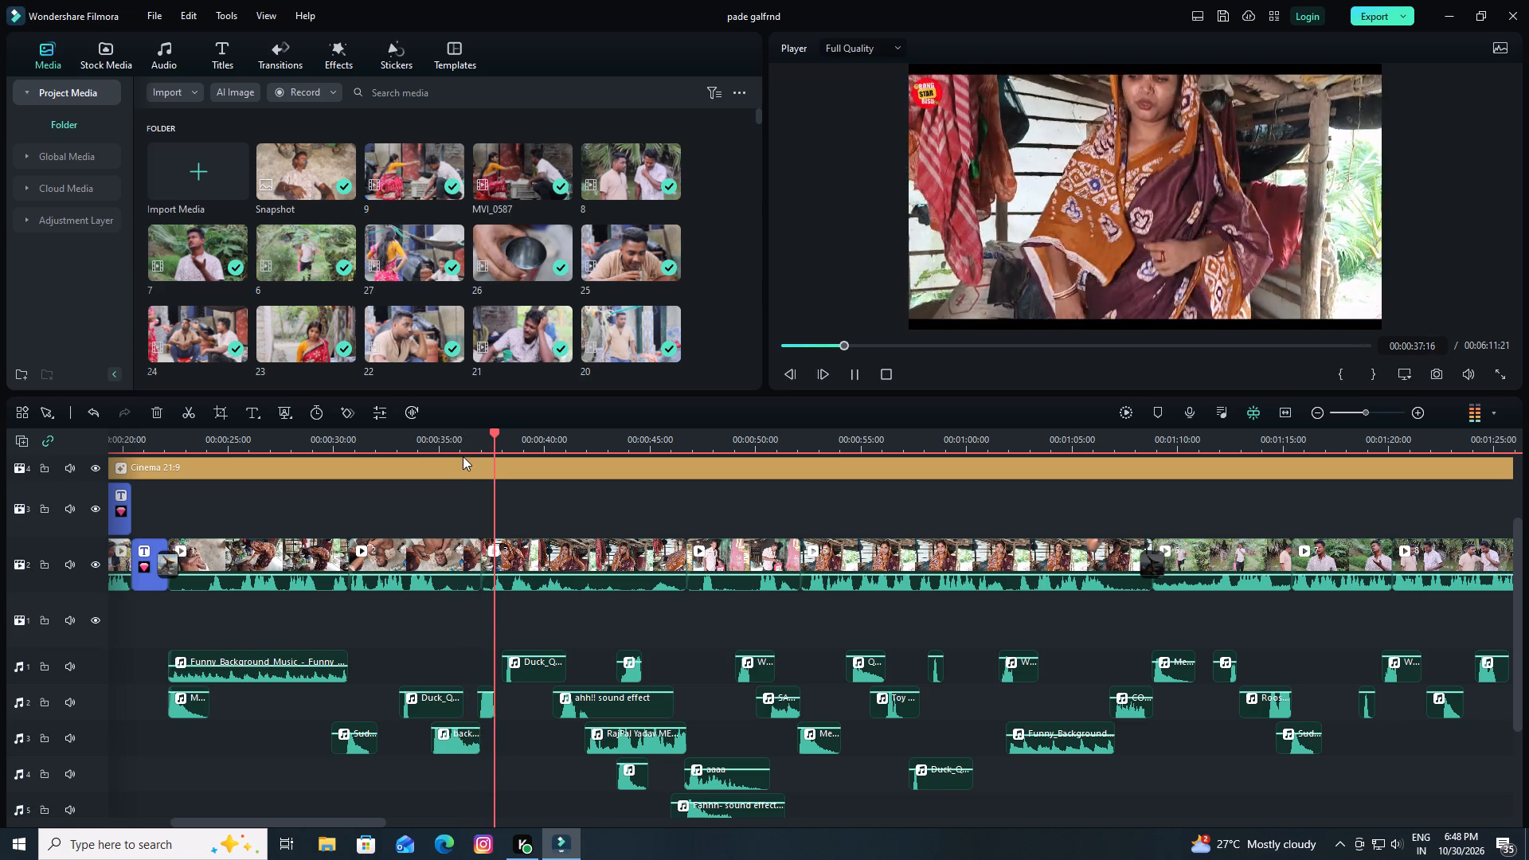
pyautogui.press('space')
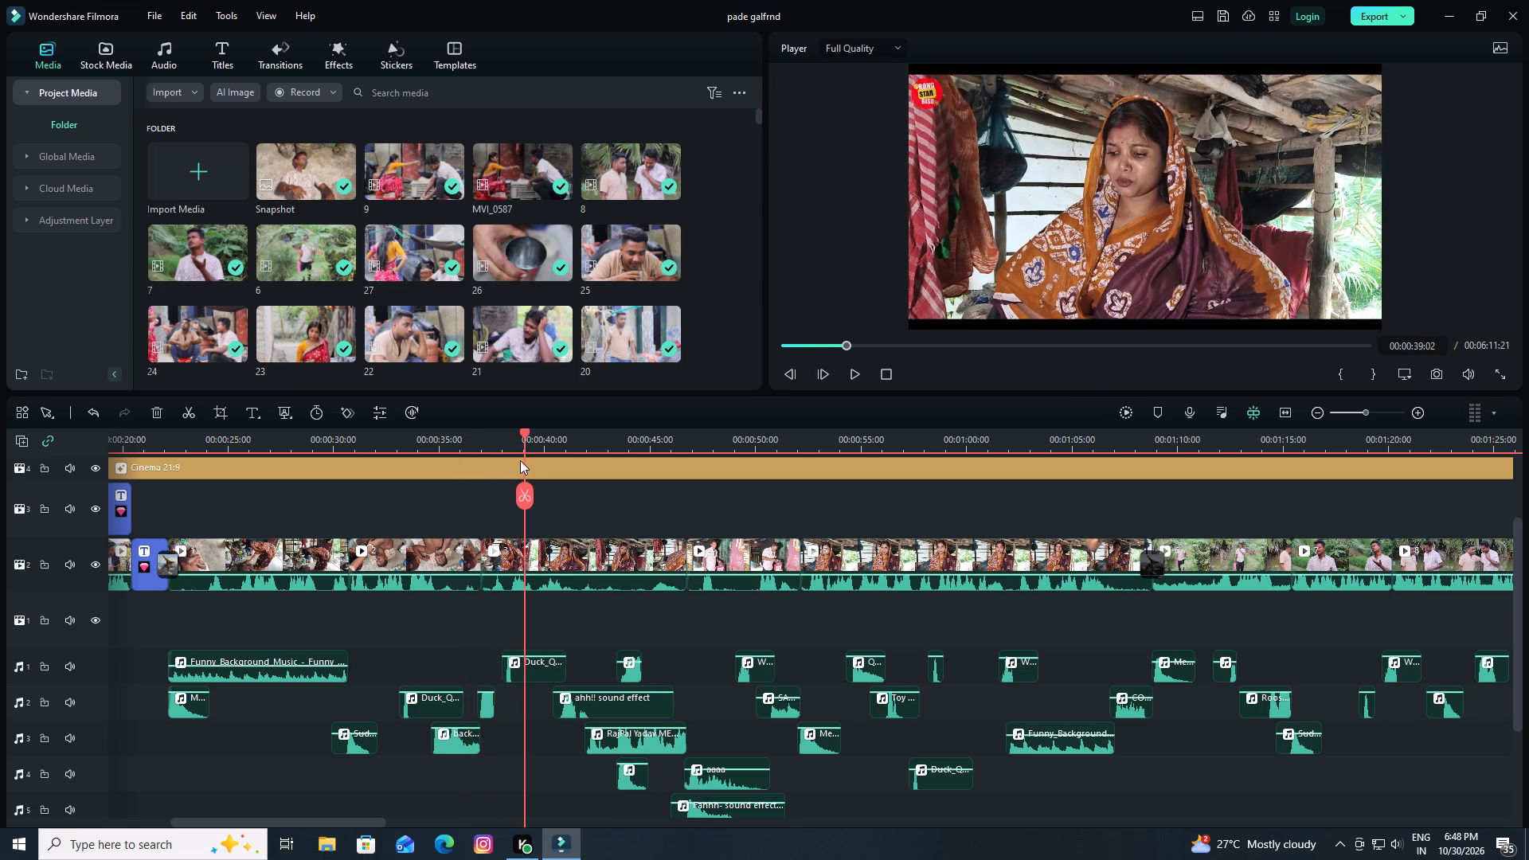
pyautogui.moveTo(522, 430); pyautogui.dragTo(522, 431)
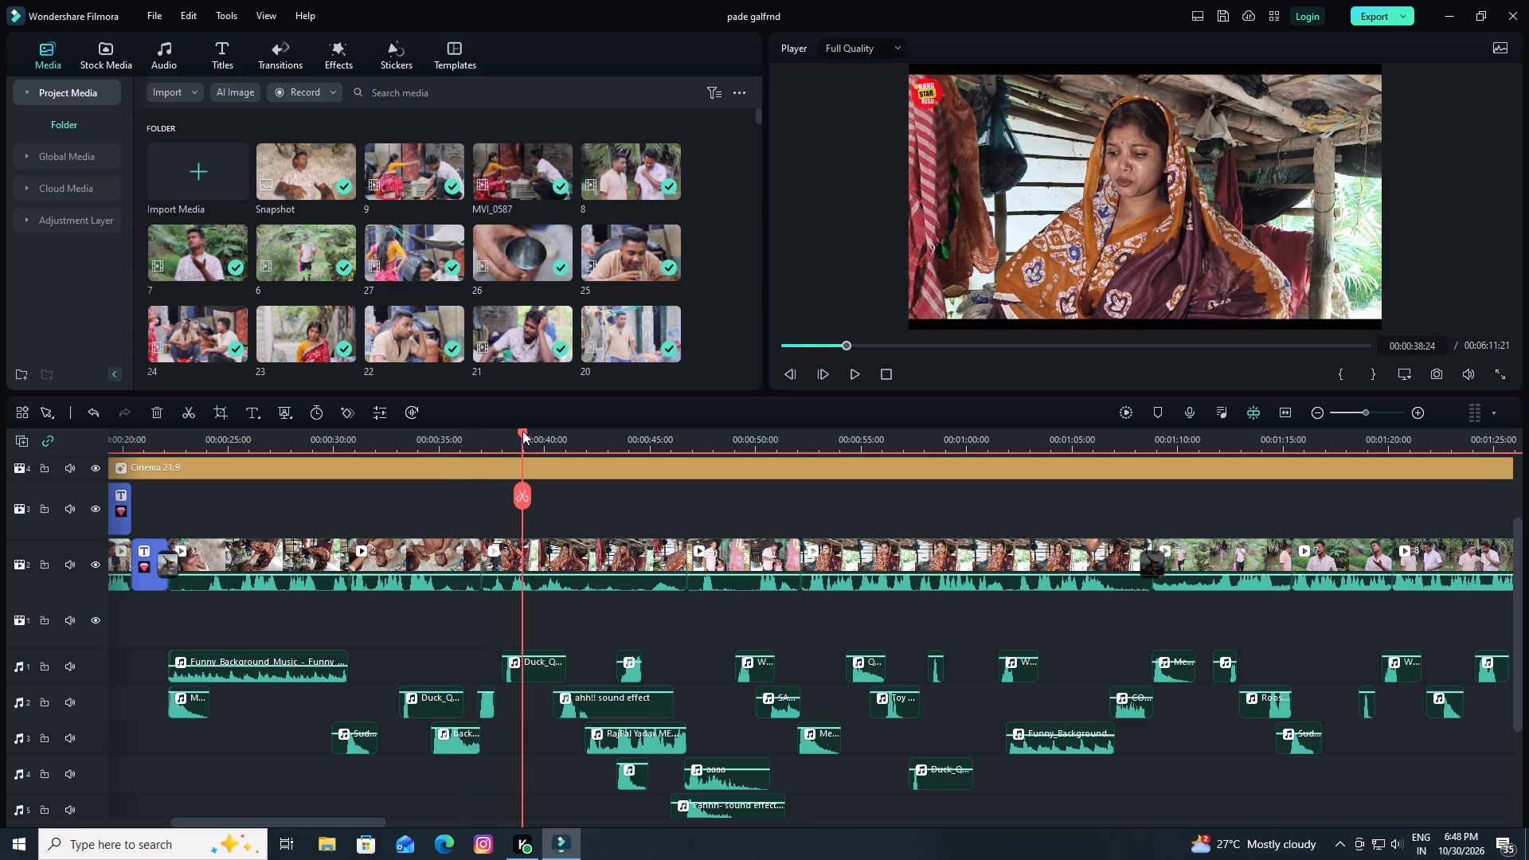
pyautogui.moveTo(522, 431); pyautogui.dragTo(473, 448)
pyautogui.press('space')
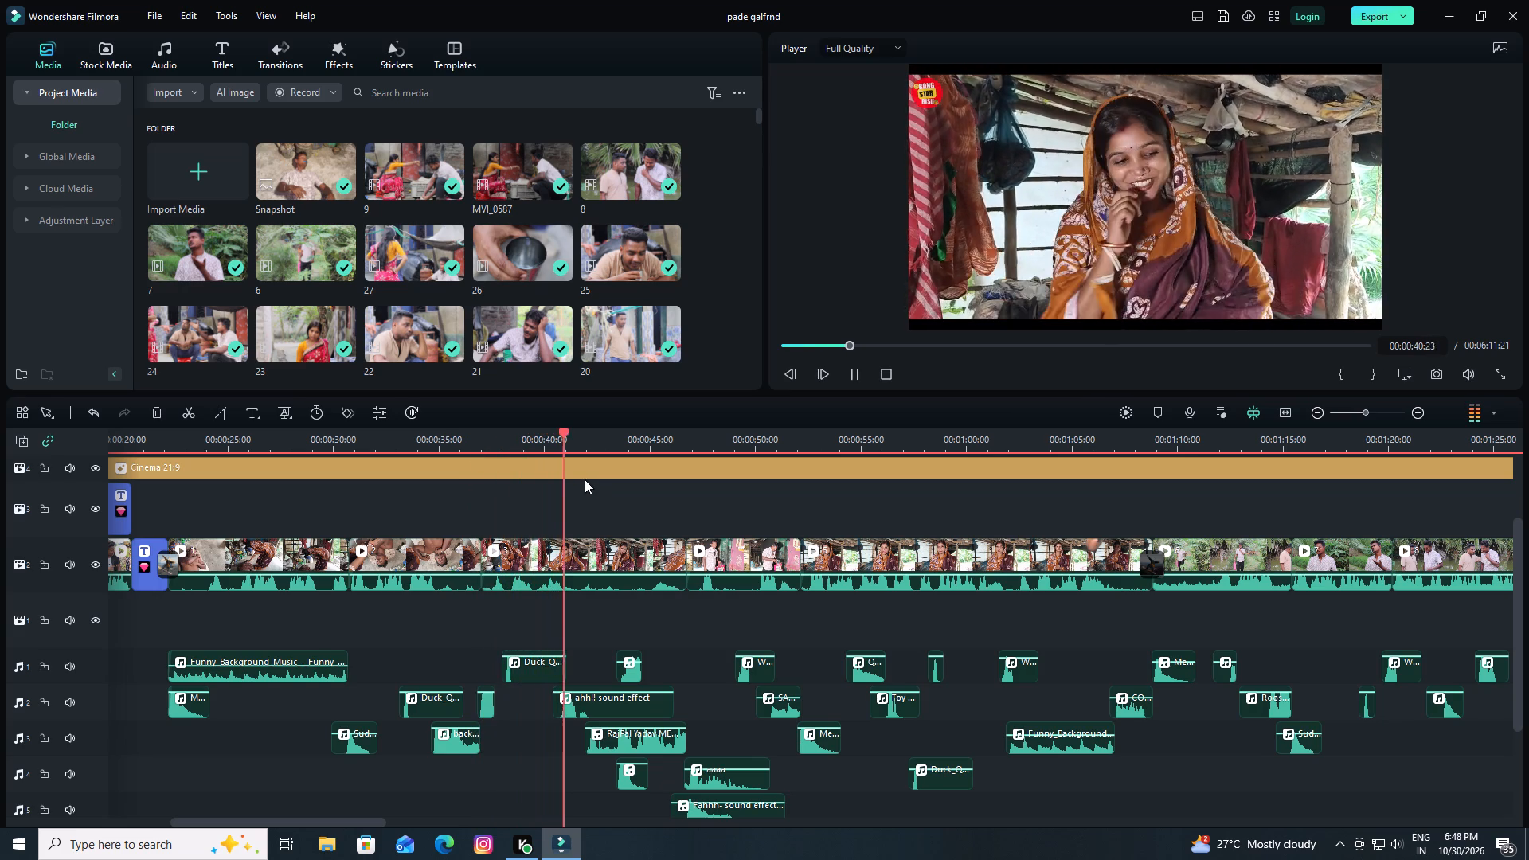
pyautogui.press('space')
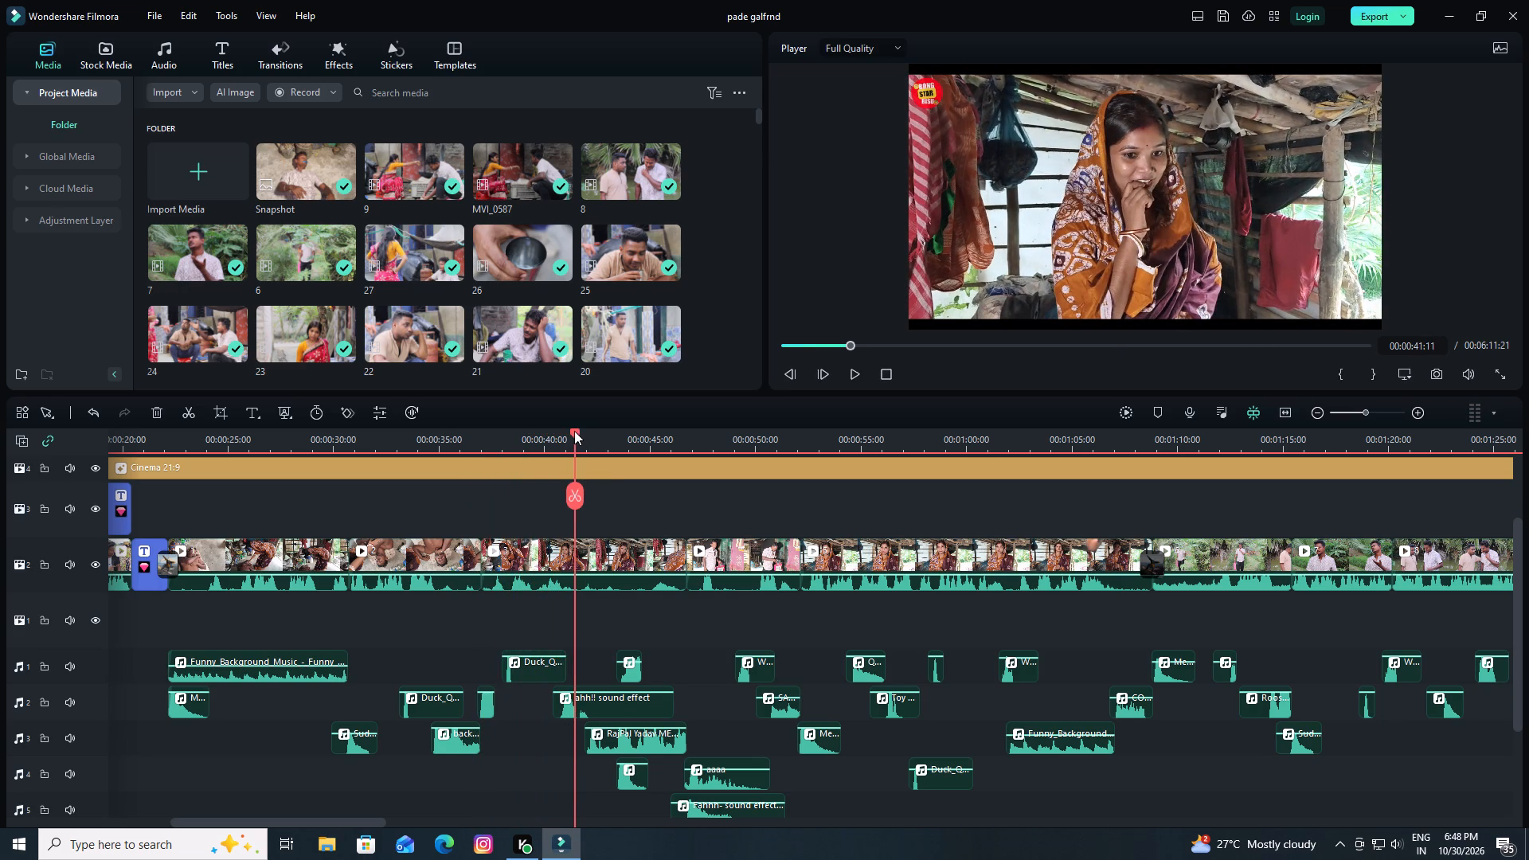
# Play the edit from about 00:00:30 to 00:00:52 to review the picture and layered sound effects.
pyautogui.moveTo(574, 431); pyautogui.dragTo(331, 491)
pyautogui.press('space')
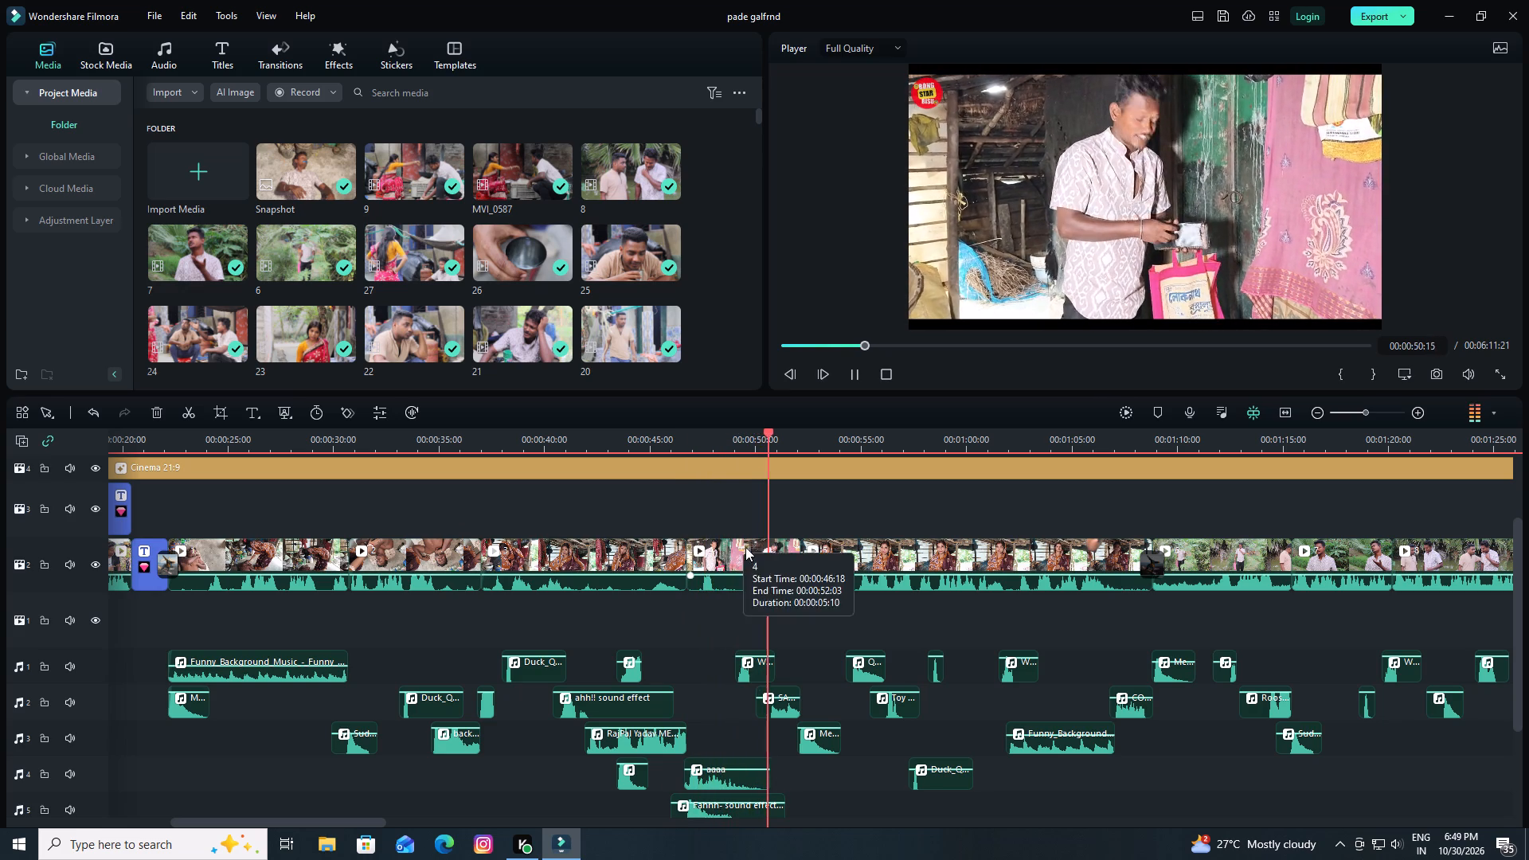
pyautogui.press('space')
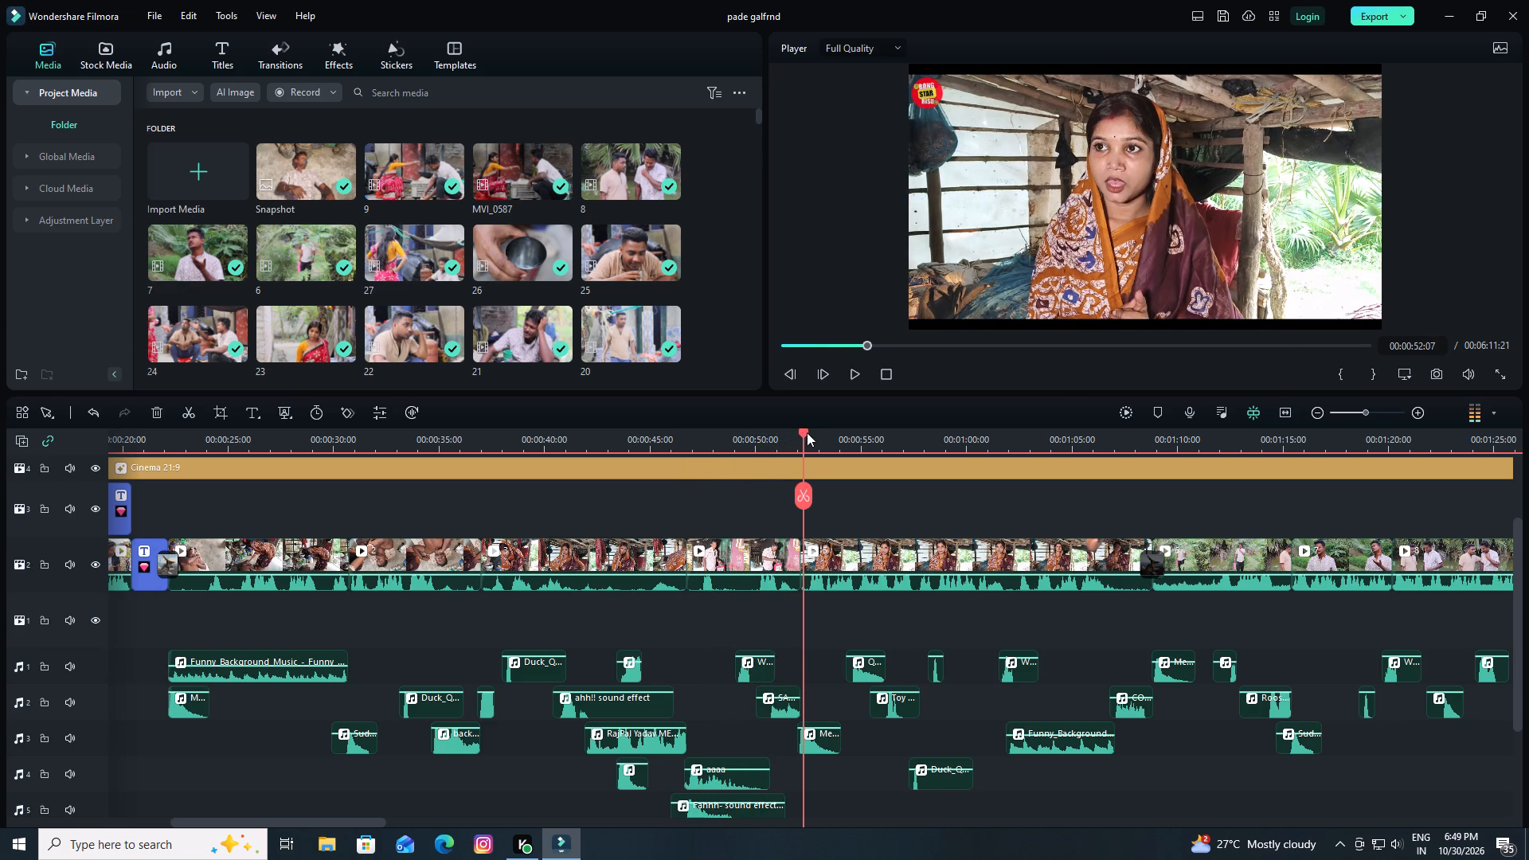
# Replay the cut to the man with the pink bag around 00:00:47, checking the overlapping sound effects on audio tracks 4 and 5.
pyautogui.moveTo(806, 432); pyautogui.dragTo(694, 453)
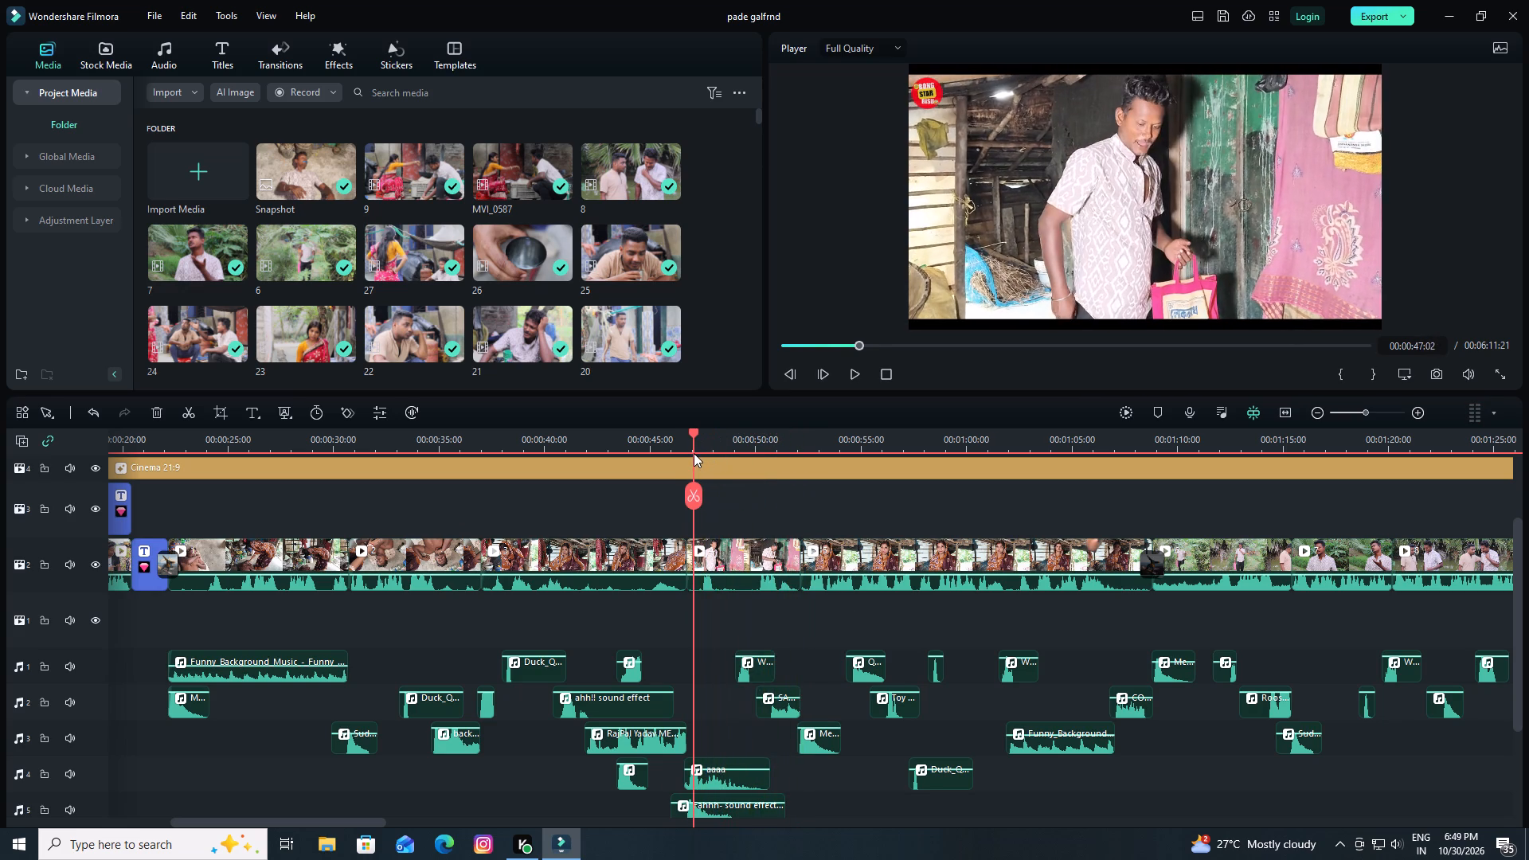
pyautogui.moveTo(694, 453); pyautogui.dragTo(680, 457)
pyautogui.press('space')
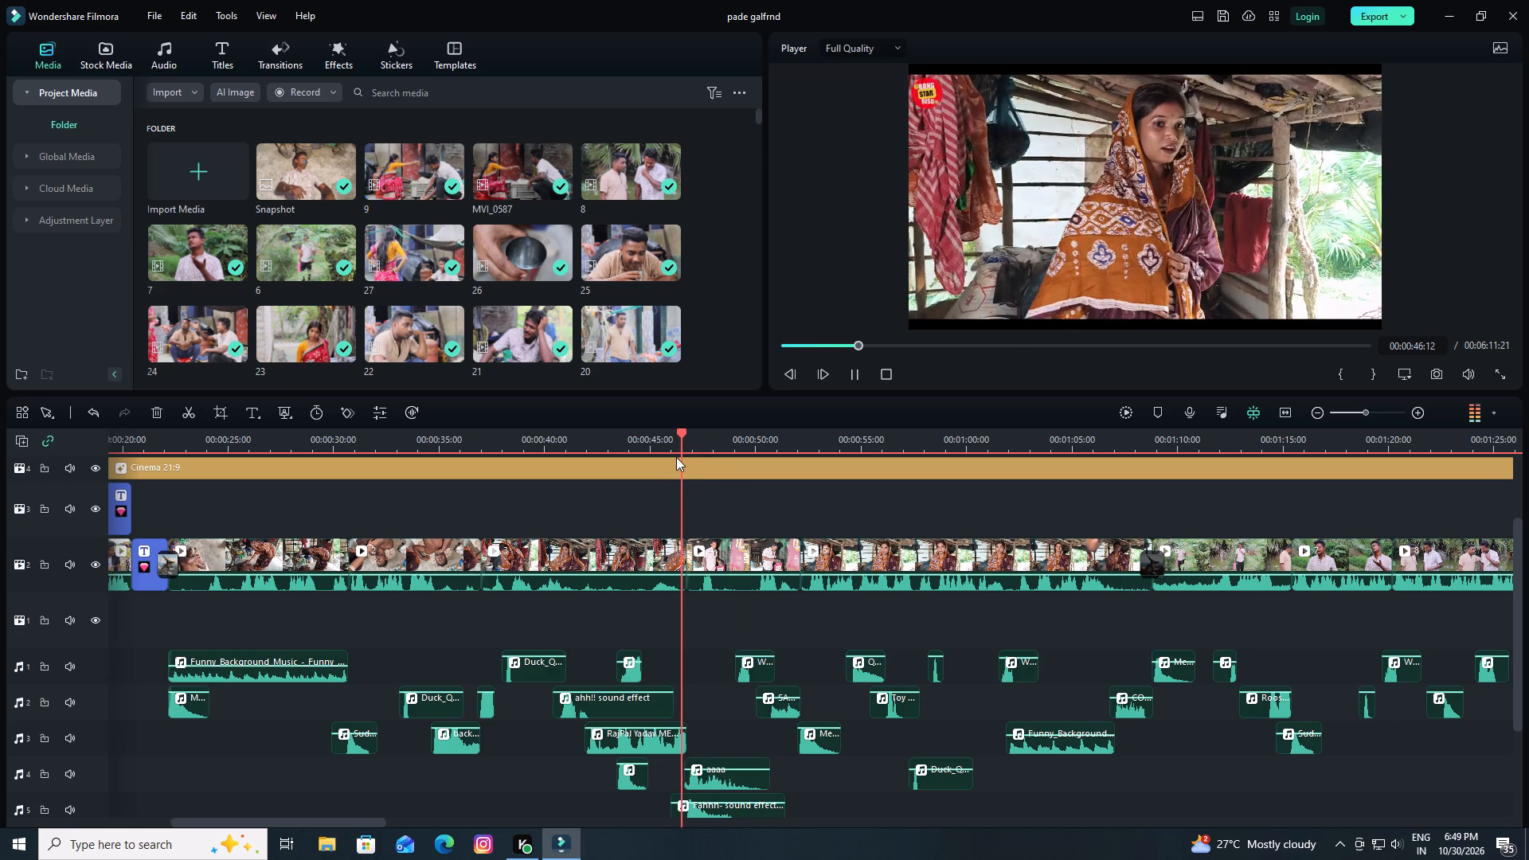
pyautogui.press('space')
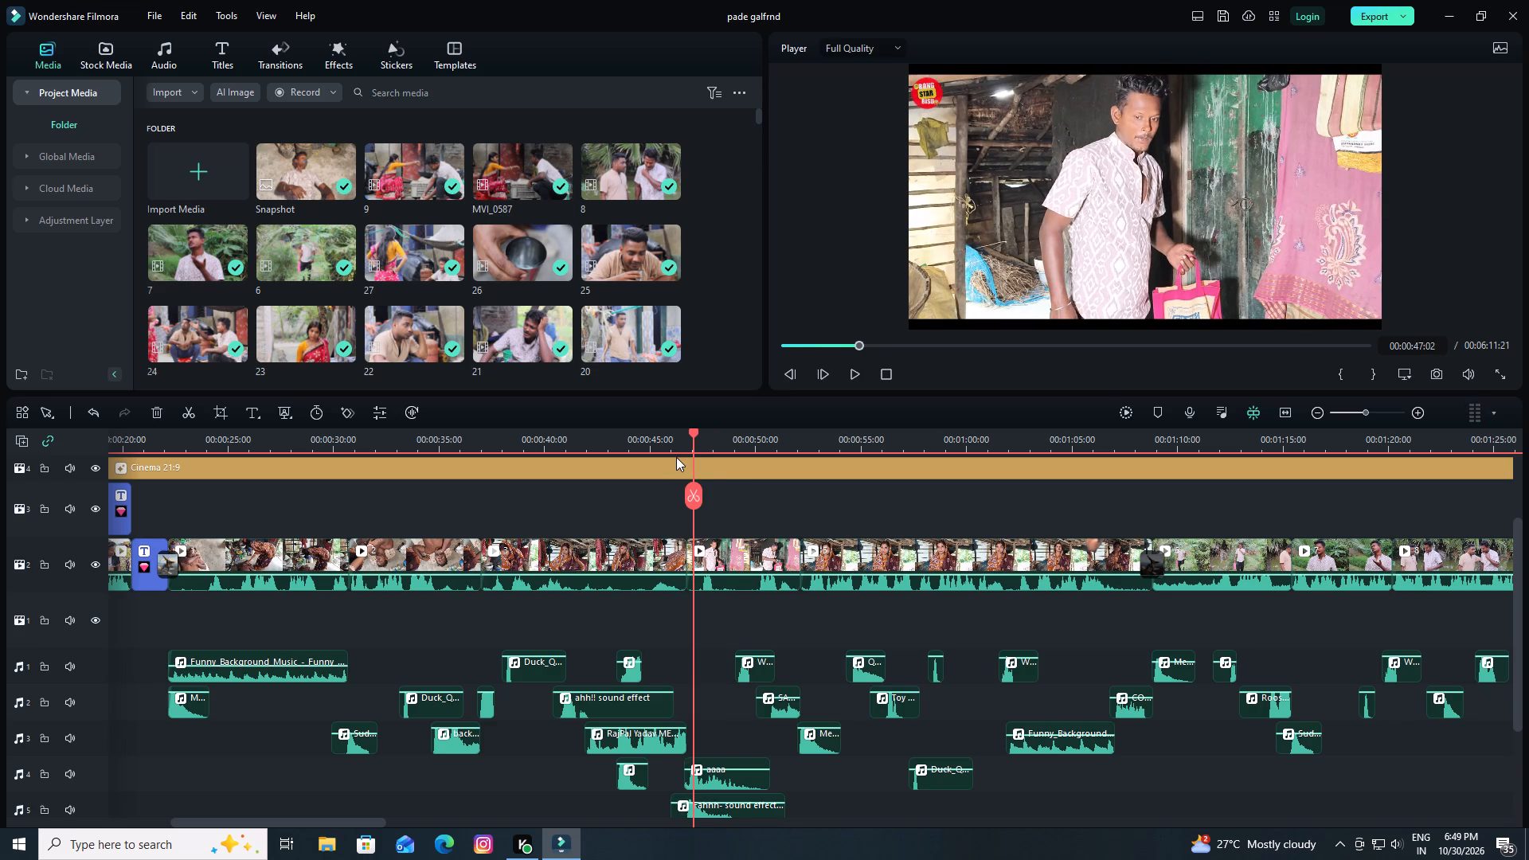
pyautogui.press('space')
pyautogui.press('space')
pyautogui.scroll(-1, 749, 547)
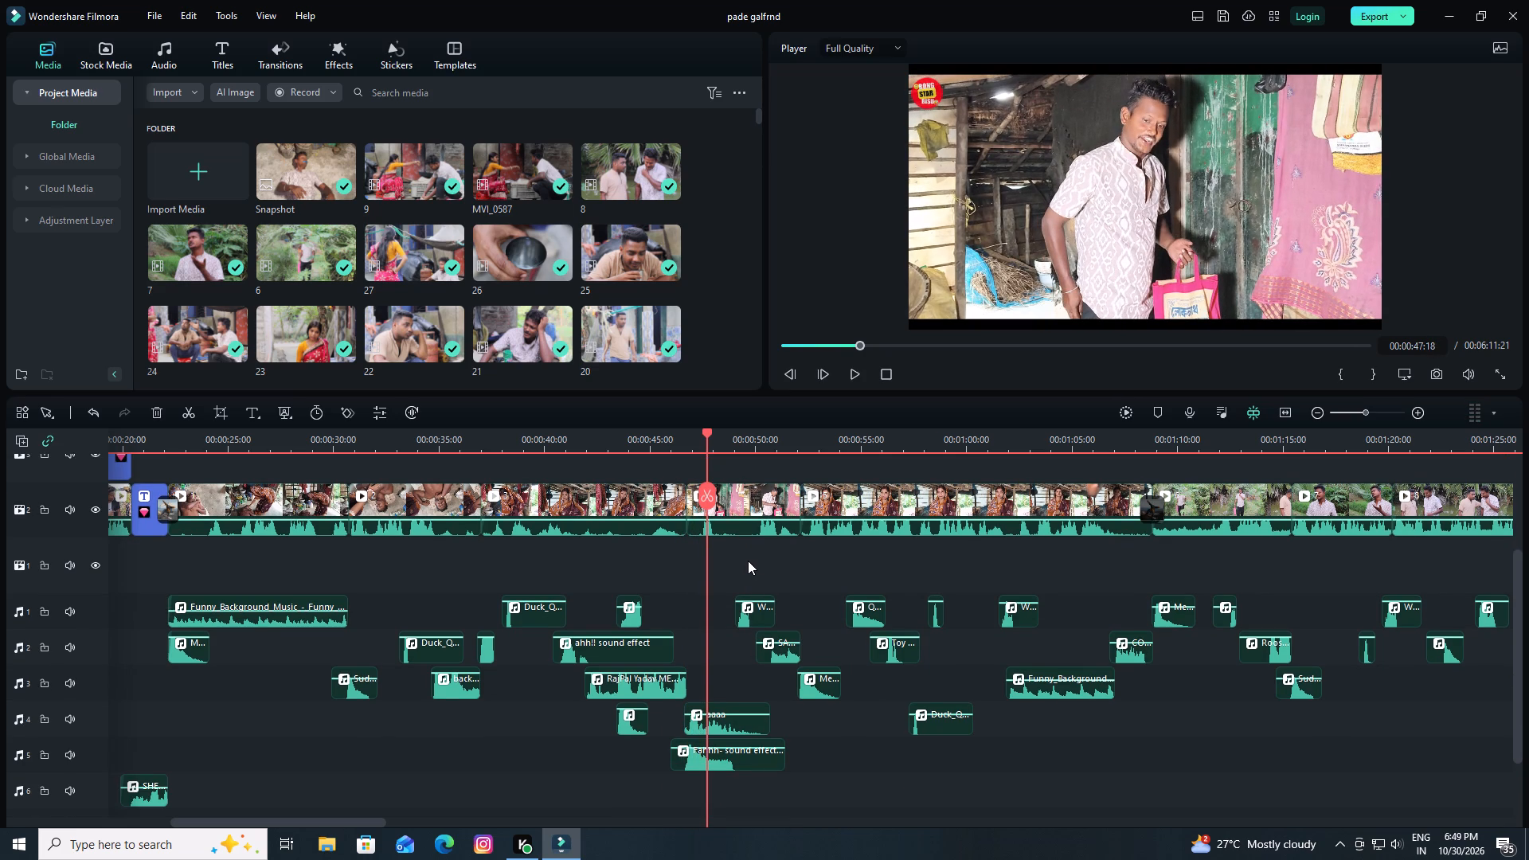
pyautogui.press('space')
pyautogui.press('space')
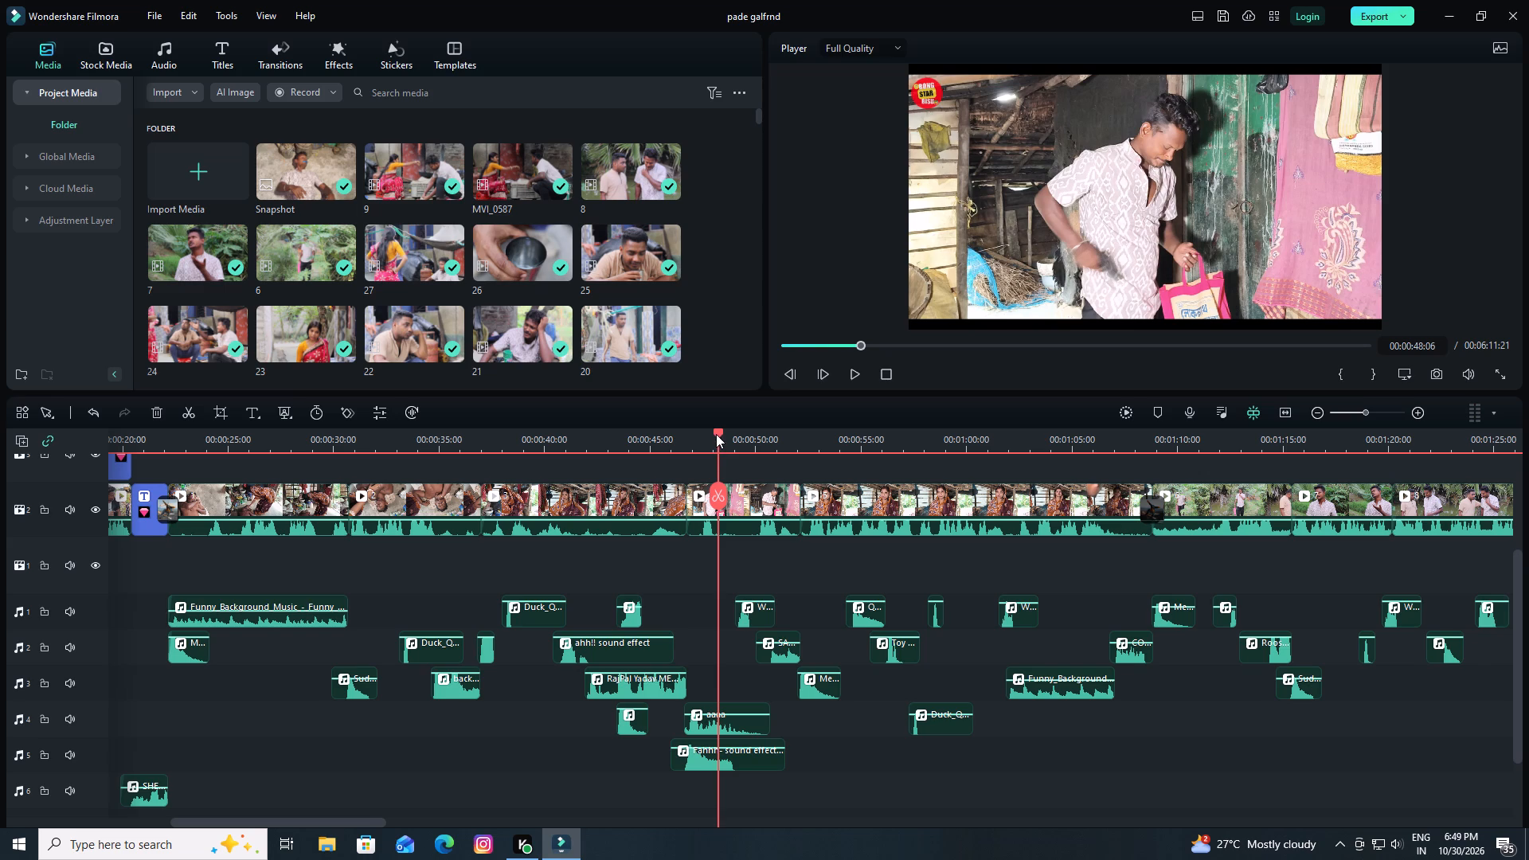
pyautogui.moveTo(716, 434); pyautogui.dragTo(686, 445)
pyautogui.press('space')
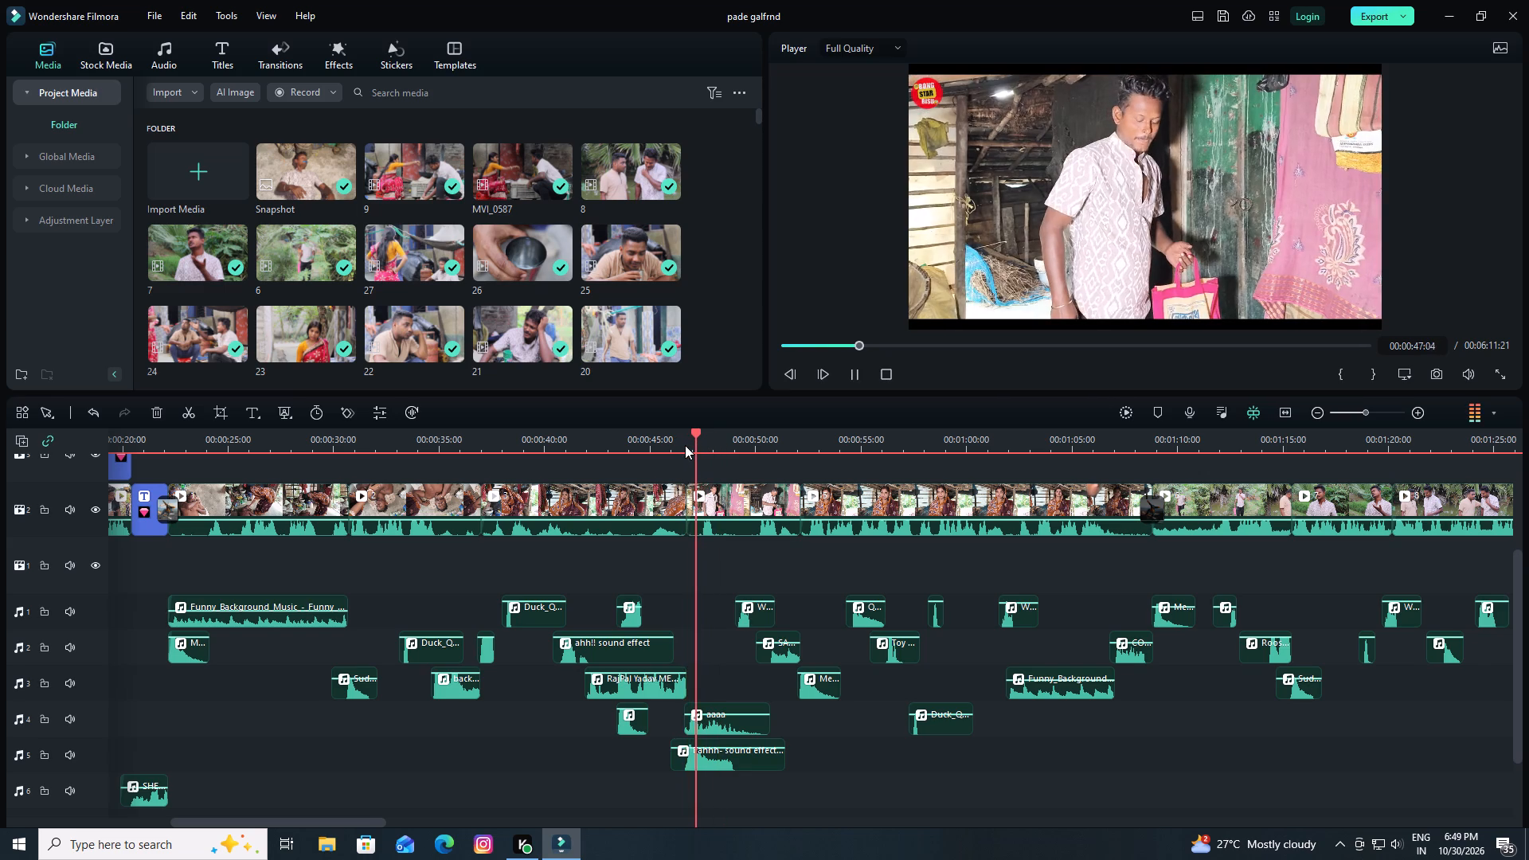
pyautogui.press('space')
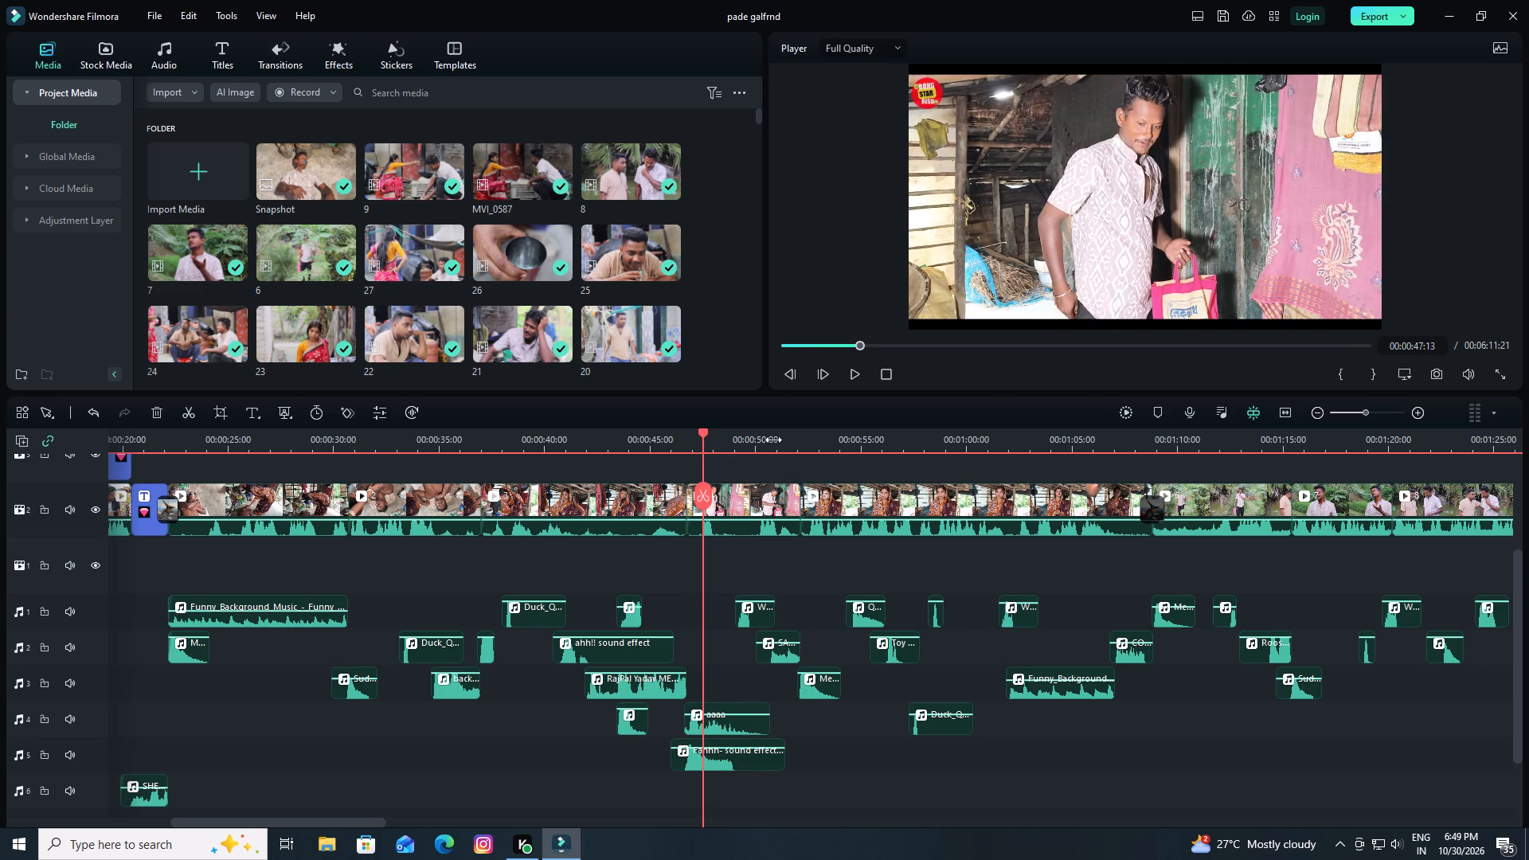
pyautogui.moveTo(773, 440); pyautogui.dragTo(740, 439)
pyautogui.press('space')
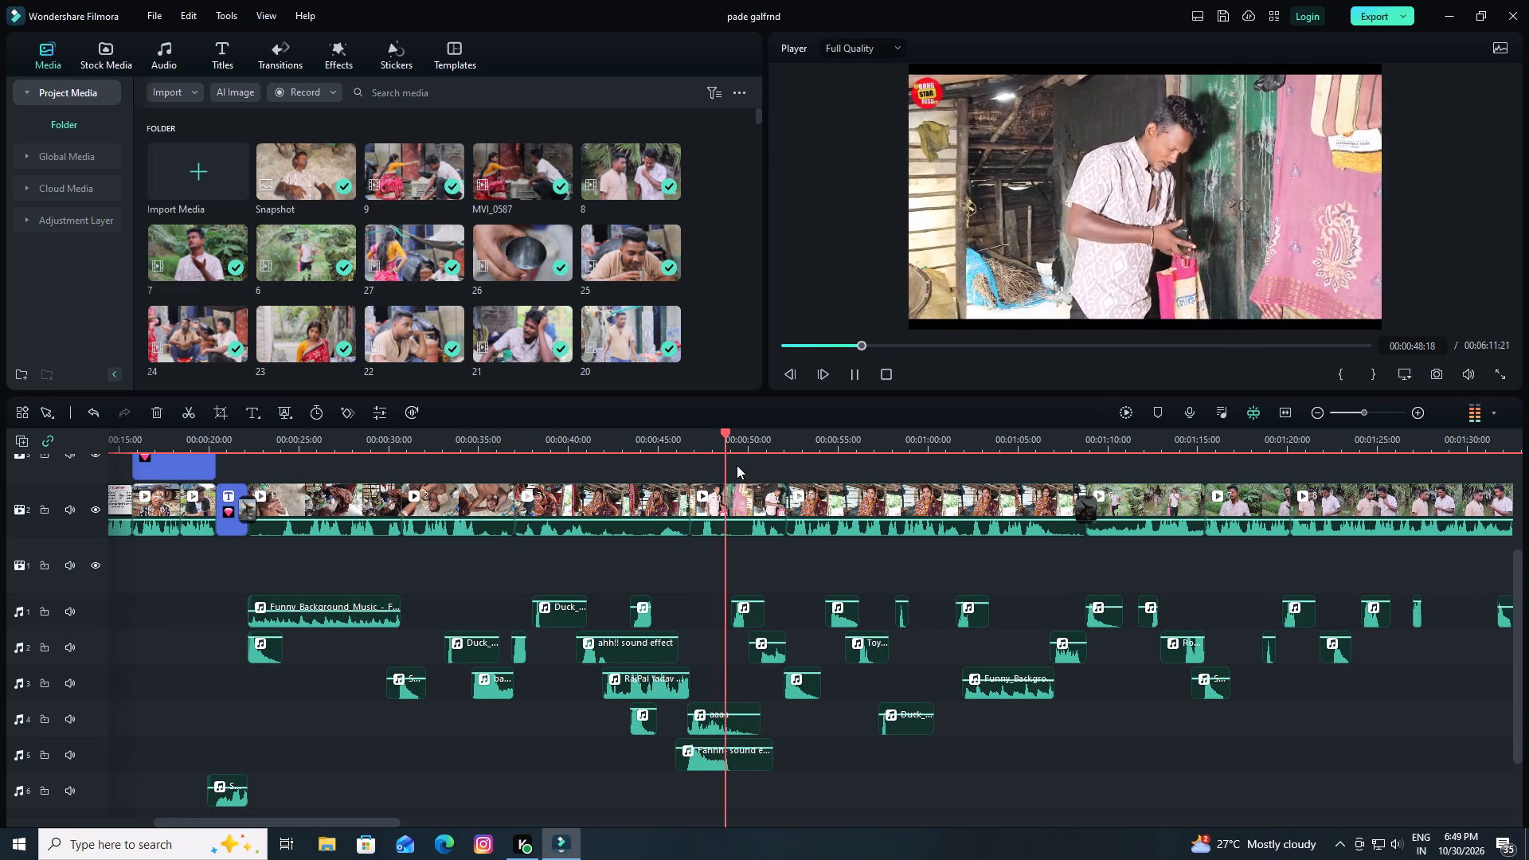
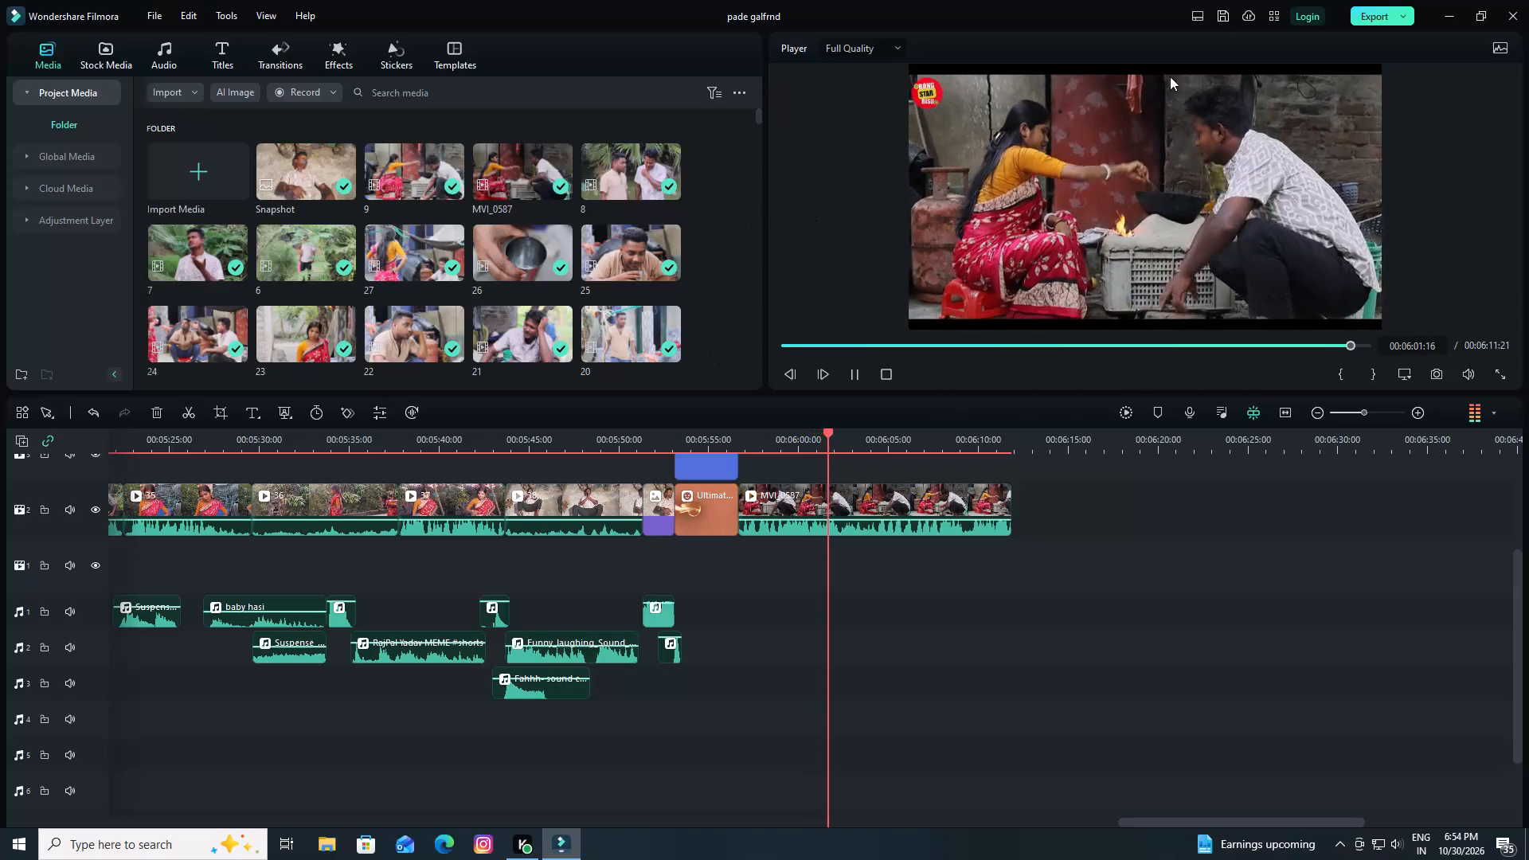
# Save the project.
pyautogui.click(1223, 21)
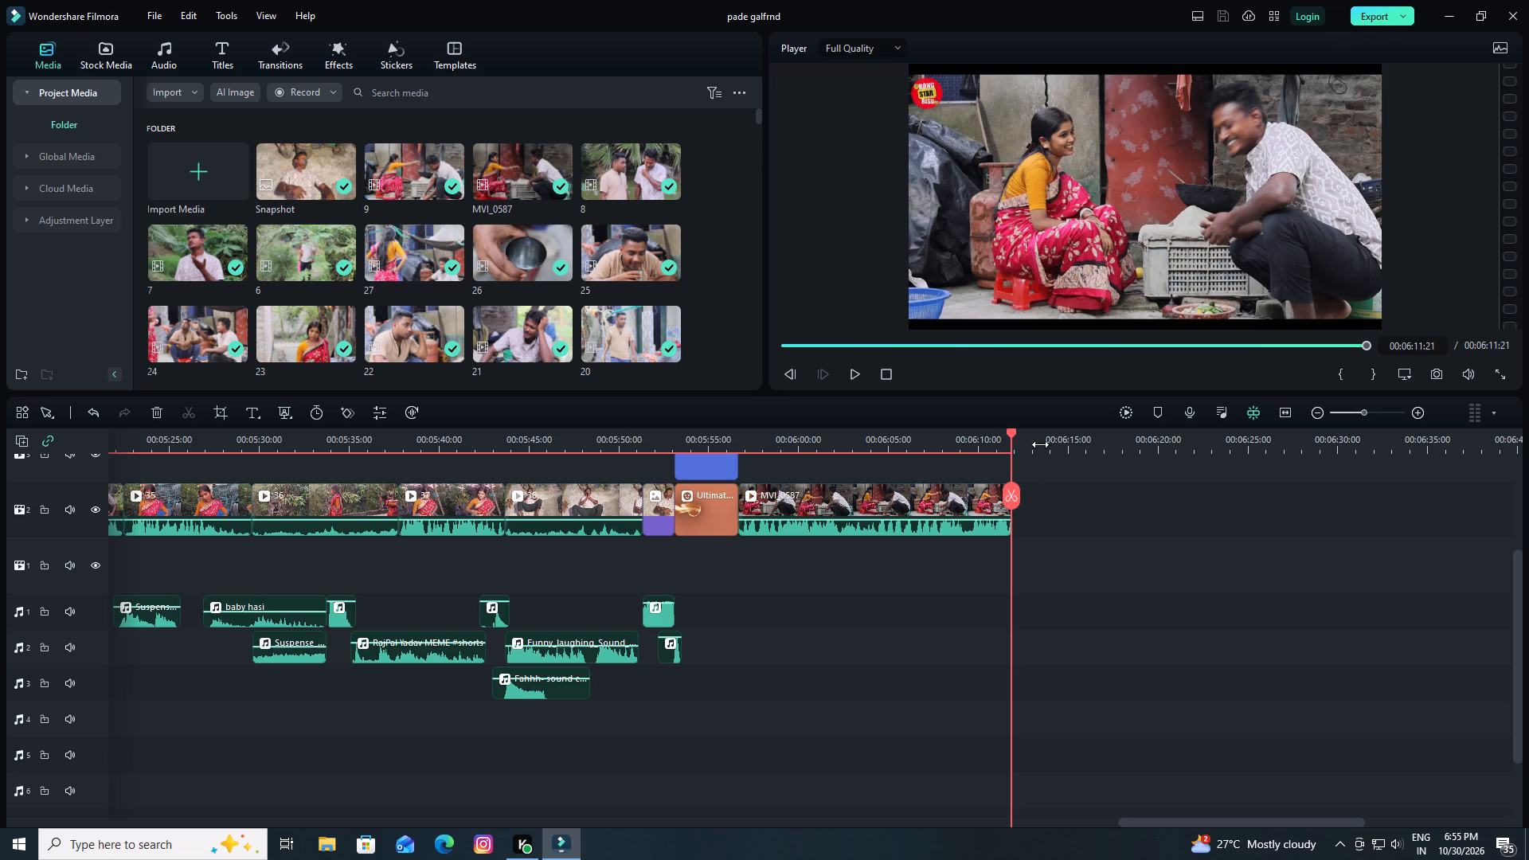
# Place the trending Social Media Subscribe sticker on video track 3 at about 00:02:15.
pyautogui.moveTo(1009, 433); pyautogui.dragTo(70, 525)
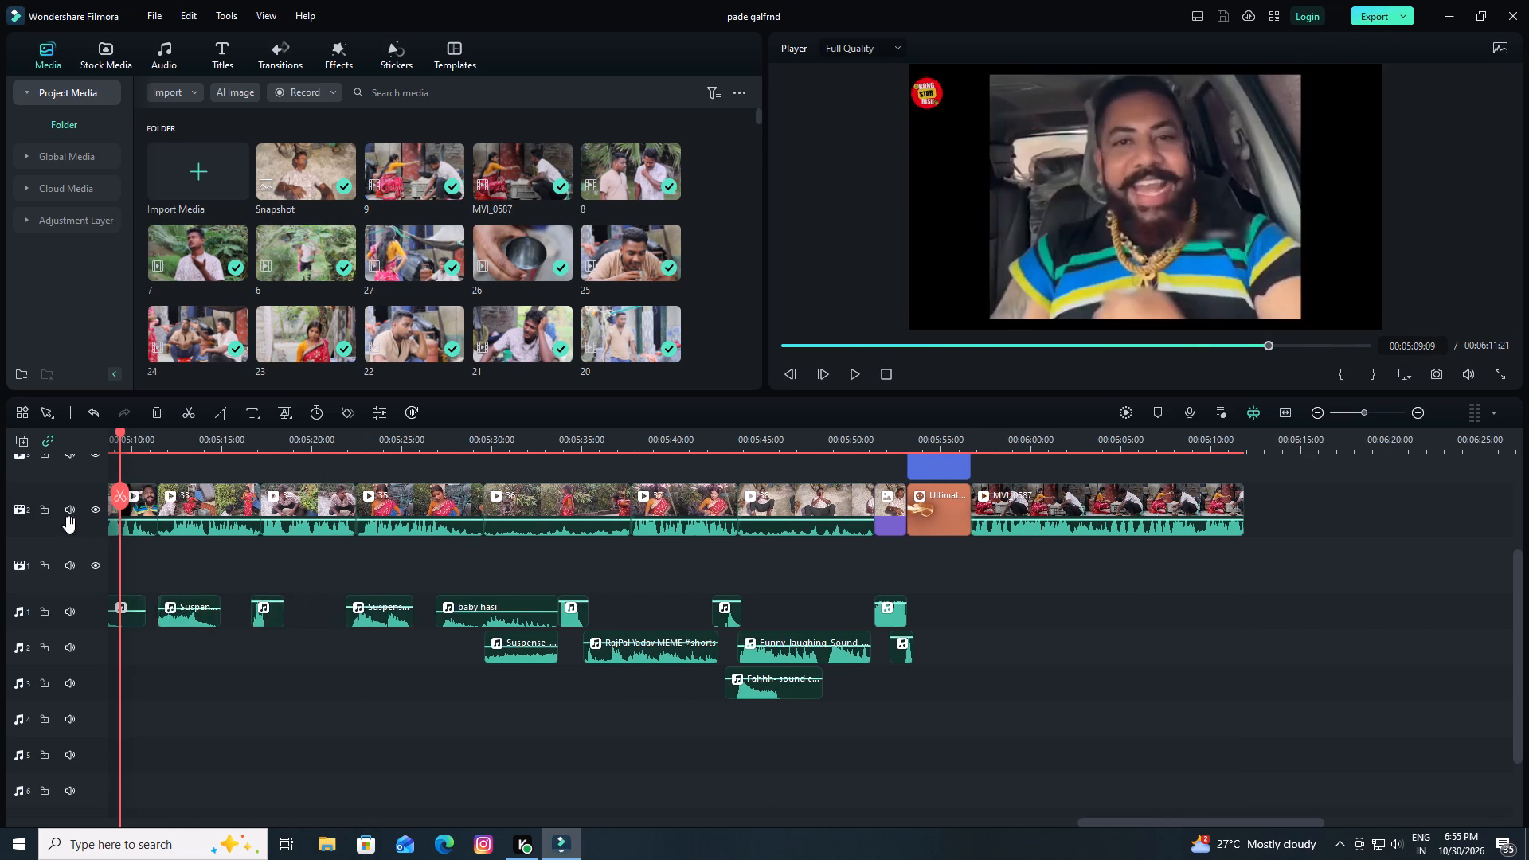
pyautogui.moveTo(119, 431); pyautogui.dragTo(0, 472)
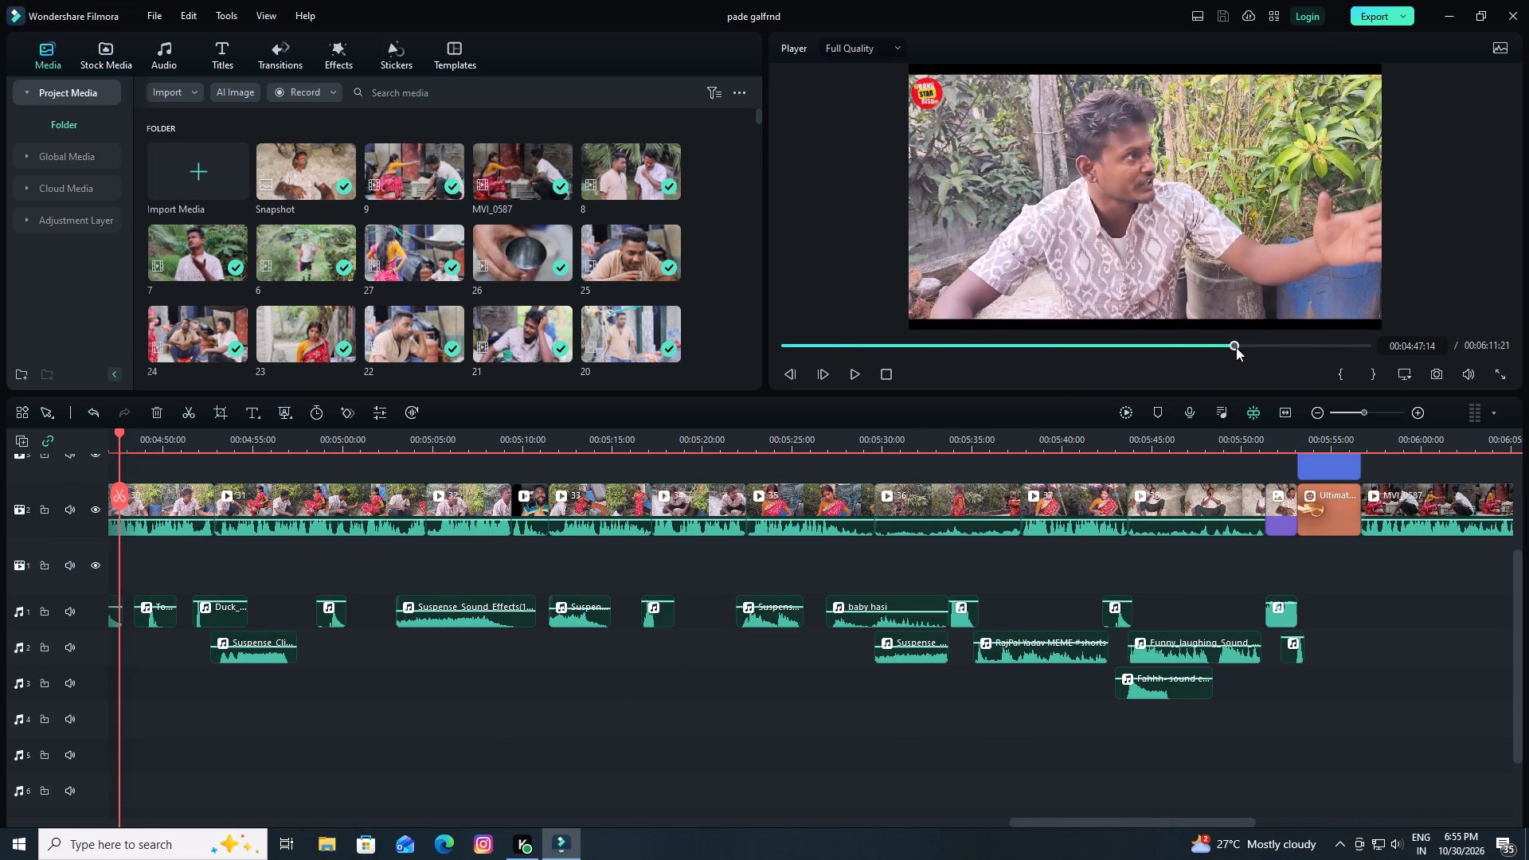
pyautogui.moveTo(1236, 347); pyautogui.dragTo(452, 389)
pyautogui.scroll(3, 579, 525)
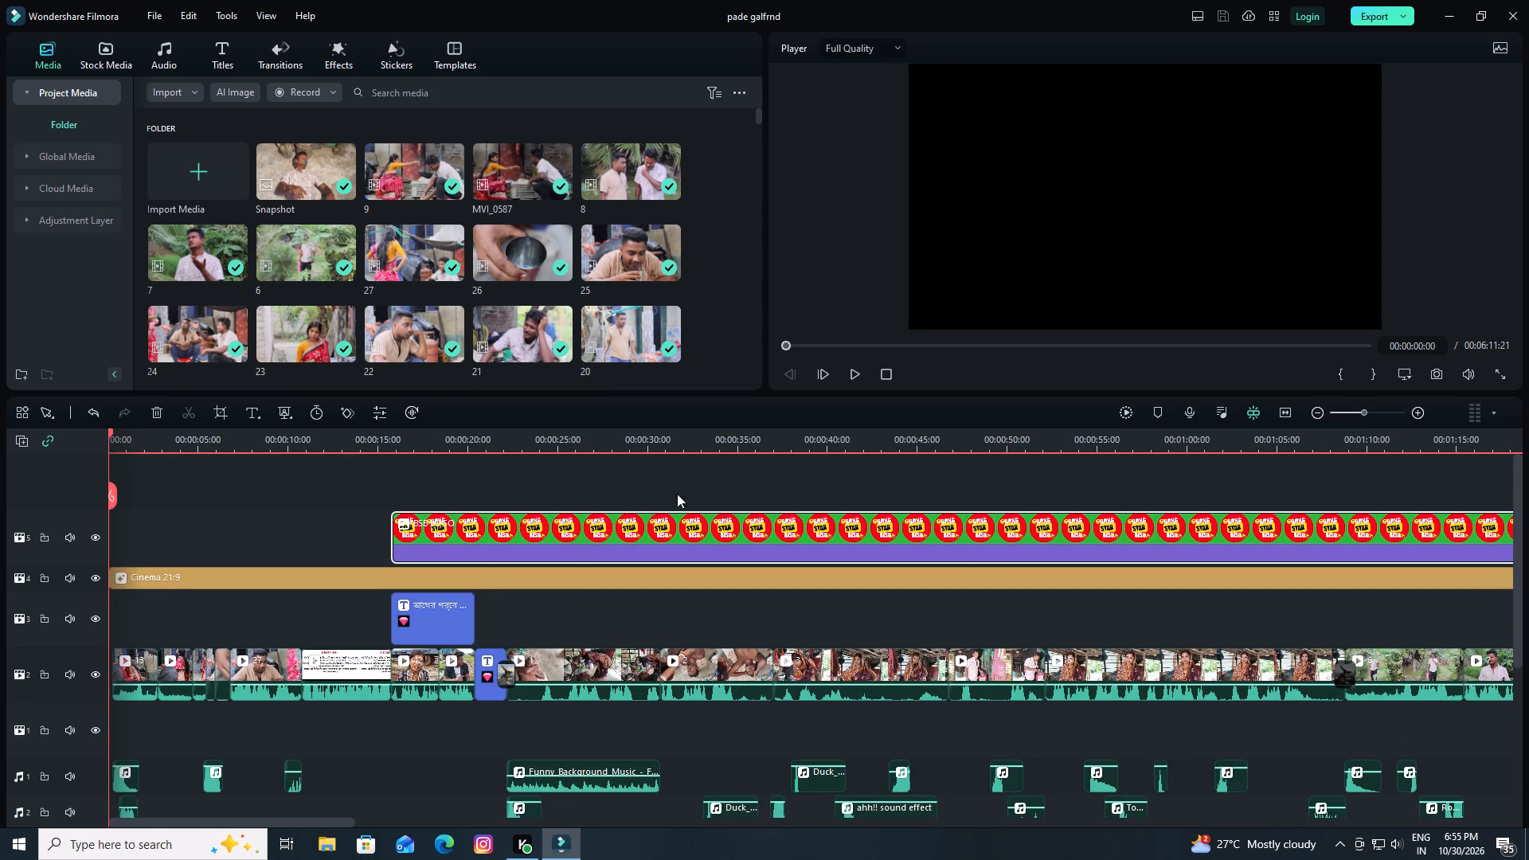
pyautogui.moveTo(935, 438); pyautogui.dragTo(864, 445)
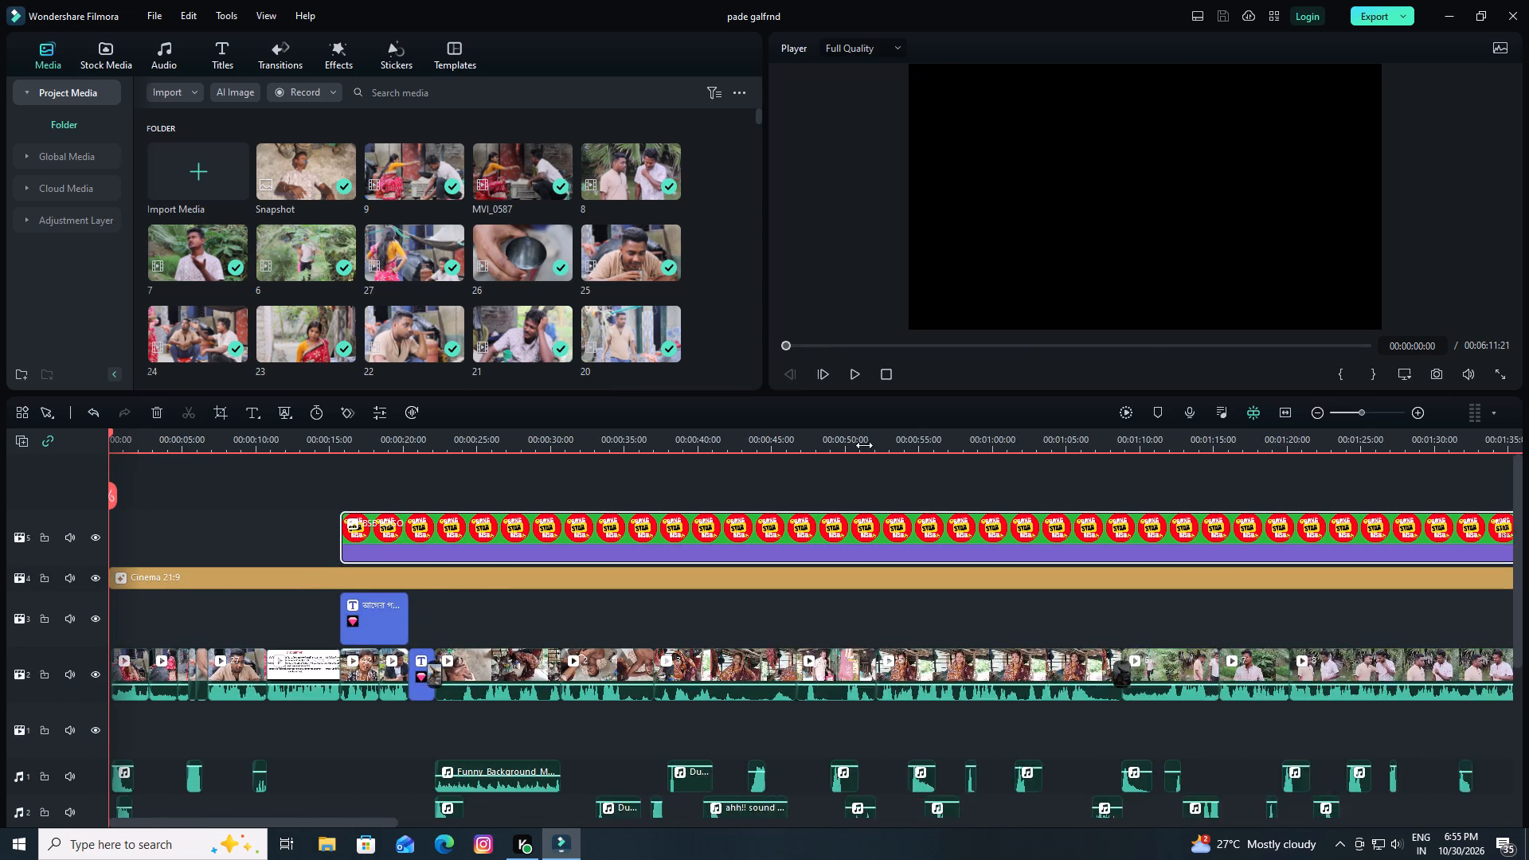
pyautogui.moveTo(864, 445); pyautogui.dragTo(612, 471)
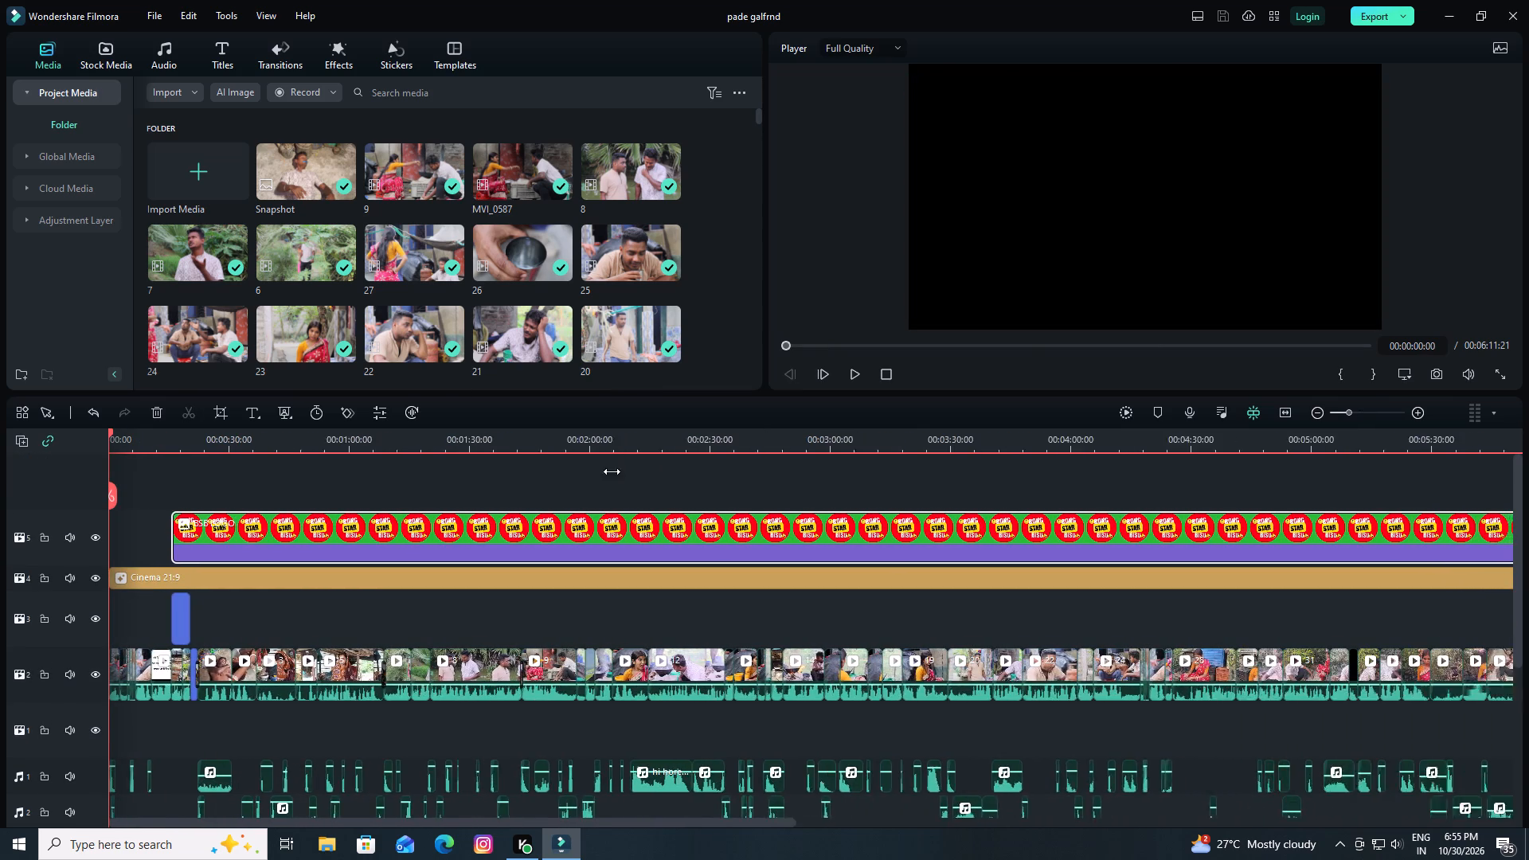
pyautogui.moveTo(612, 471); pyautogui.dragTo(550, 471)
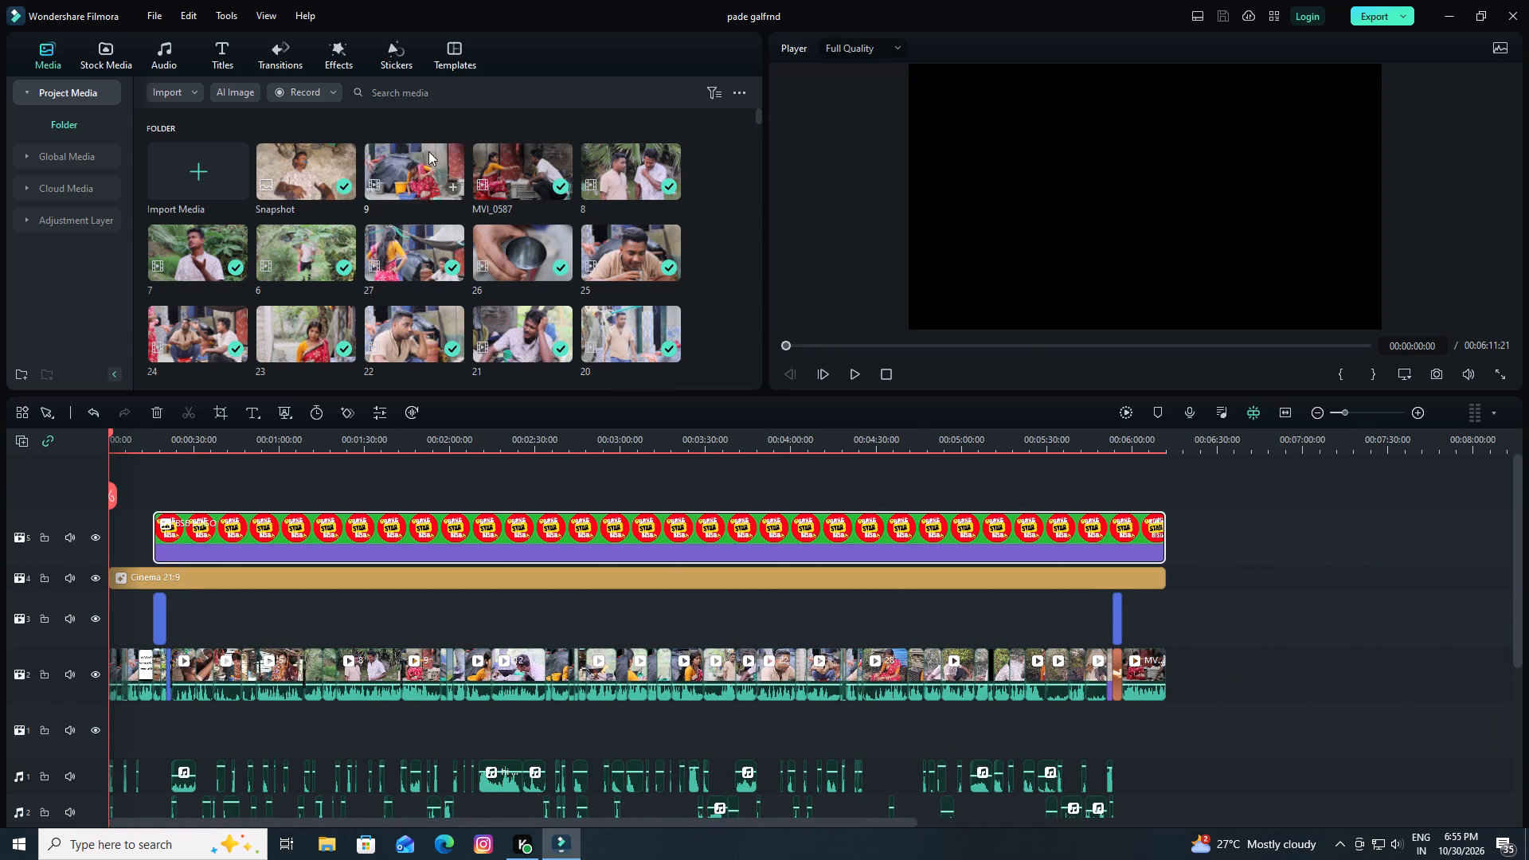
pyautogui.click(389, 52)
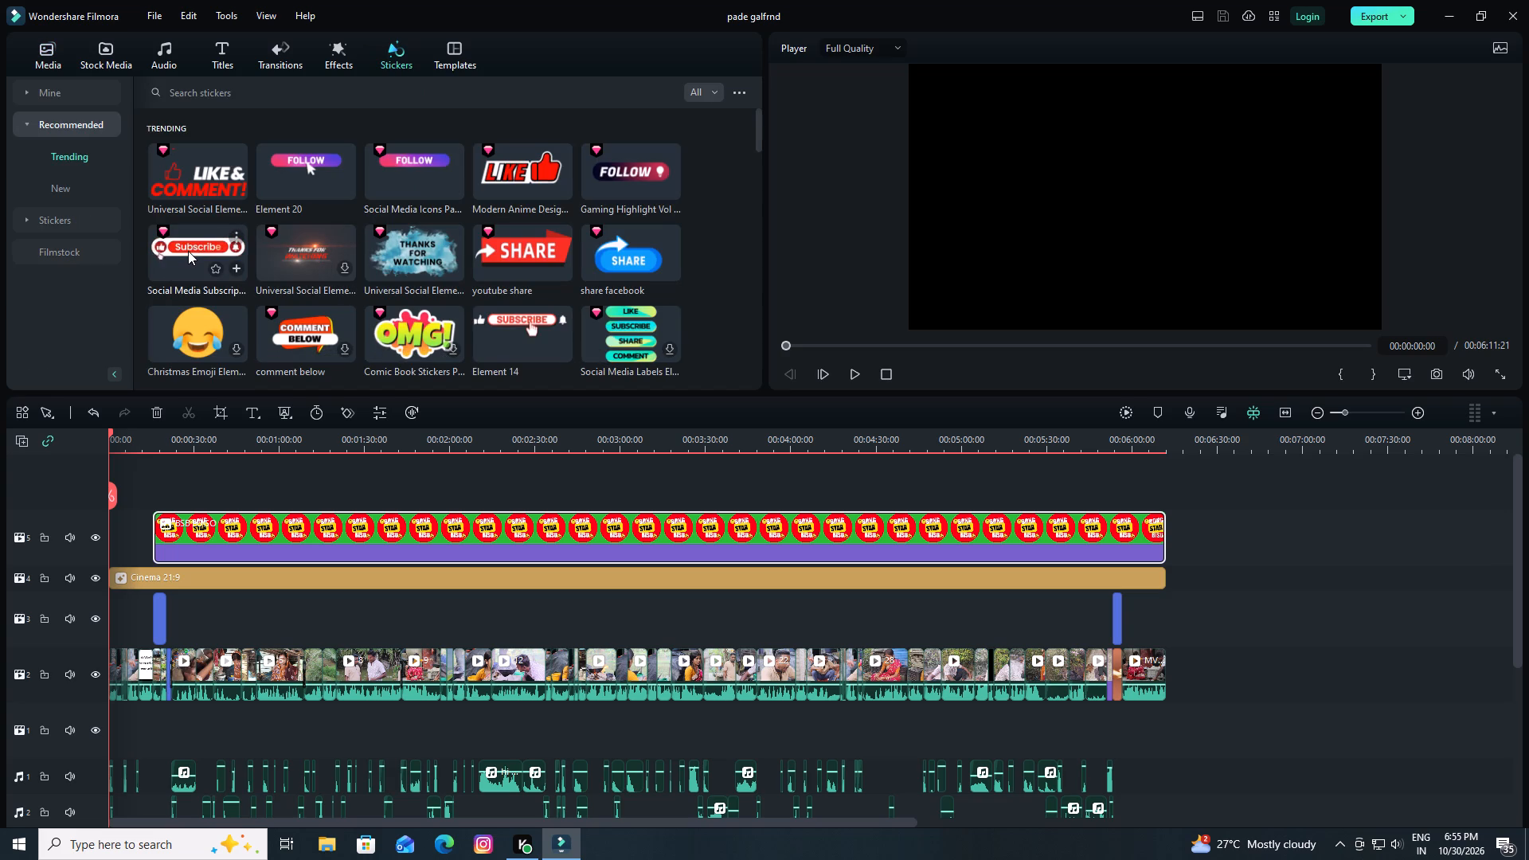
pyautogui.moveTo(188, 251); pyautogui.dragTo(489, 614)
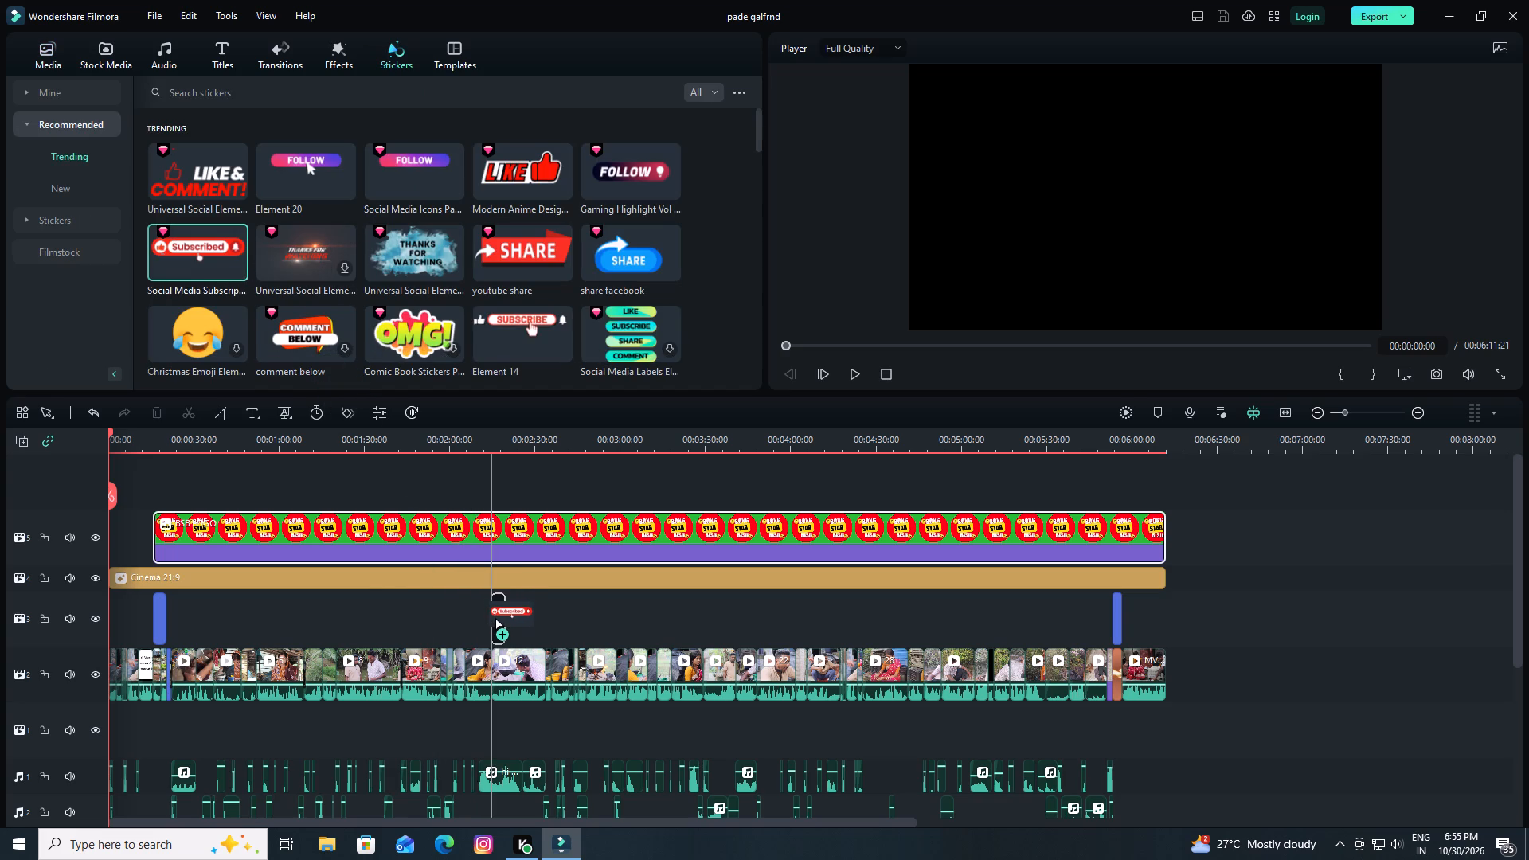
pyautogui.moveTo(489, 614); pyautogui.dragTo(490, 615)
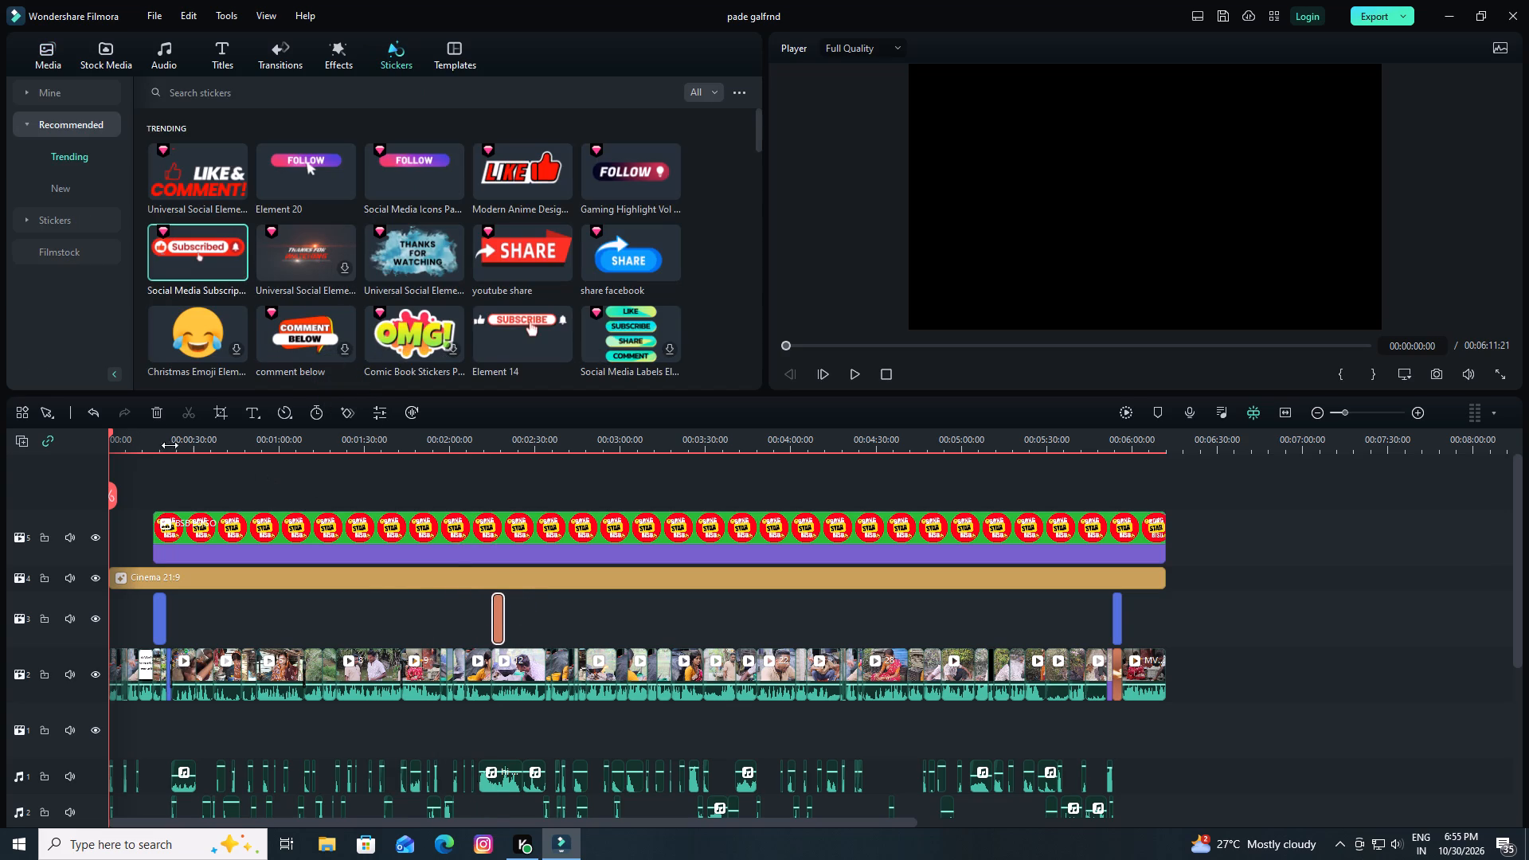
# Shrink the Subscribe sticker to about one fifth of the frame width and centre it along the frame's bottom edge.
pyautogui.moveTo(111, 433); pyautogui.dragTo(474, 519)
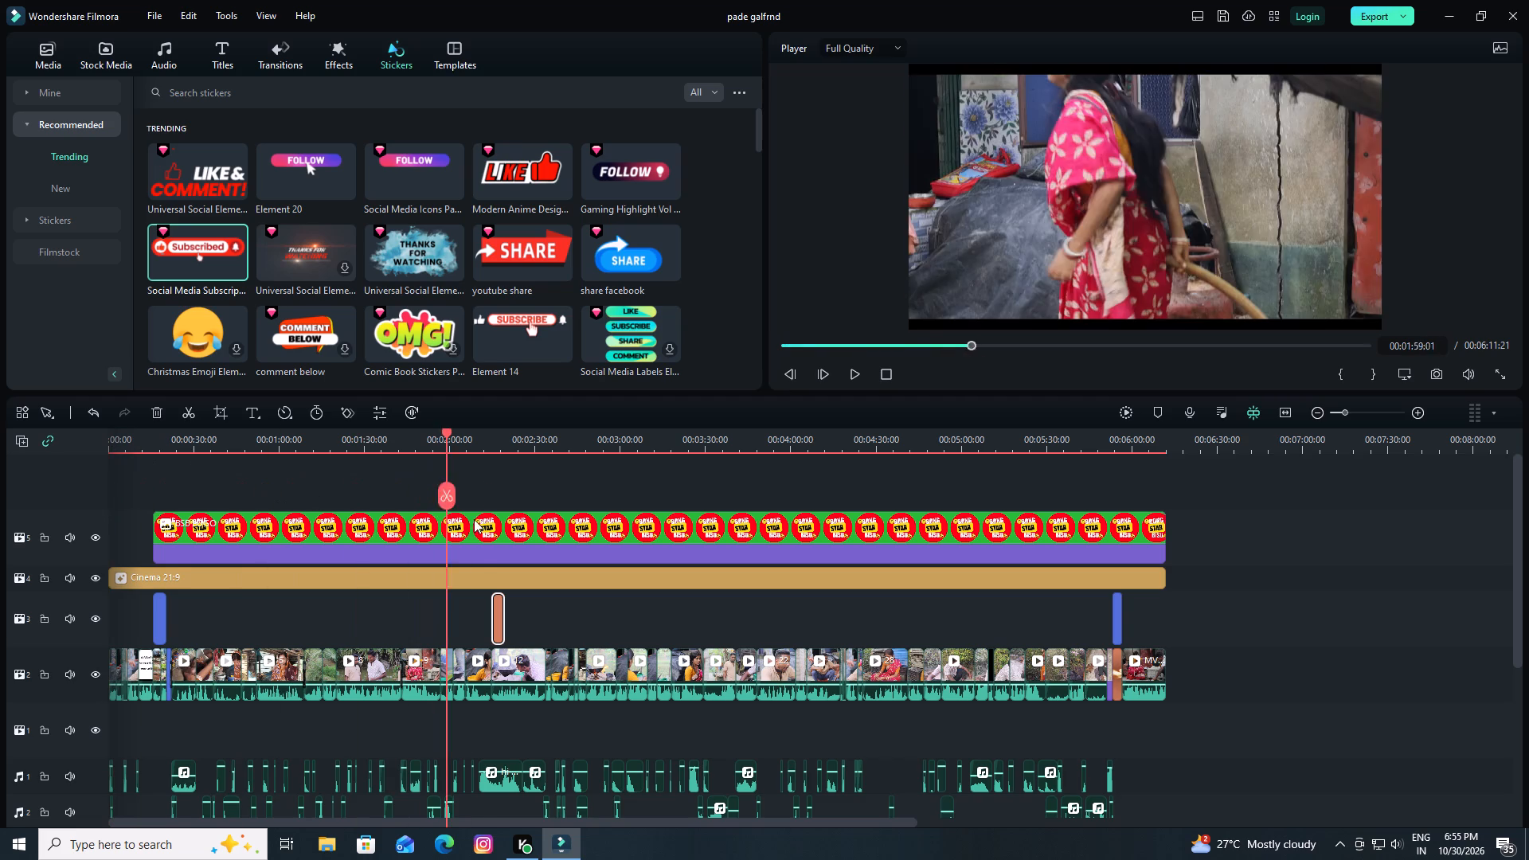
pyautogui.moveTo(474, 519); pyautogui.dragTo(502, 525)
pyautogui.click(1105, 175)
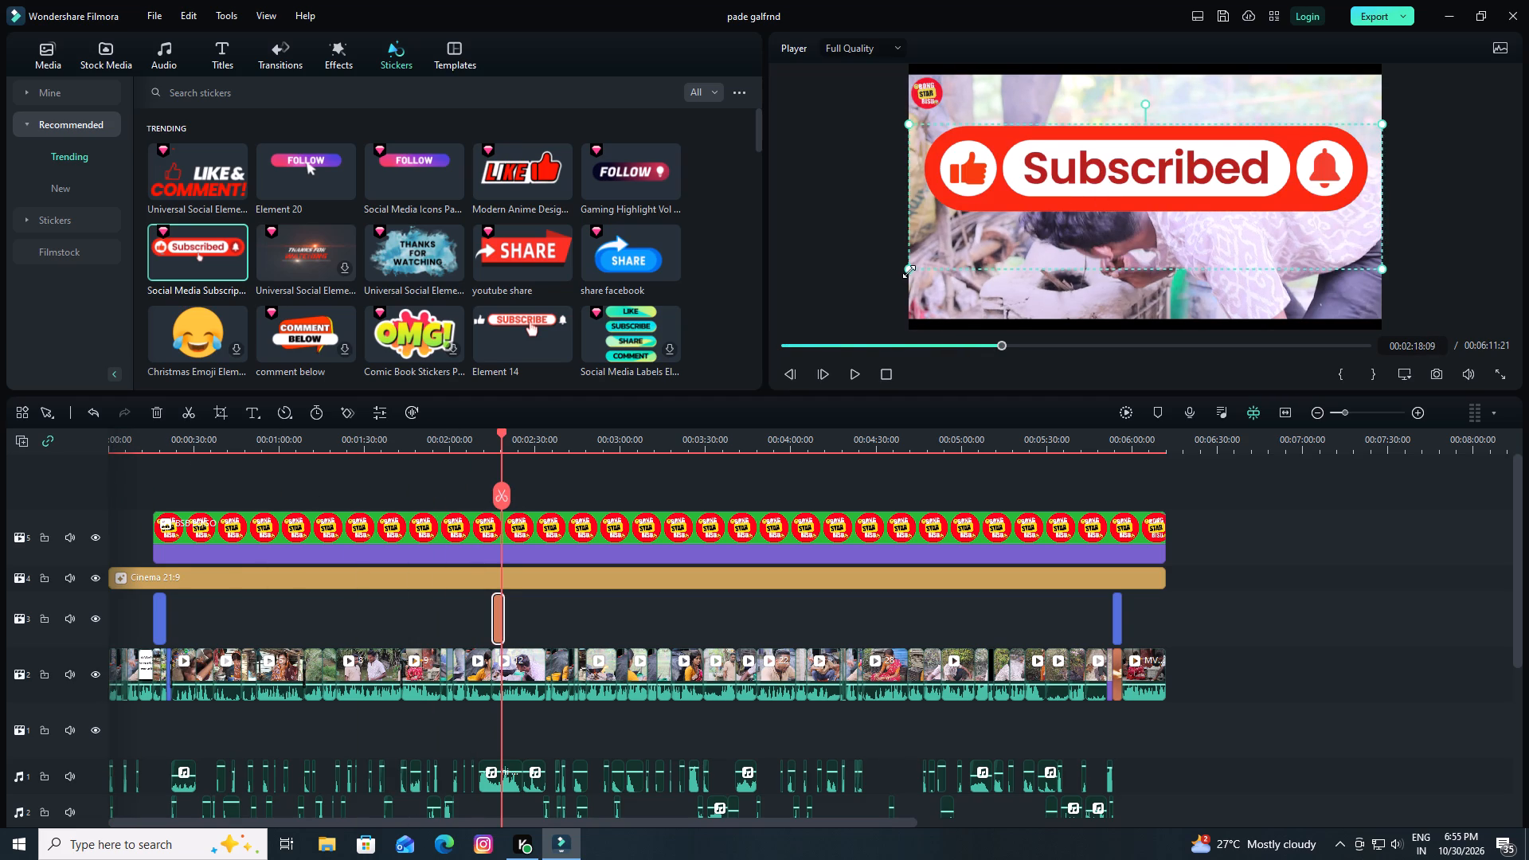
pyautogui.moveTo(909, 270); pyautogui.dragTo(1167, 244)
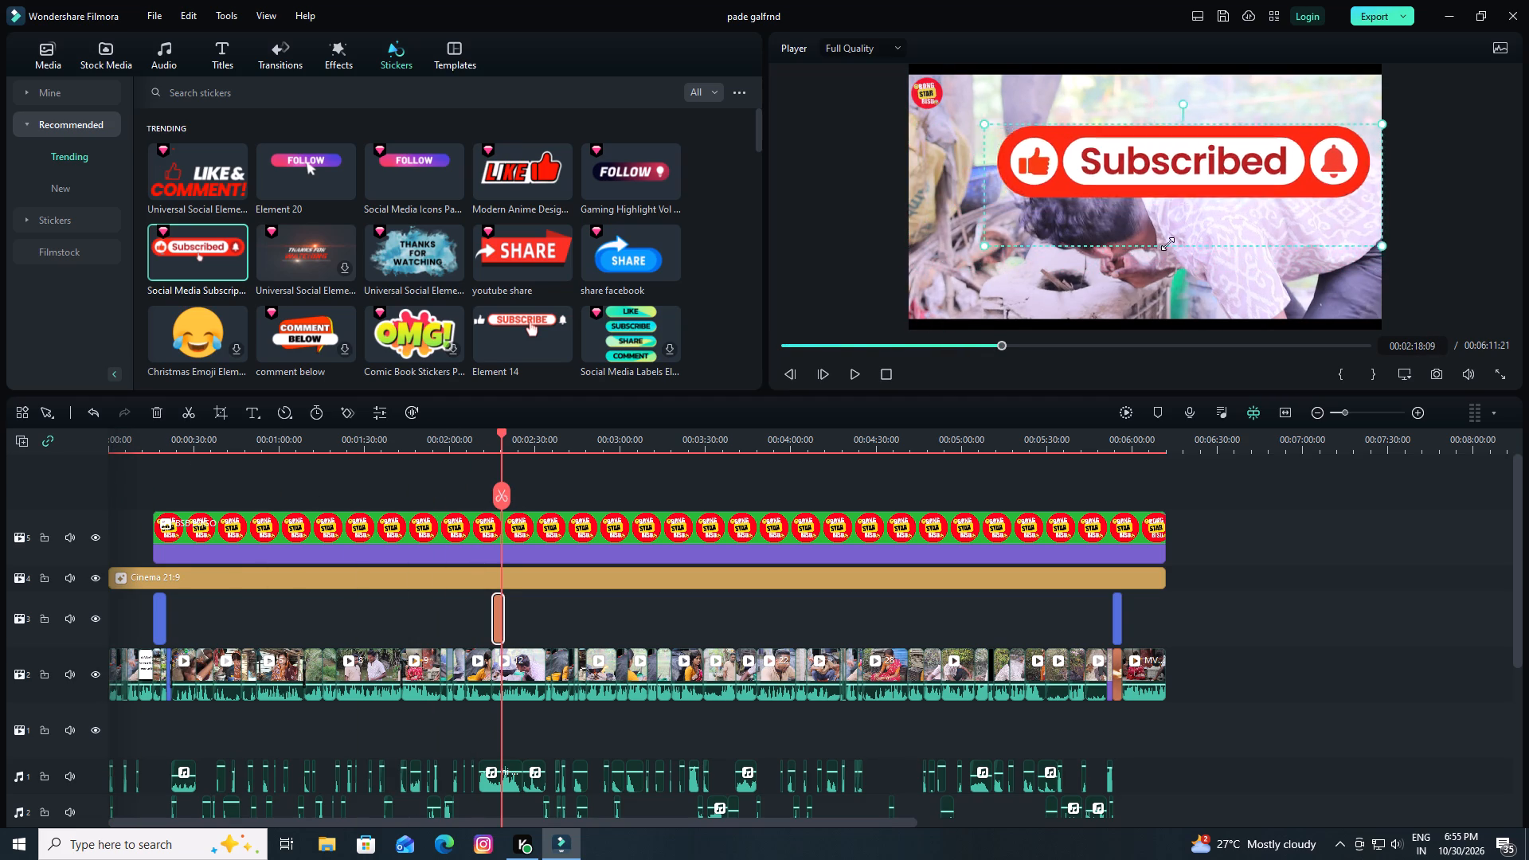
pyautogui.moveTo(1167, 244); pyautogui.dragTo(1408, 163)
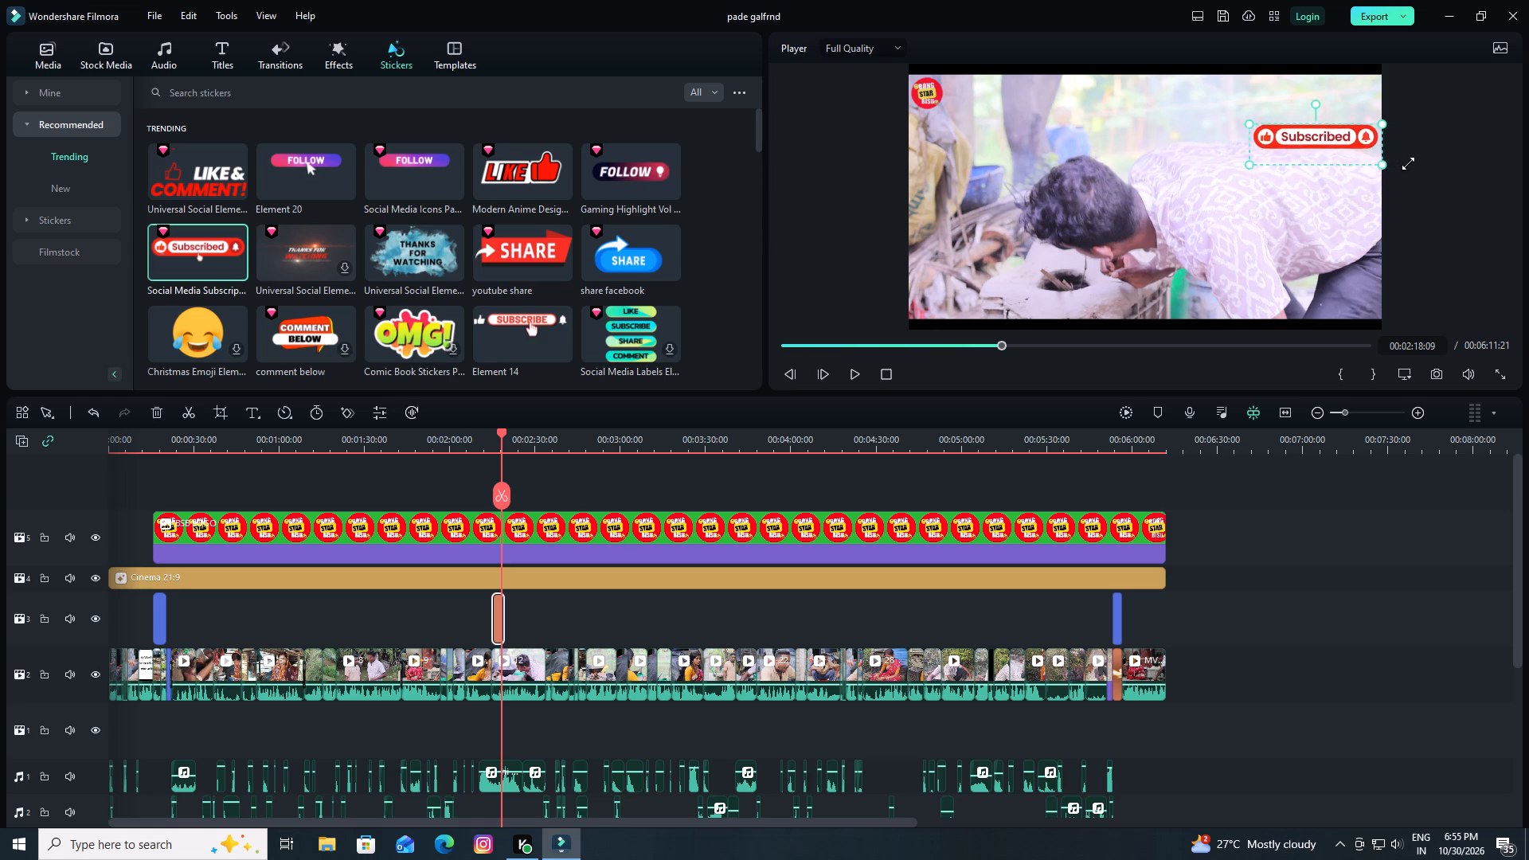
pyautogui.moveTo(1408, 163); pyautogui.dragTo(1432, 153)
pyautogui.moveTo(1357, 140); pyautogui.dragTo(1206, 260)
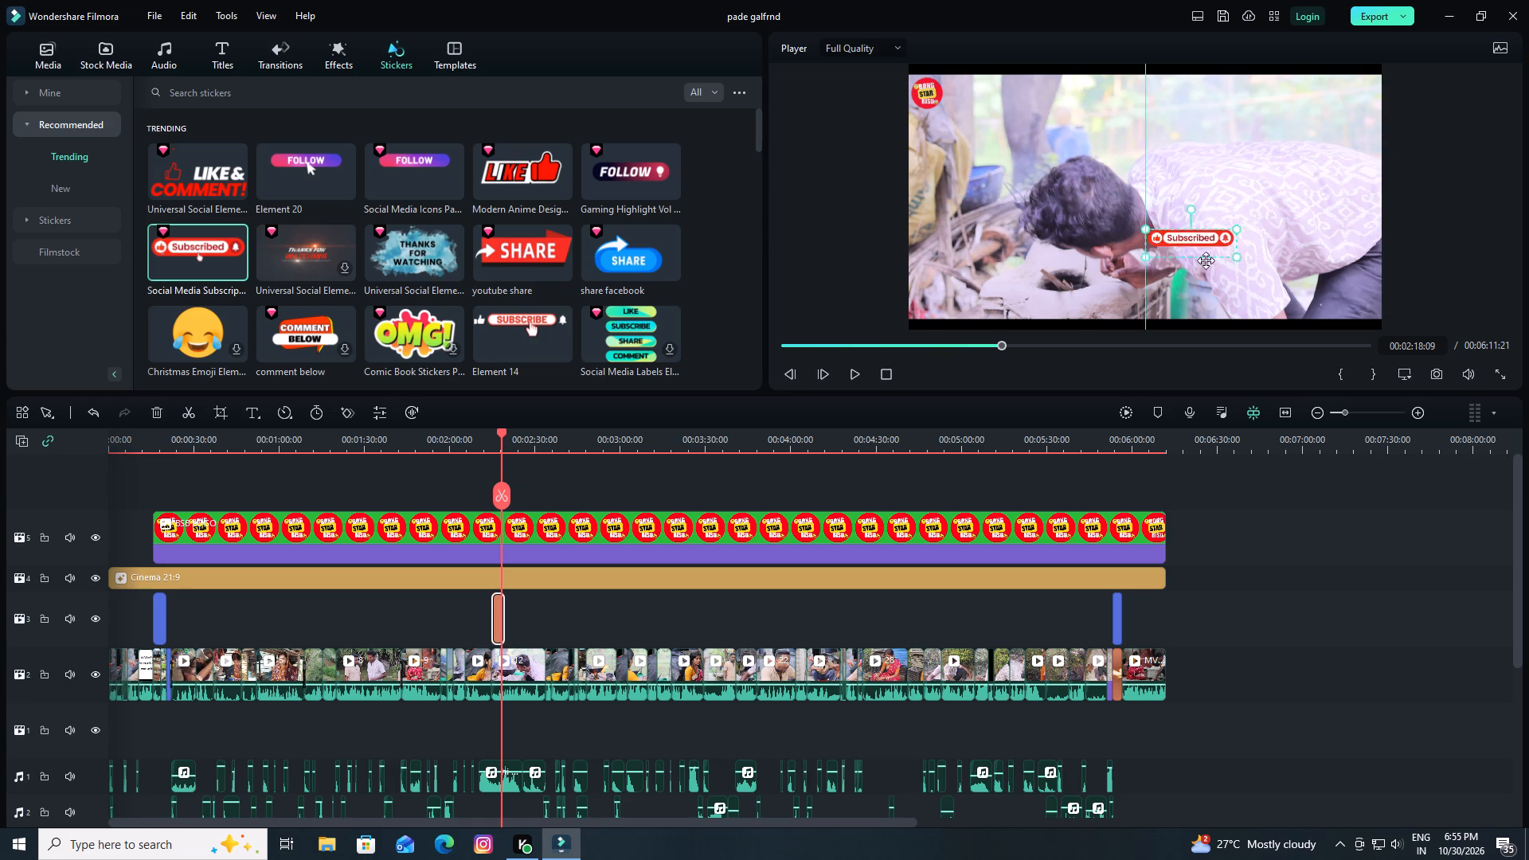
pyautogui.moveTo(1206, 260); pyautogui.dragTo(1160, 306)
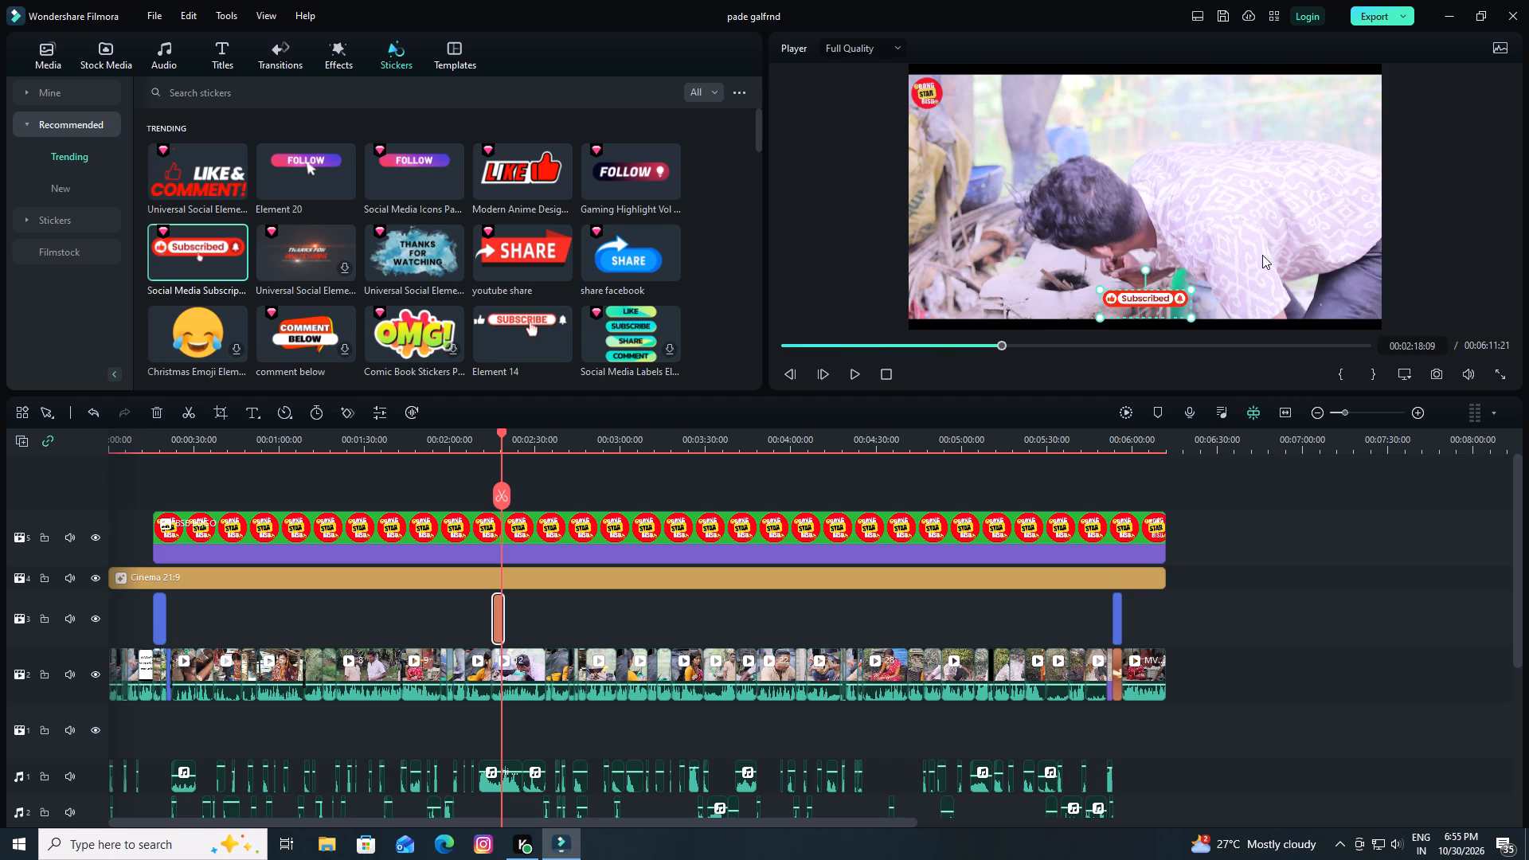
pyautogui.moveTo(1156, 305); pyautogui.dragTo(1163, 306)
pyautogui.click(1159, 306)
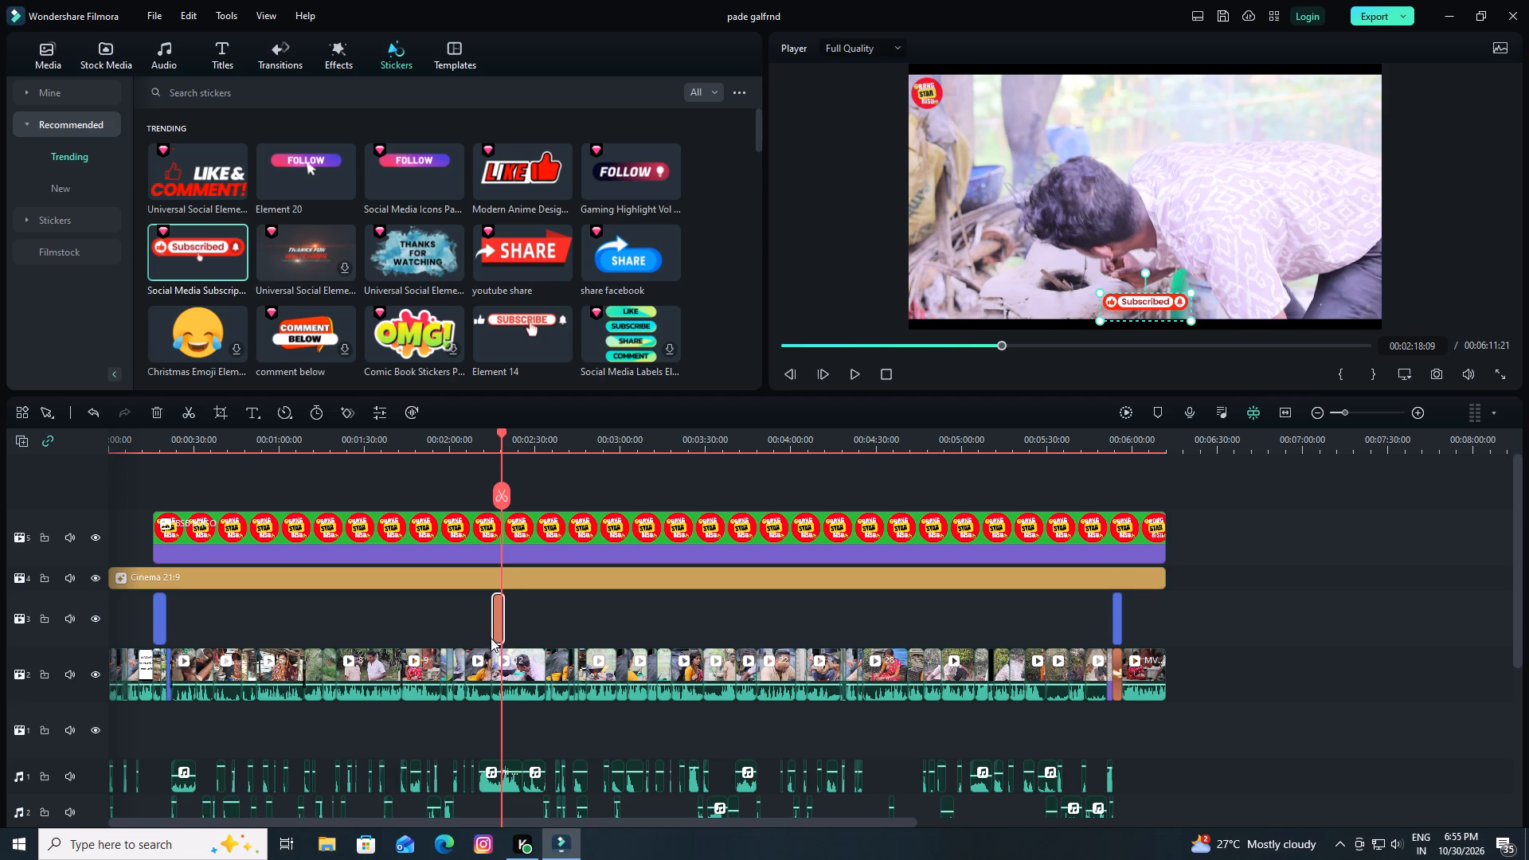
# Copy the Subscribe sticker and paste it on video track 3 at 00:01:02:04.
pyautogui.moveTo(501, 433); pyautogui.dragTo(483, 438)
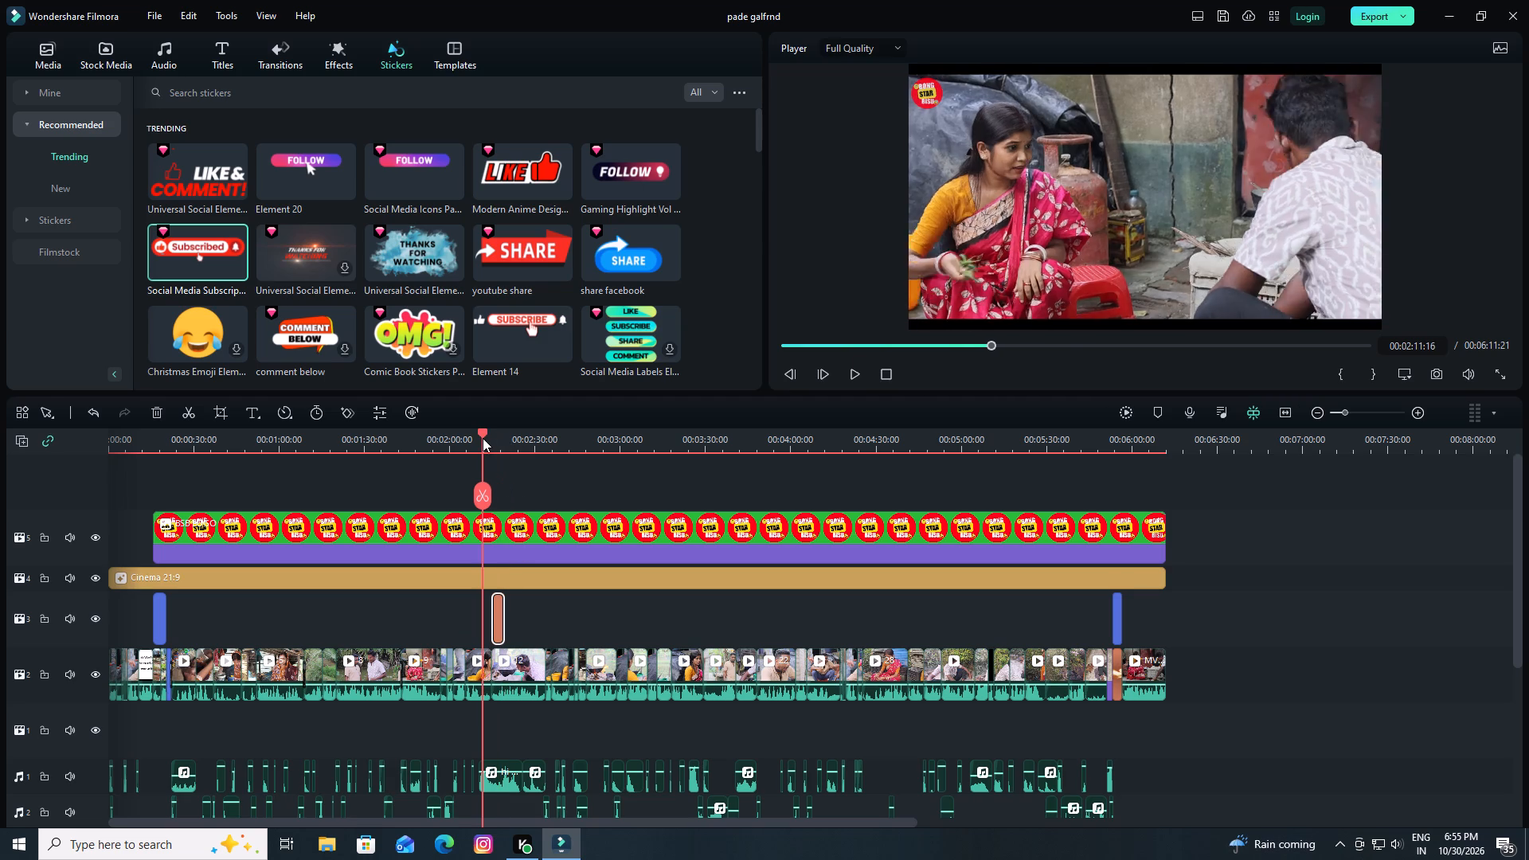
pyautogui.click(499, 610)
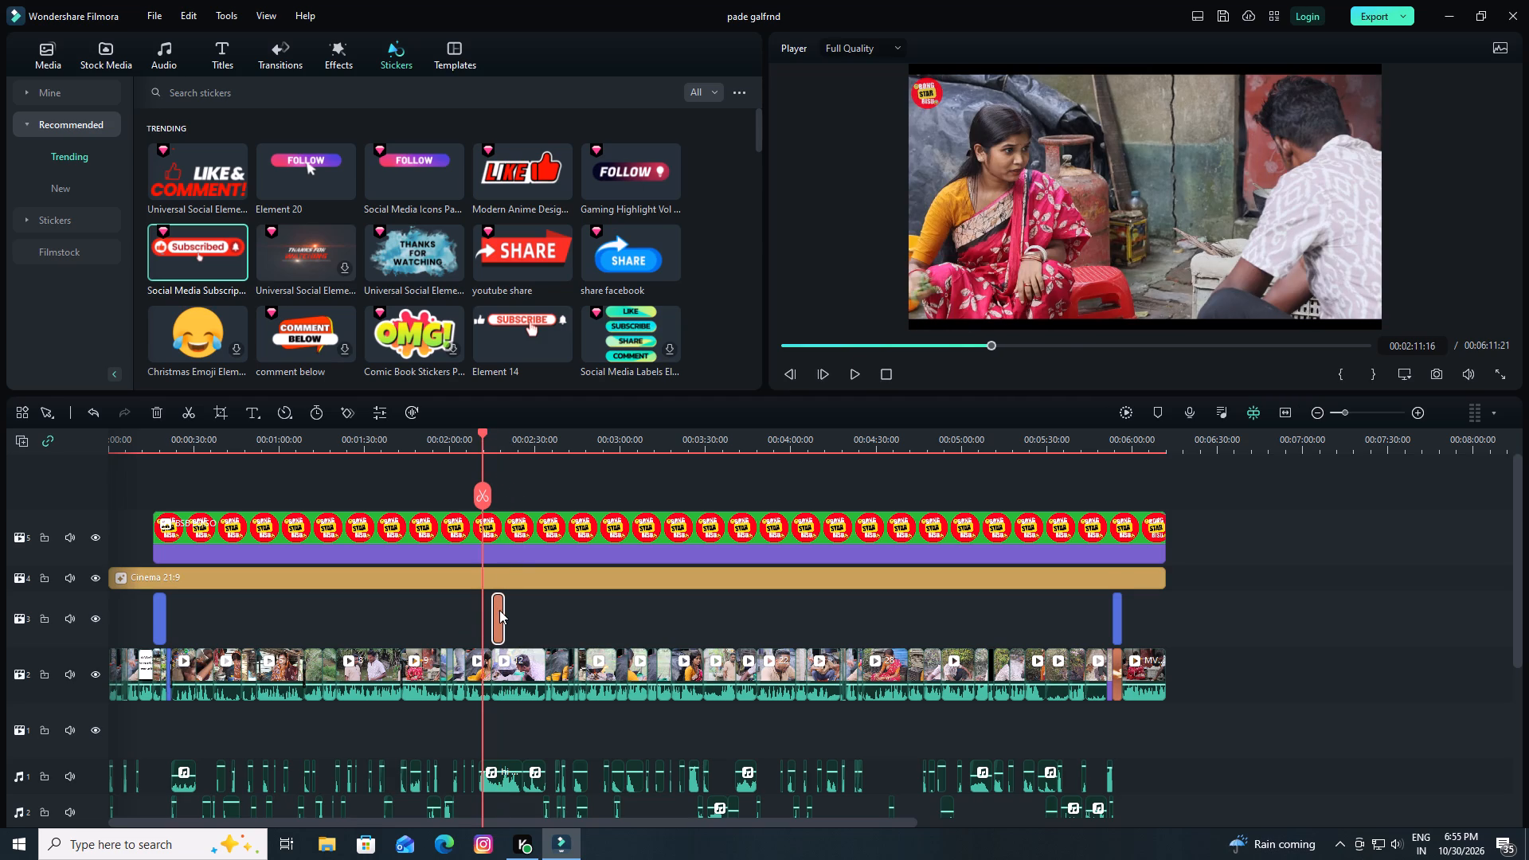
pyautogui.hotkey('ctrl', 'c')
pyautogui.moveTo(479, 433); pyautogui.dragTo(490, 455)
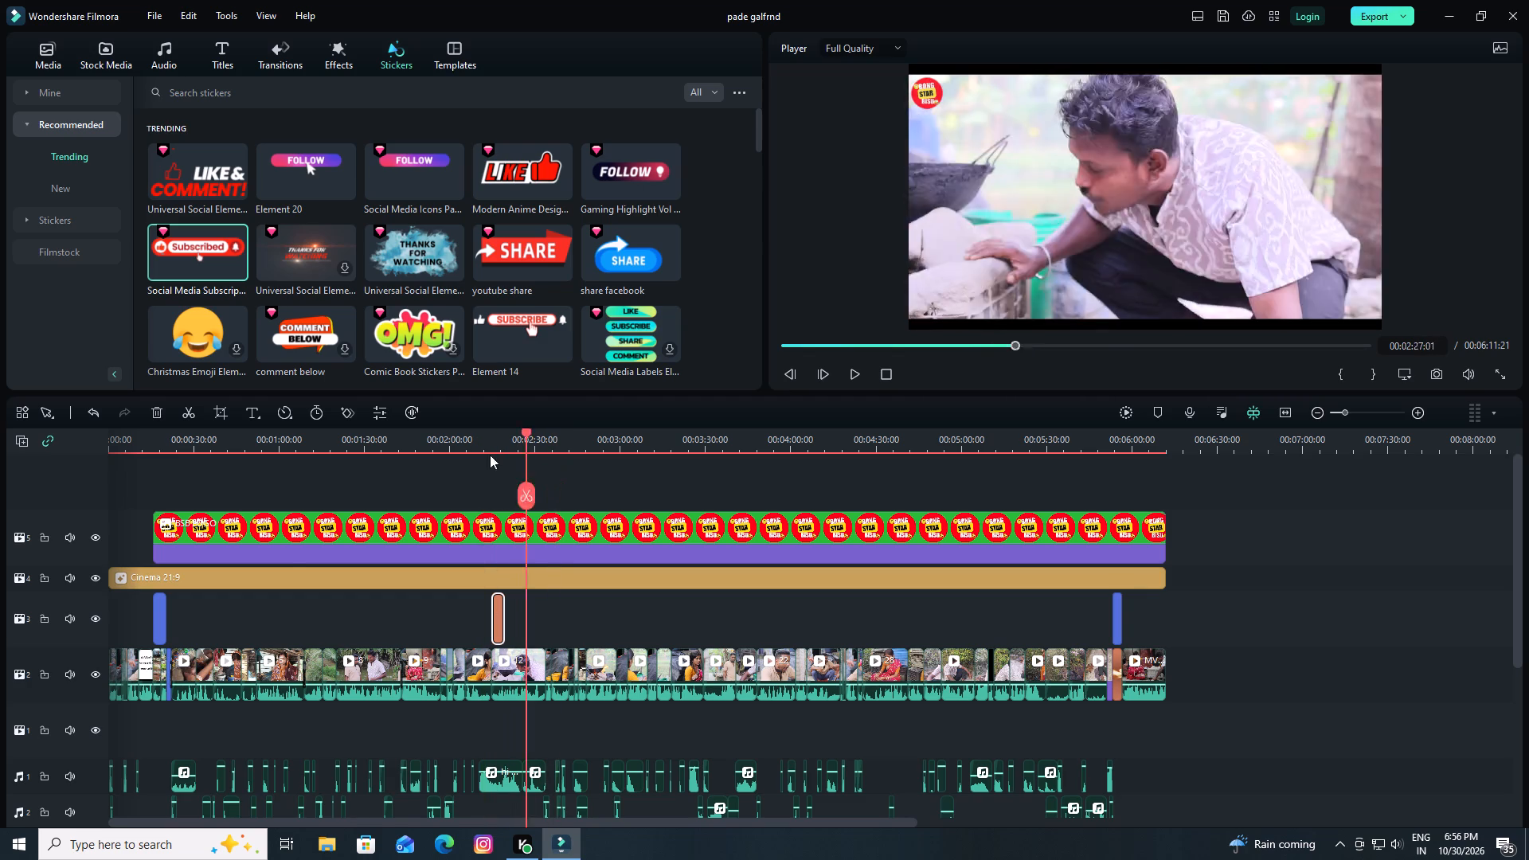
pyautogui.moveTo(490, 455); pyautogui.dragTo(285, 454)
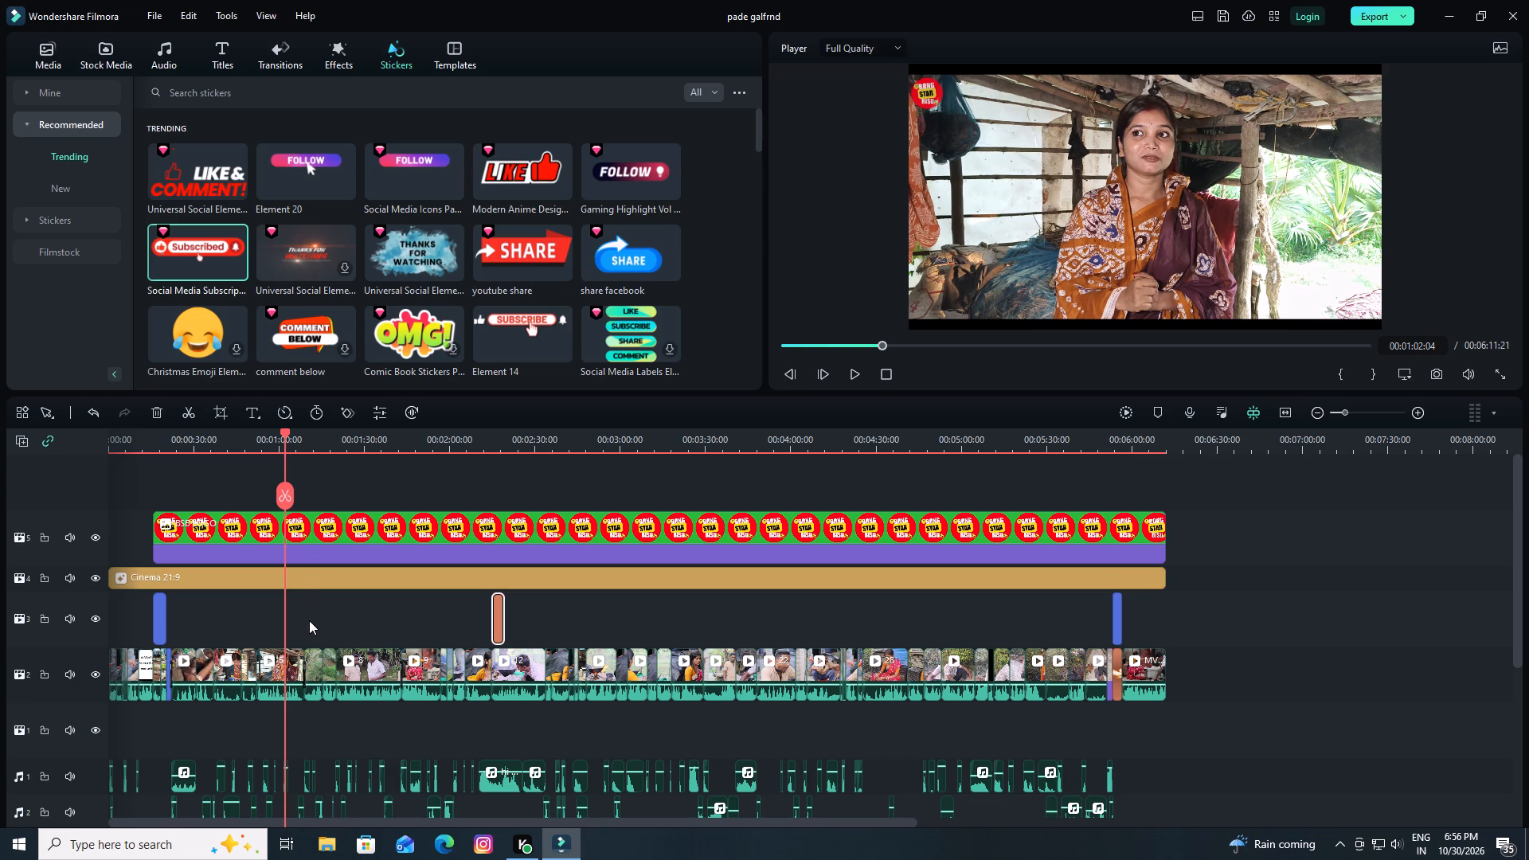
pyautogui.click(309, 621)
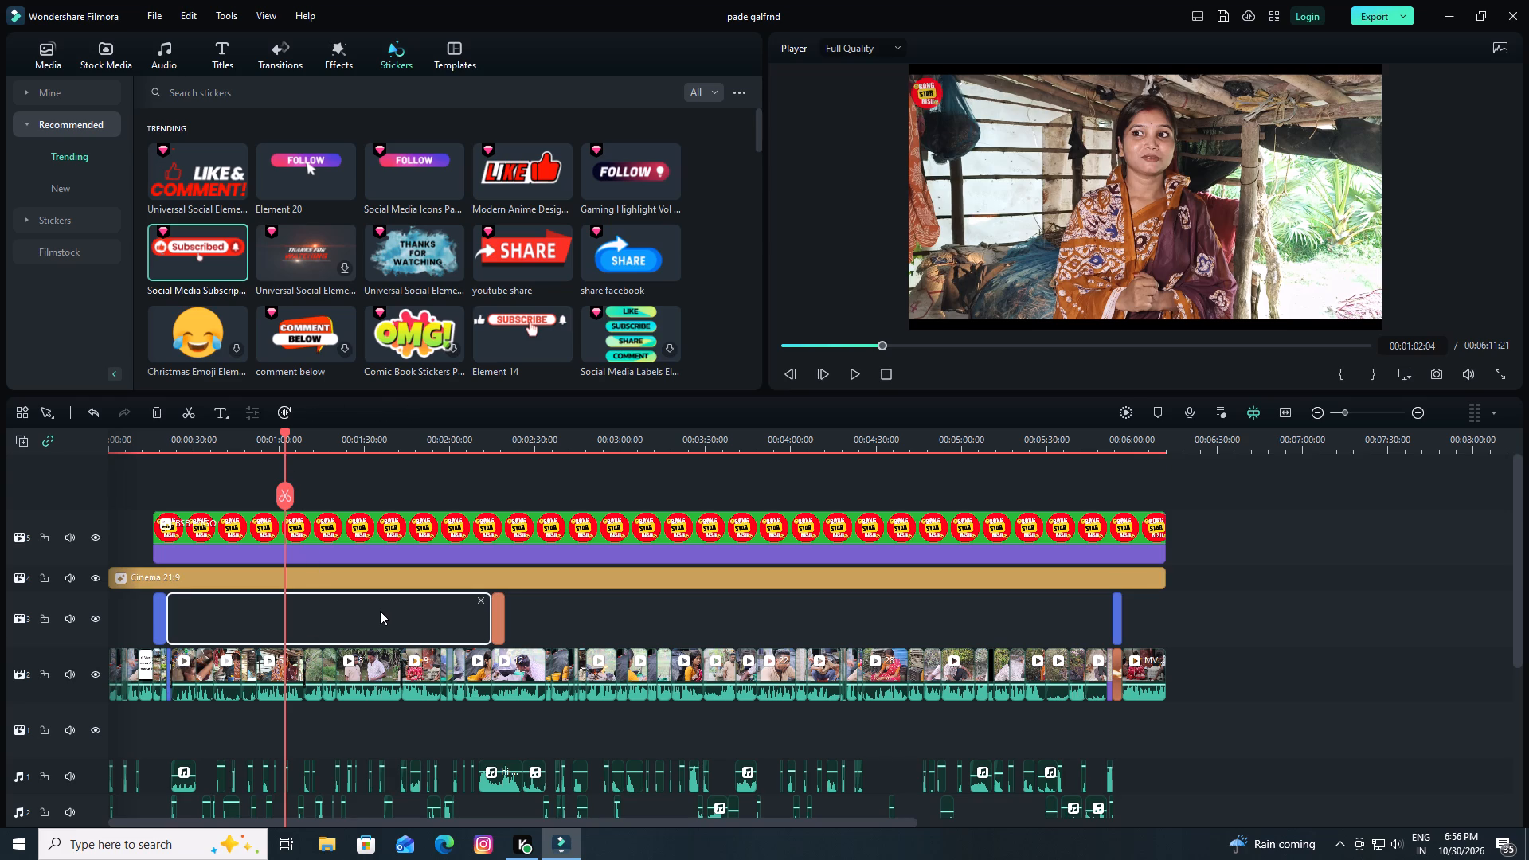
pyautogui.hotkey('ctrl', 'z')
pyautogui.hotkey('ctrl', 'c')
pyautogui.hotkey('ctrl', 'v')
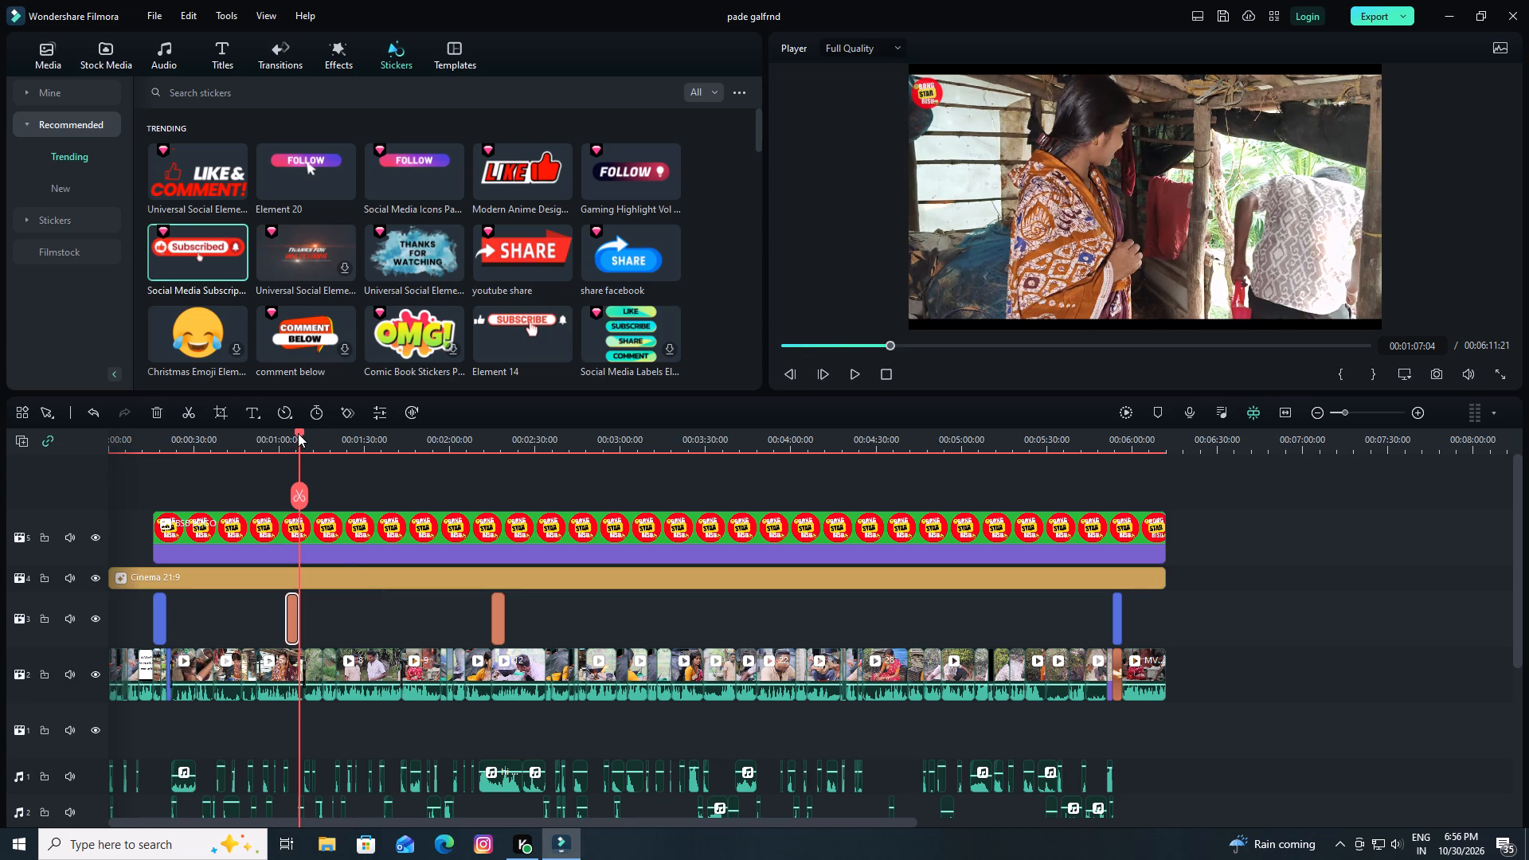
# Paste two more copies of the Subscribe sticker on video track 3, at 00:03:30:15 and about 00:05:16.
pyautogui.moveTo(299, 432); pyautogui.dragTo(707, 502)
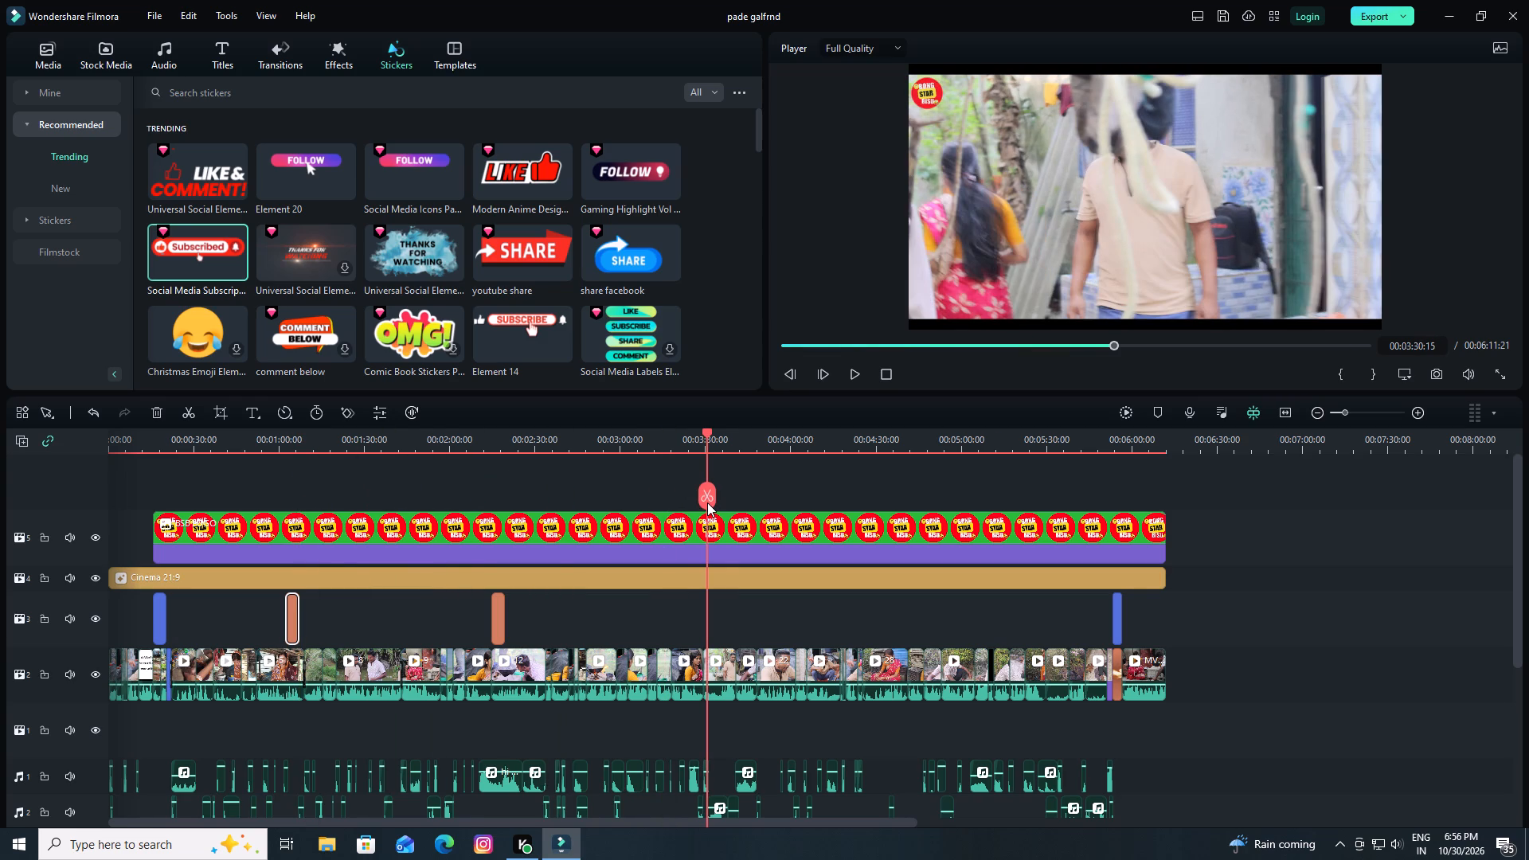
pyautogui.hotkey('ctrl', 'v')
pyautogui.moveTo(721, 434); pyautogui.dragTo(1018, 474)
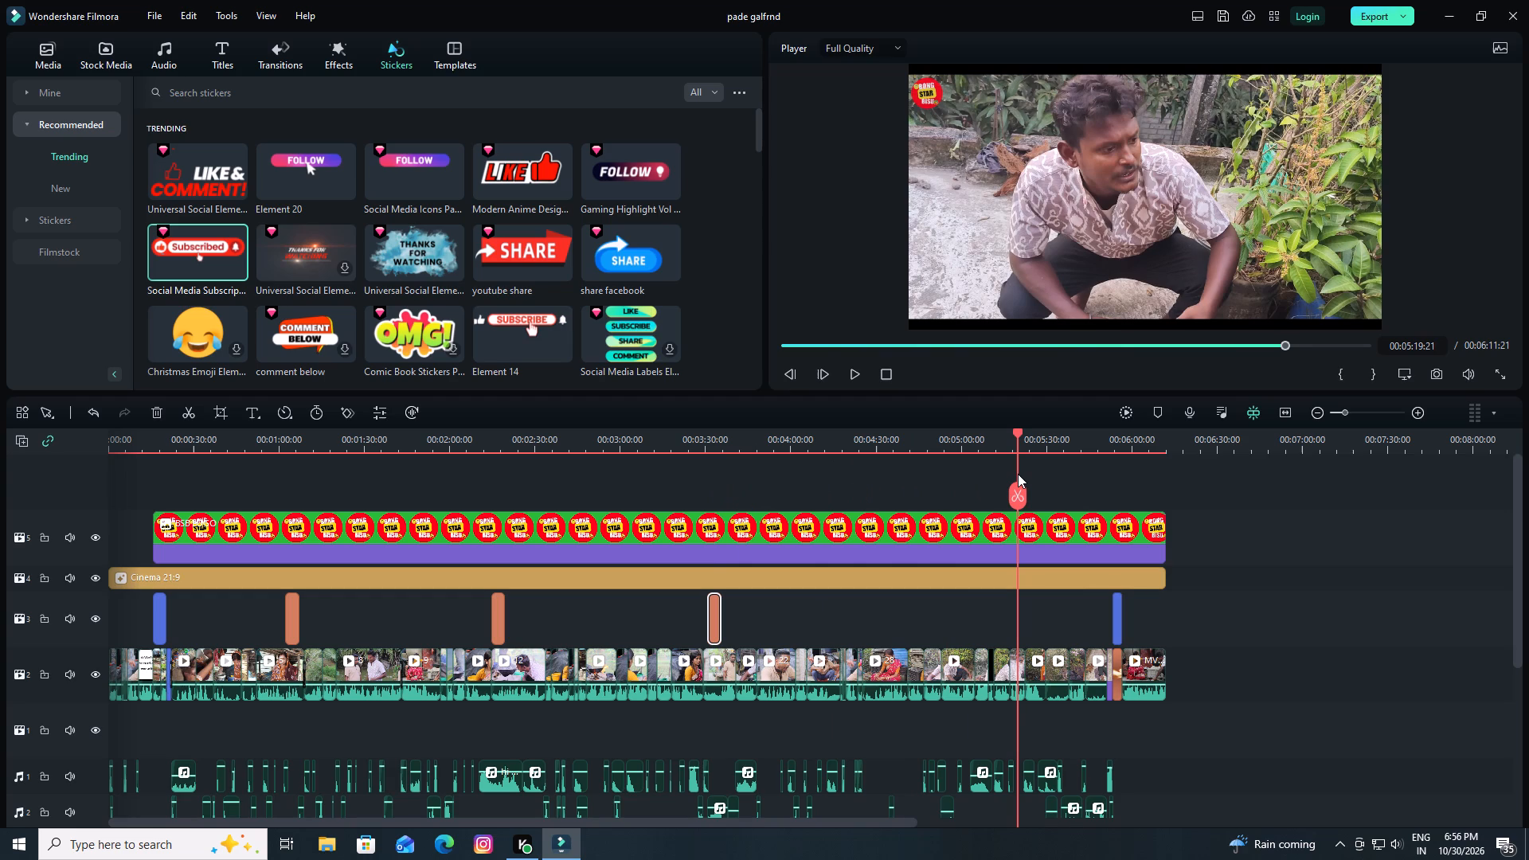
pyautogui.moveTo(1018, 474); pyautogui.dragTo(1007, 474)
pyautogui.hotkey('ctrl', 'v')
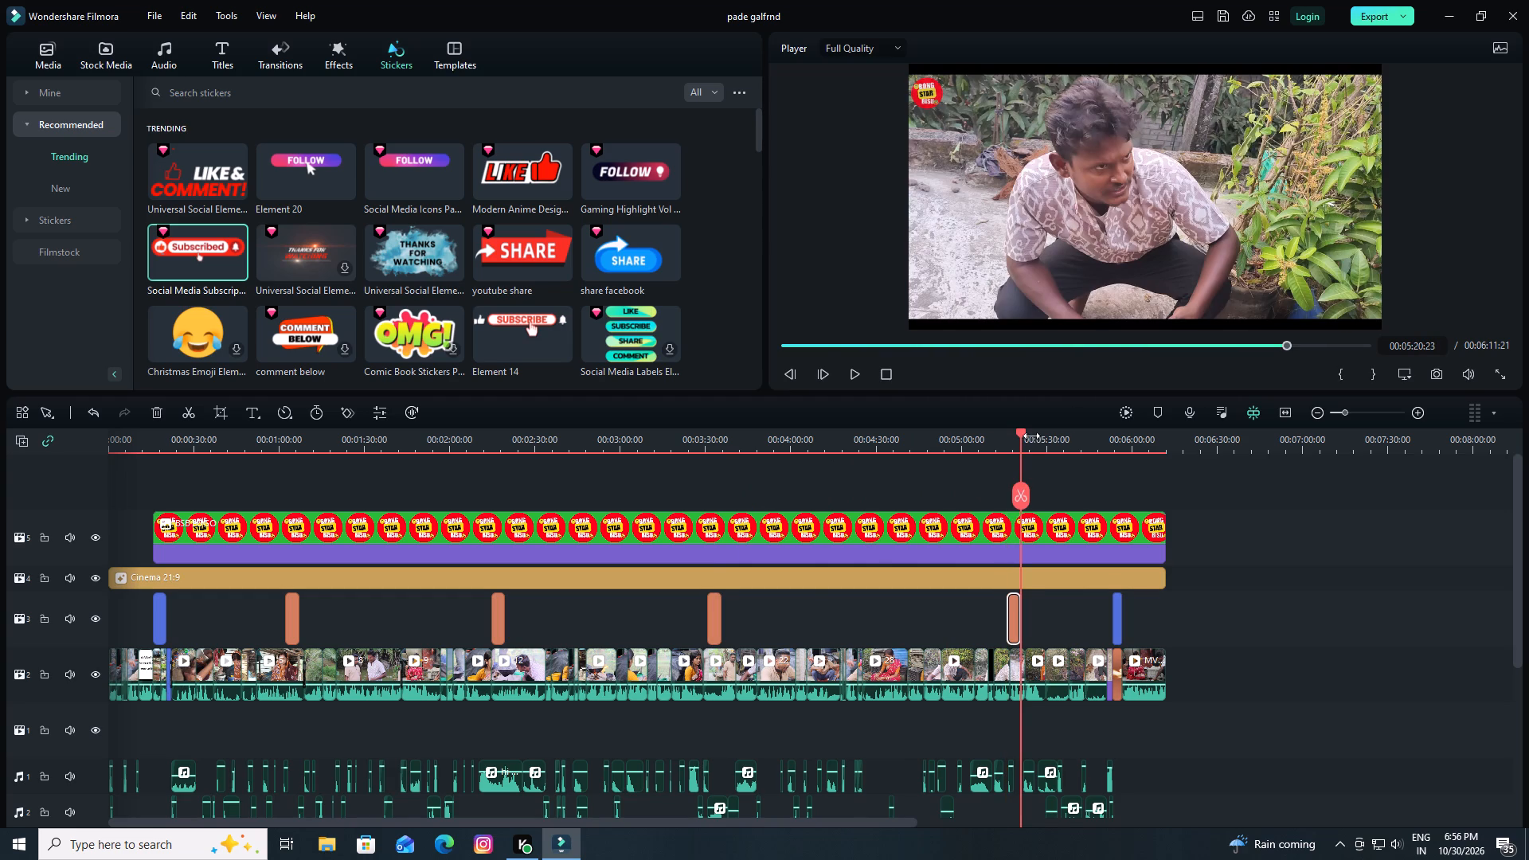
# Play the opening briefly and the passage from about 00:00:55 to 00:01:08 to check the first Subscribe sticker.
pyautogui.moveTo(1023, 433); pyautogui.dragTo(41, 475)
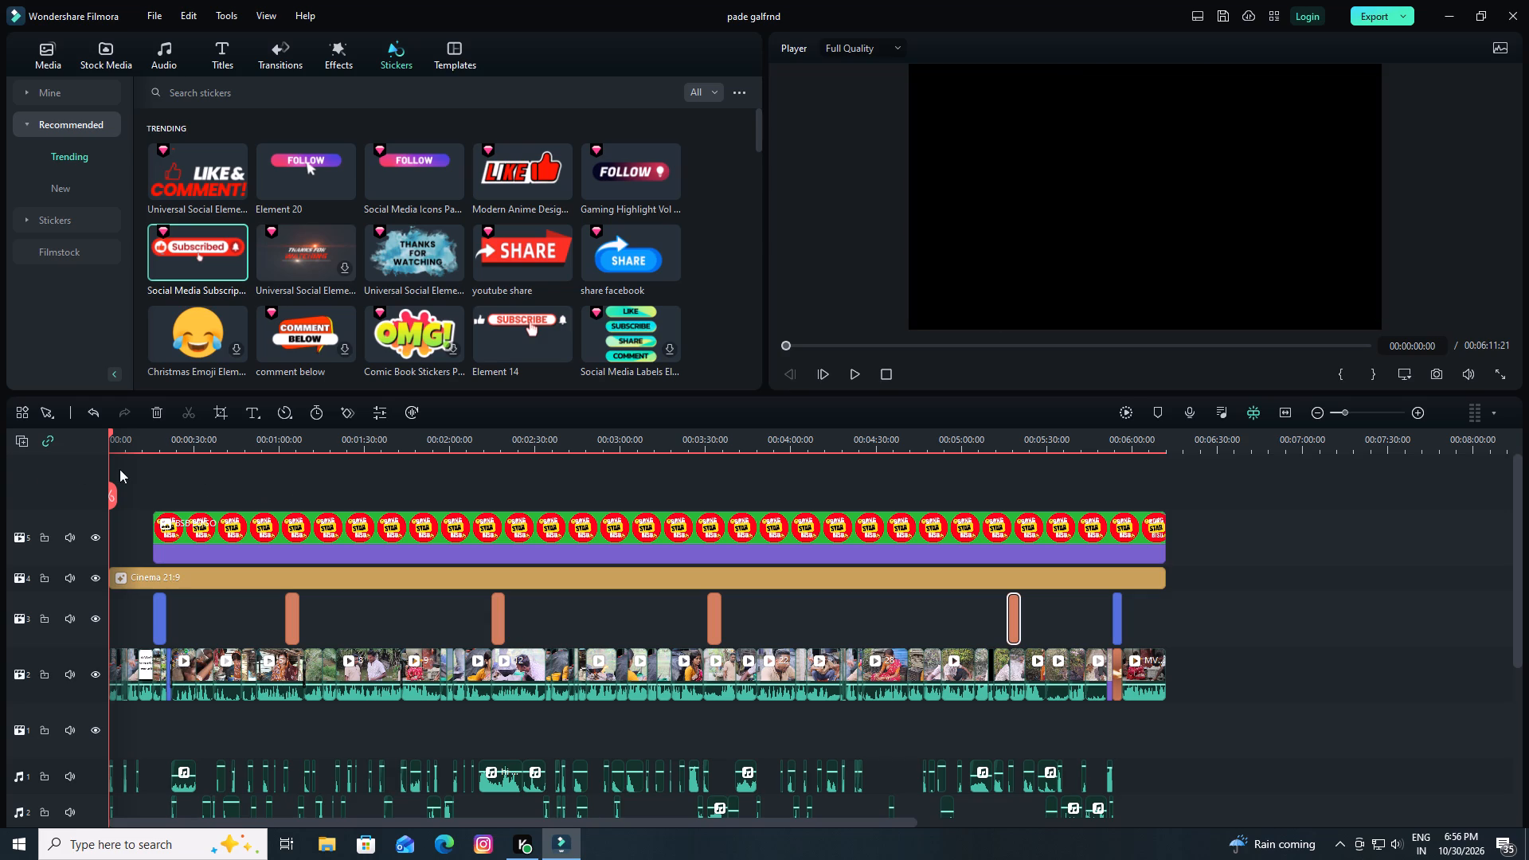
pyautogui.press('space')
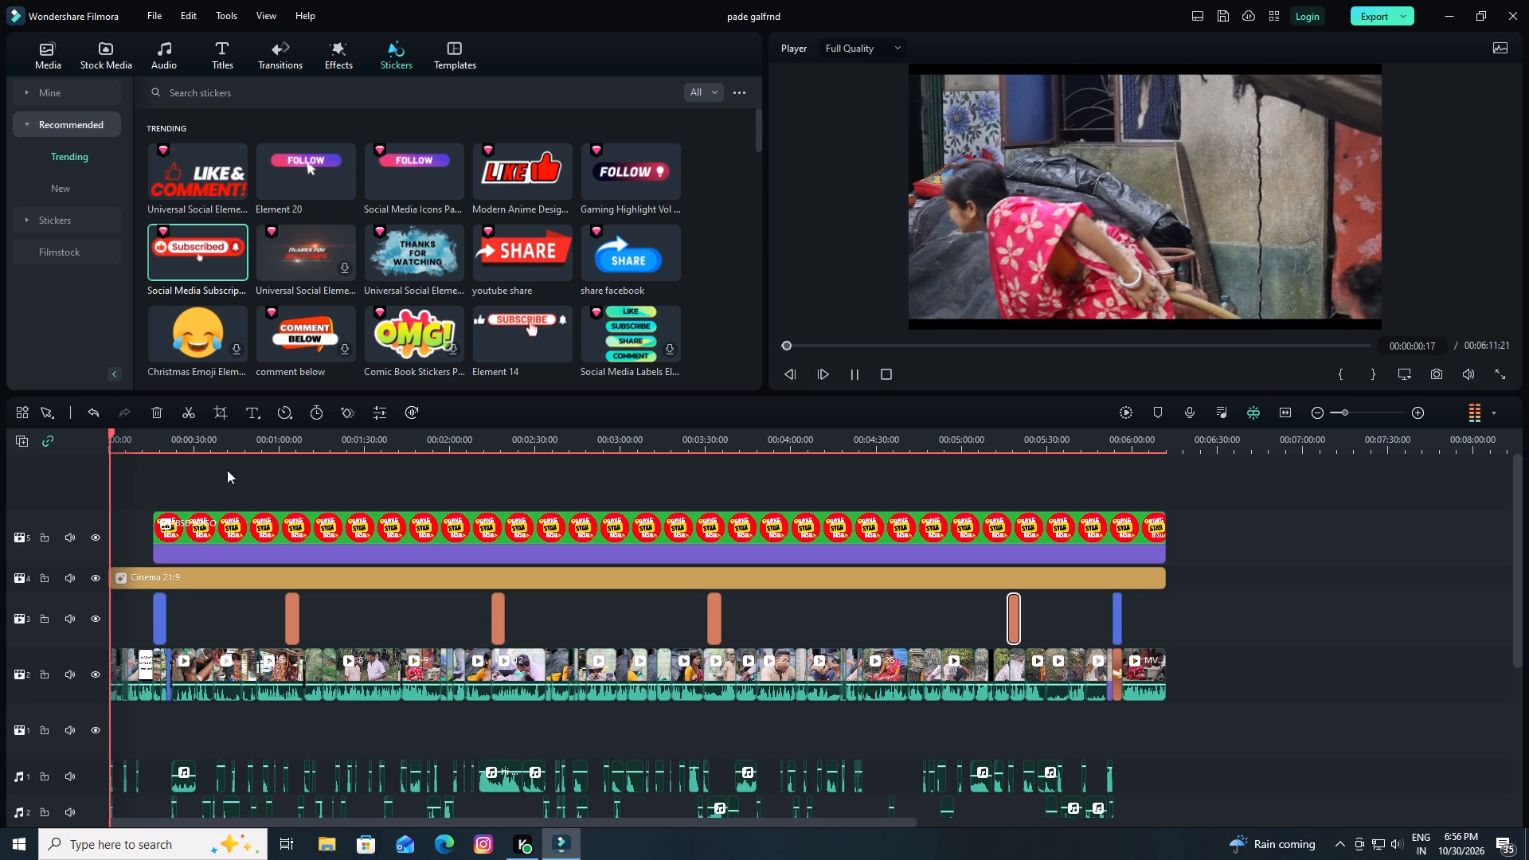
pyautogui.press('space')
pyautogui.moveTo(111, 430); pyautogui.dragTo(264, 453)
pyautogui.press('space')
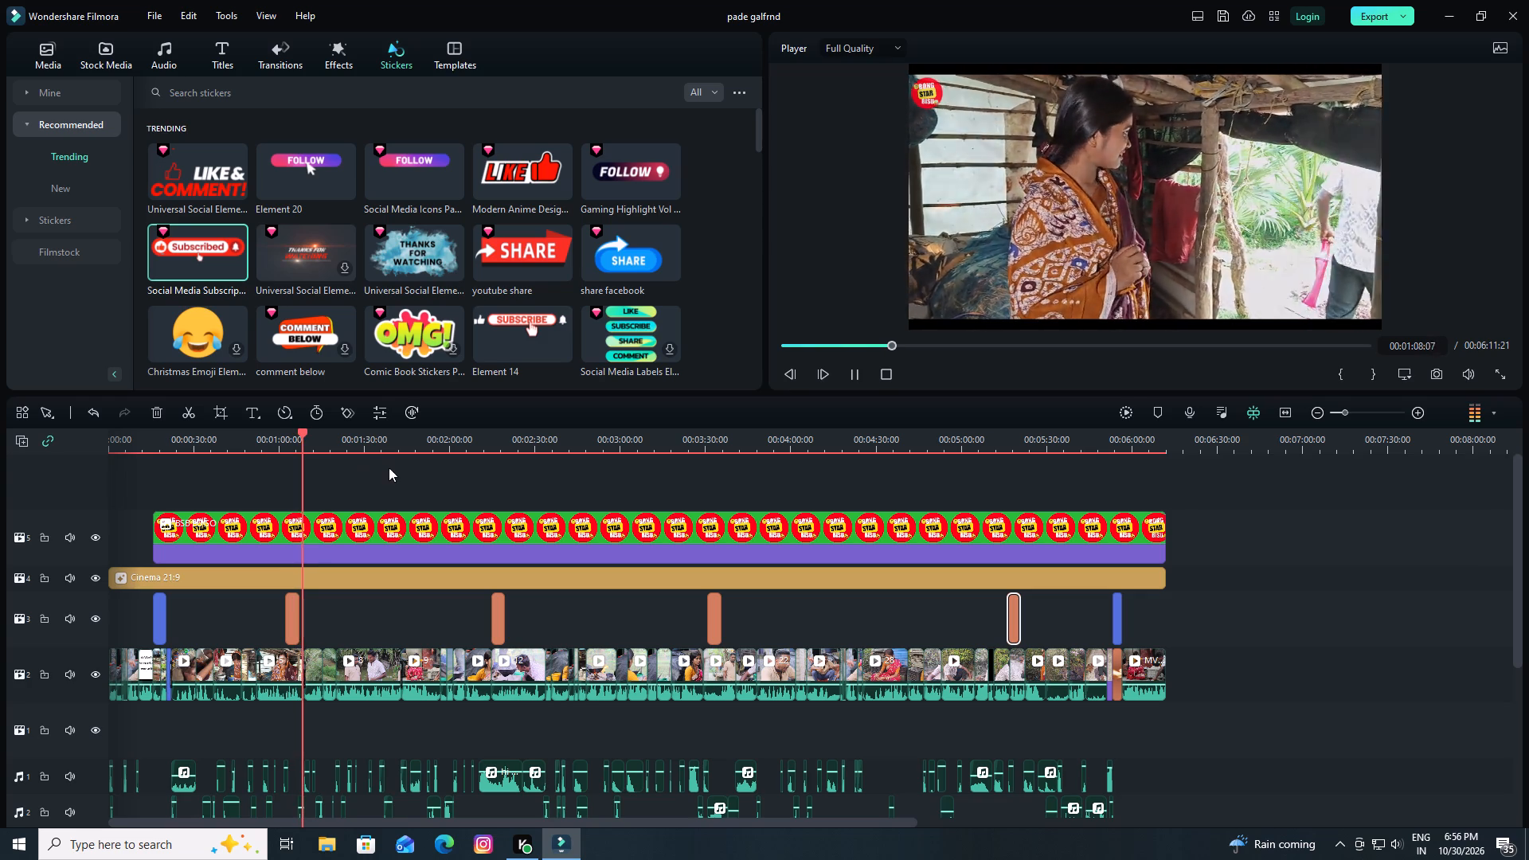
pyautogui.press('space')
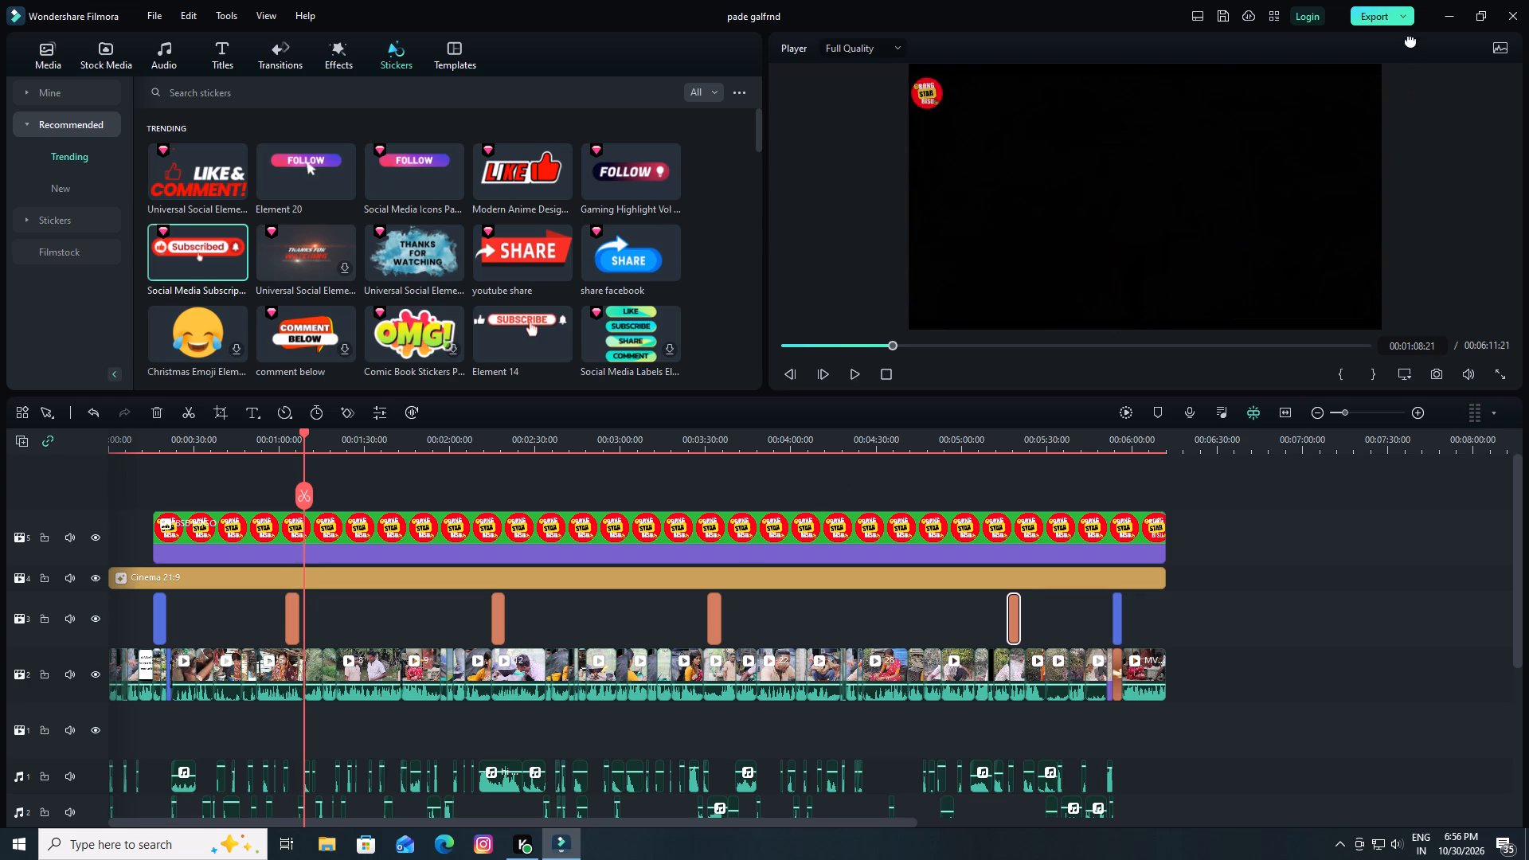
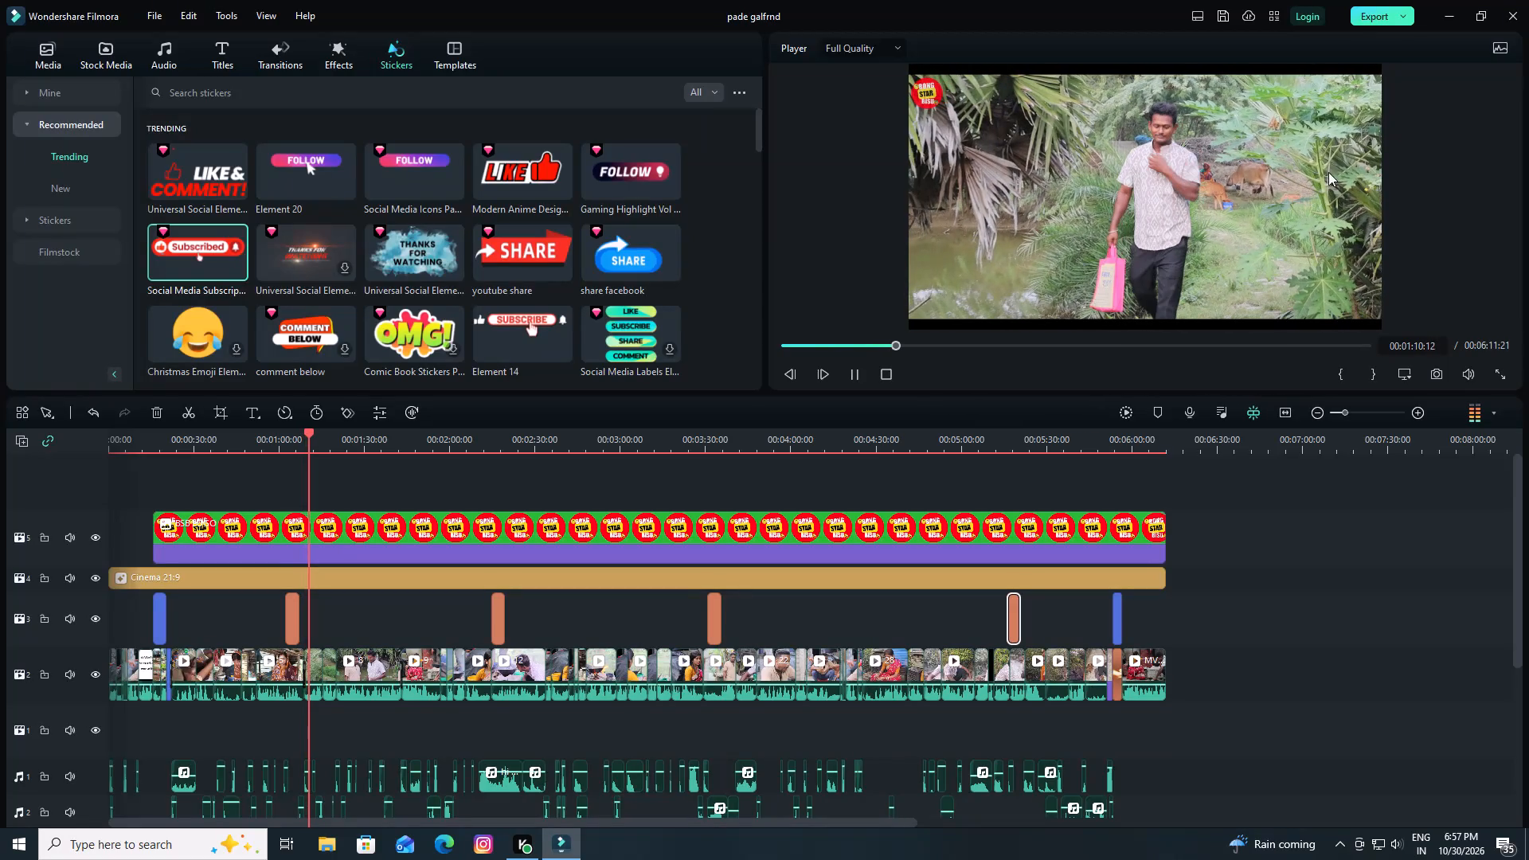
# Stop playback, open the export settings and name the output file "pade galfrnd 2".
pyautogui.press('space')
pyautogui.click(1377, 21)
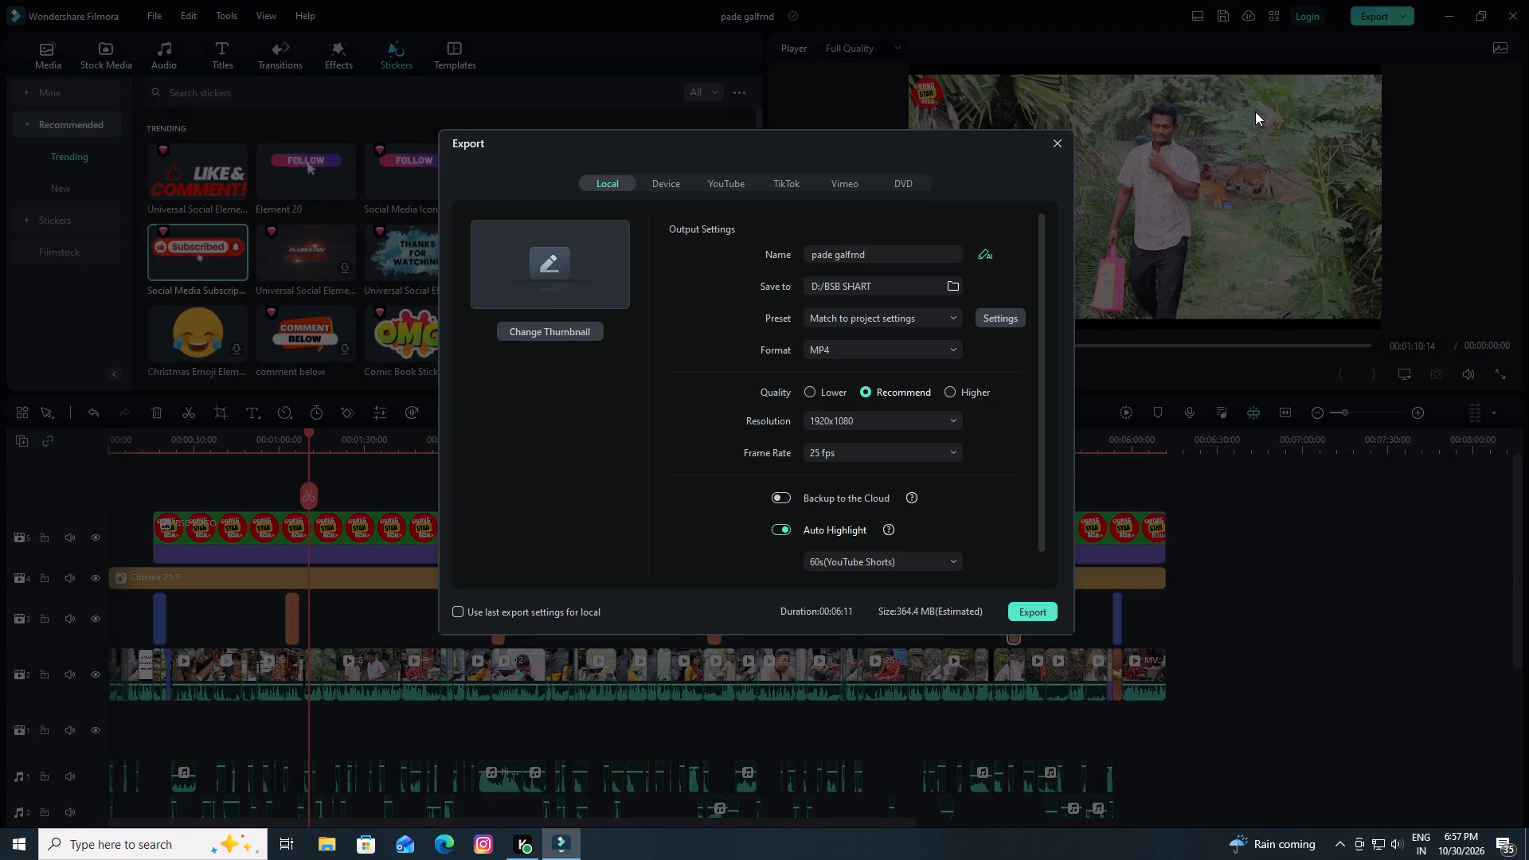
pyautogui.click(895, 255)
pyautogui.press('space')
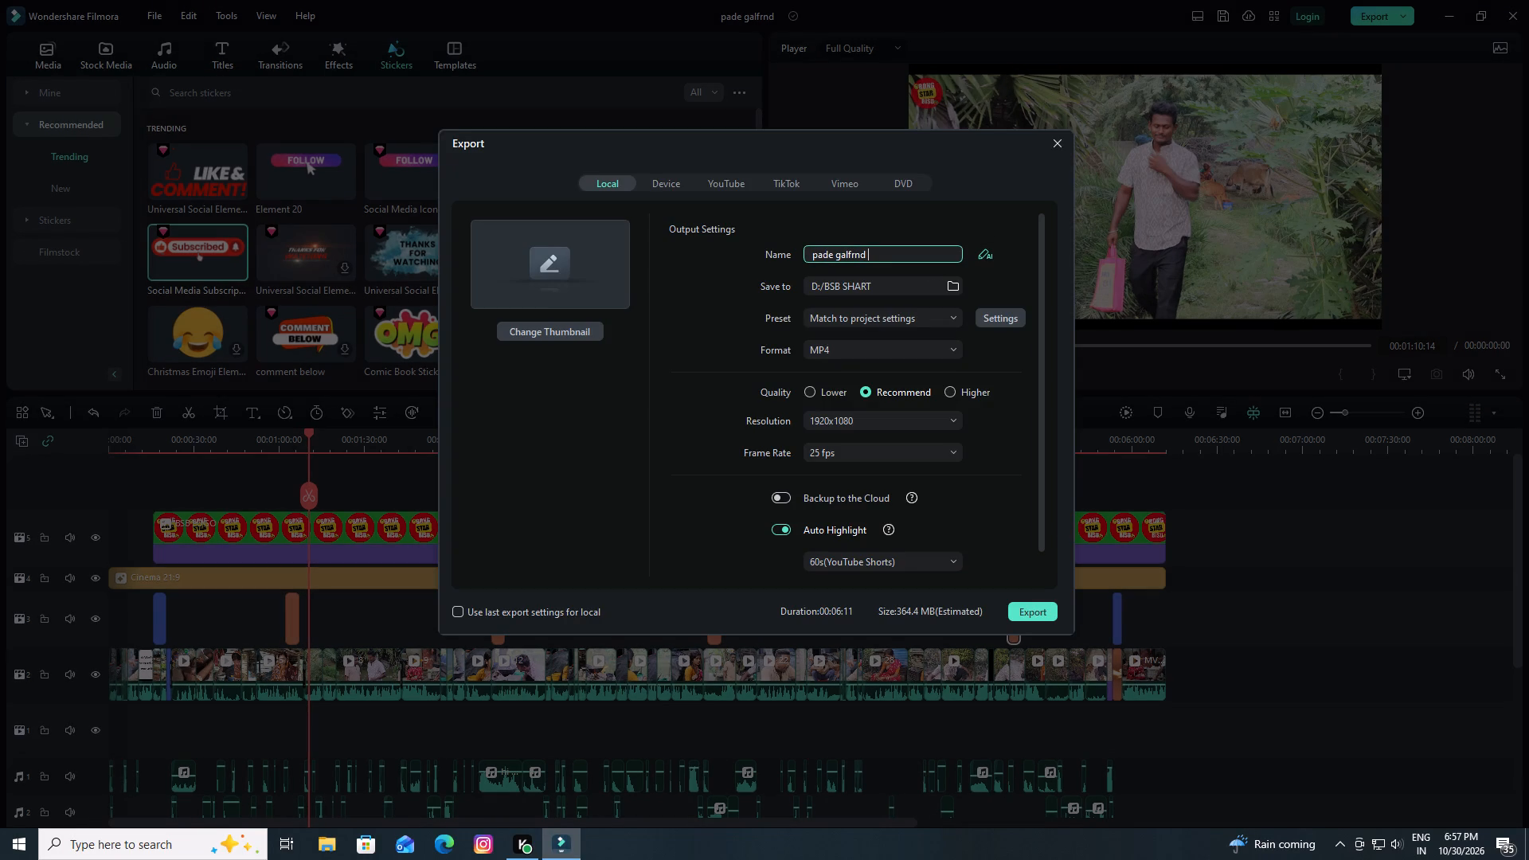
pyautogui.press('2')
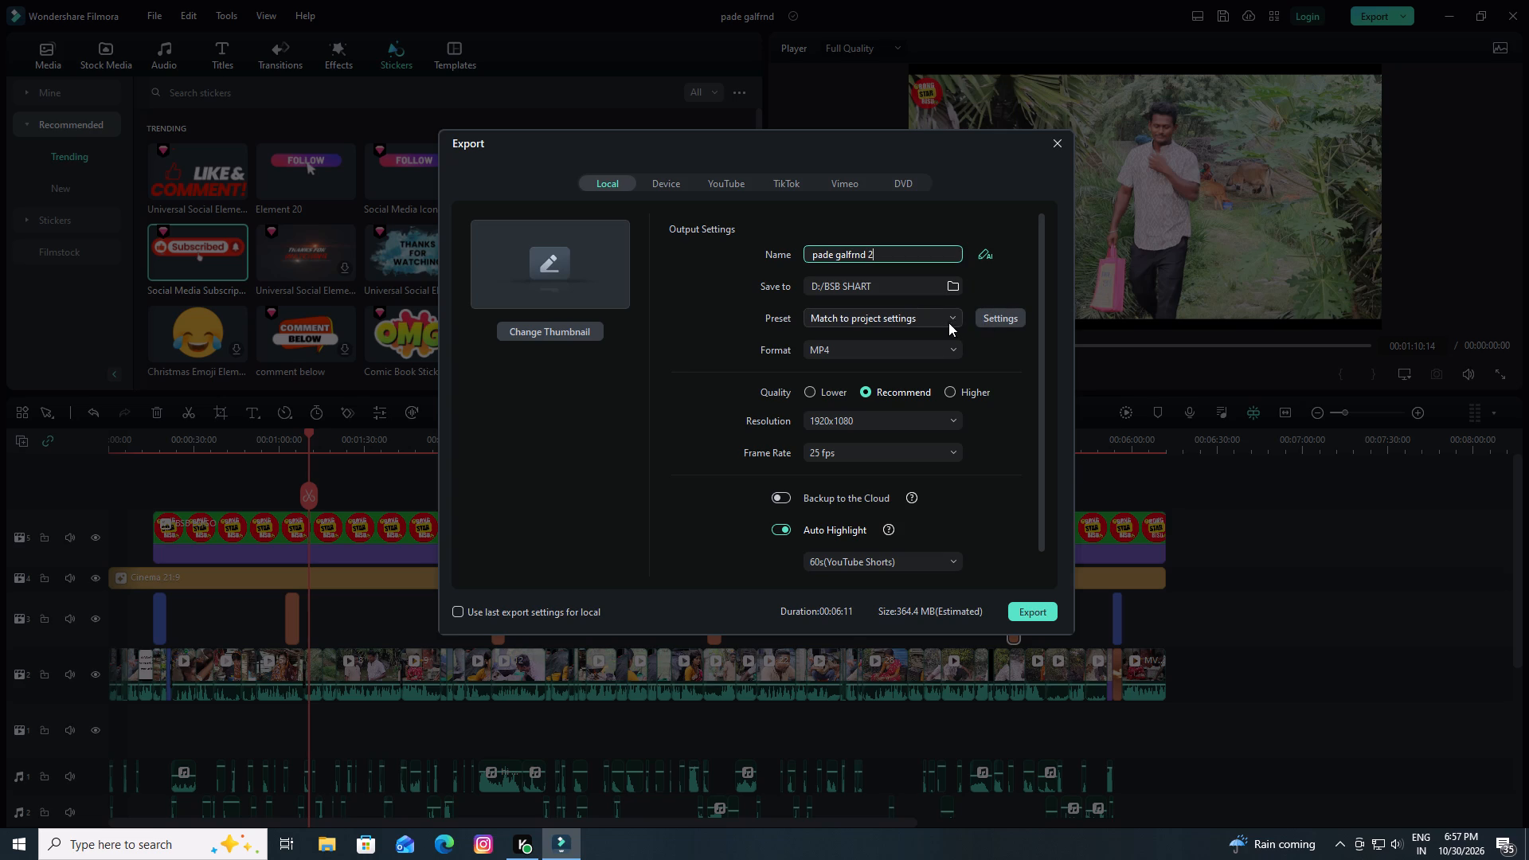
# Set the export's save location to the BSB LONG folder on New Volume (D:).
pyautogui.click(945, 286)
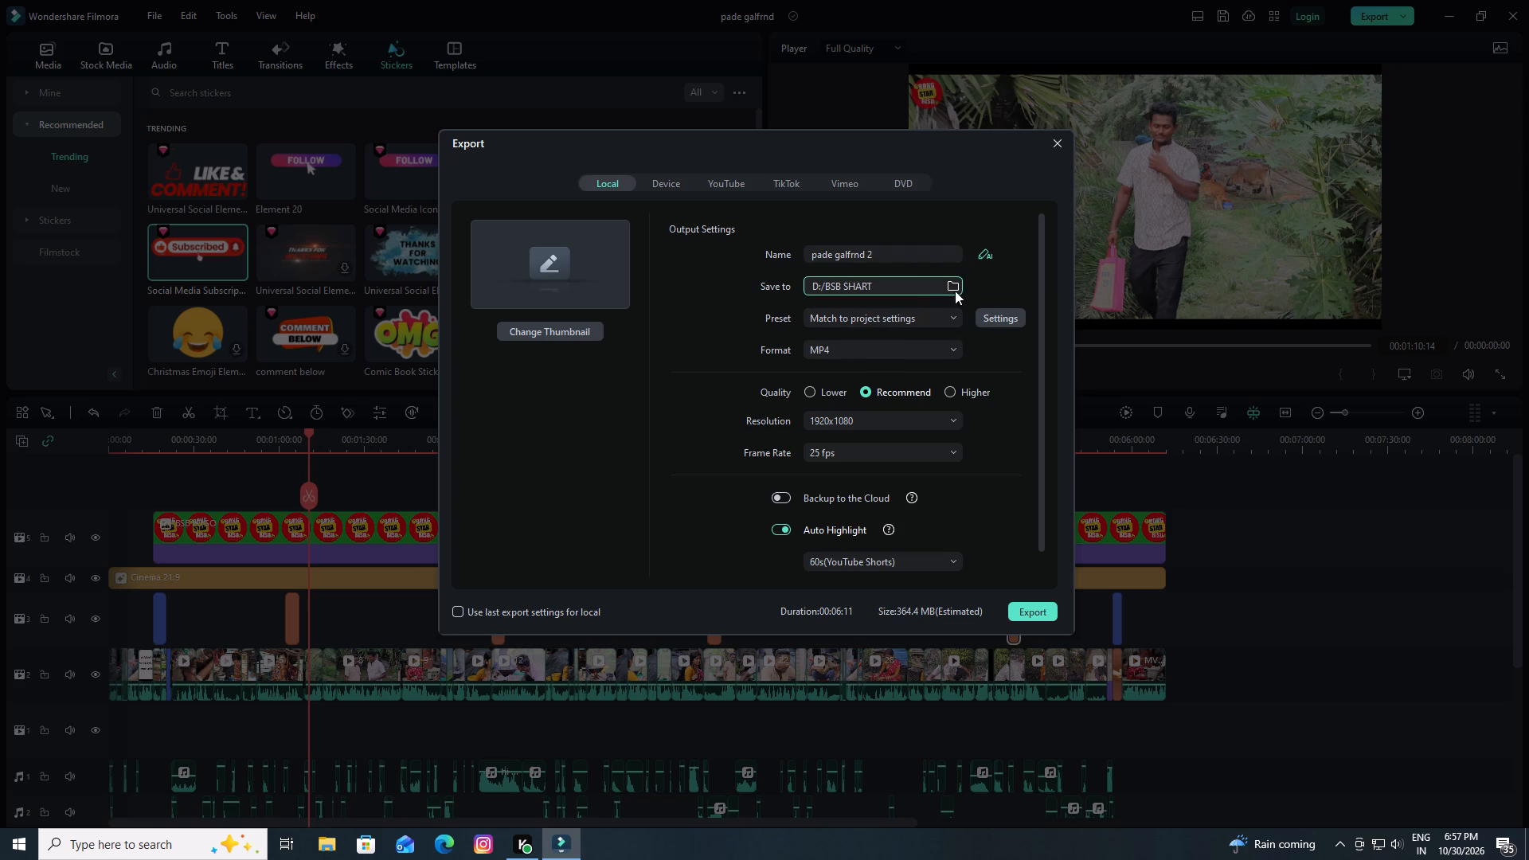
pyautogui.click(954, 289)
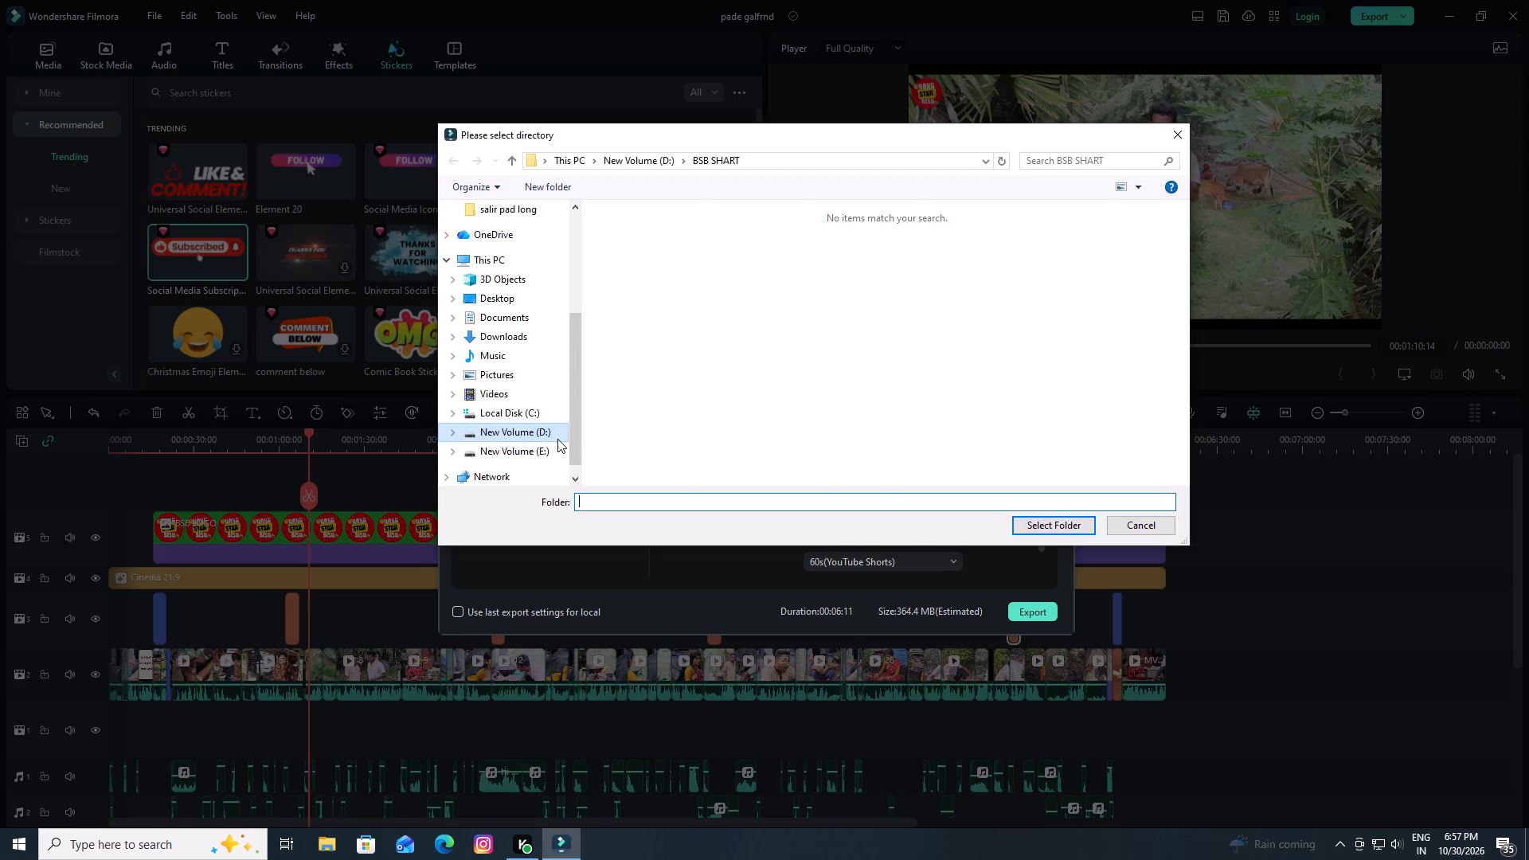
pyautogui.doubleClick(556, 436)
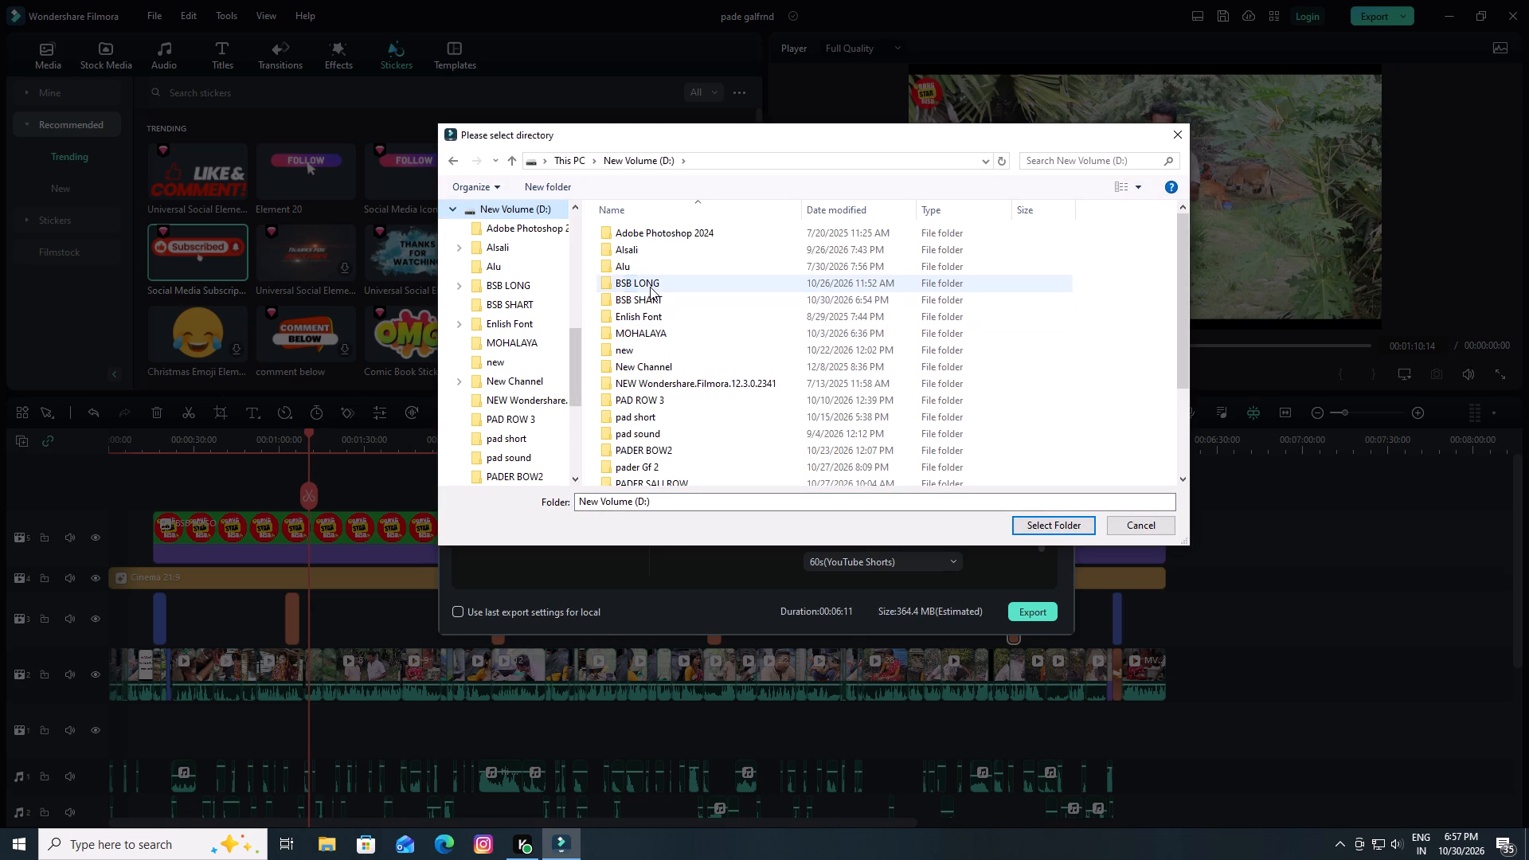
pyautogui.click(650, 287)
pyautogui.click(1058, 521)
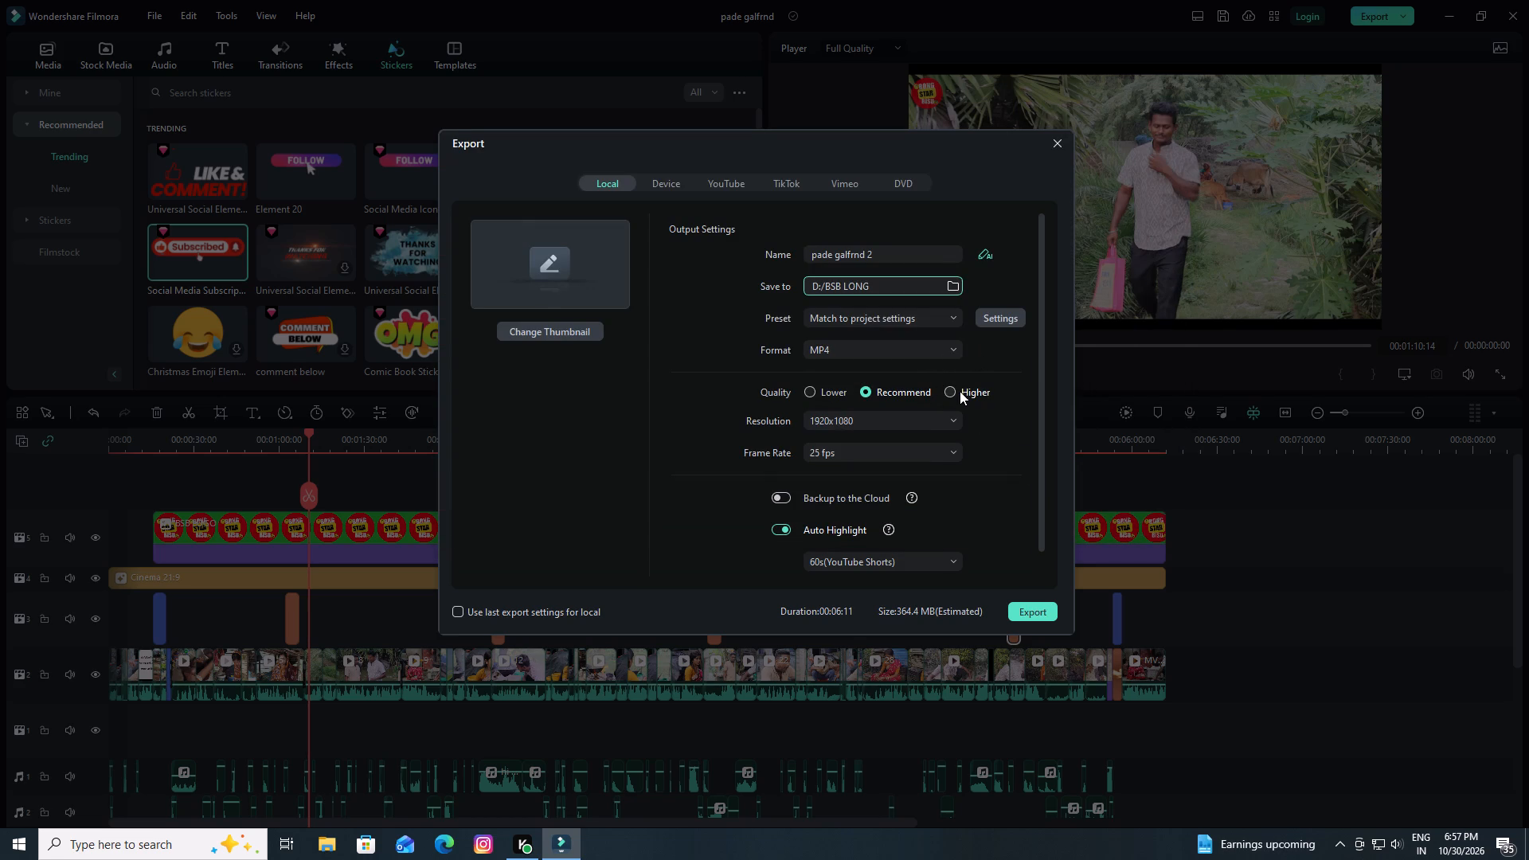
# Set the export quality to Higher and the frame rate to 60 fps, and turn off Auto Highlight.
pyautogui.click(954, 393)
pyautogui.scroll(-1, 980, 400)
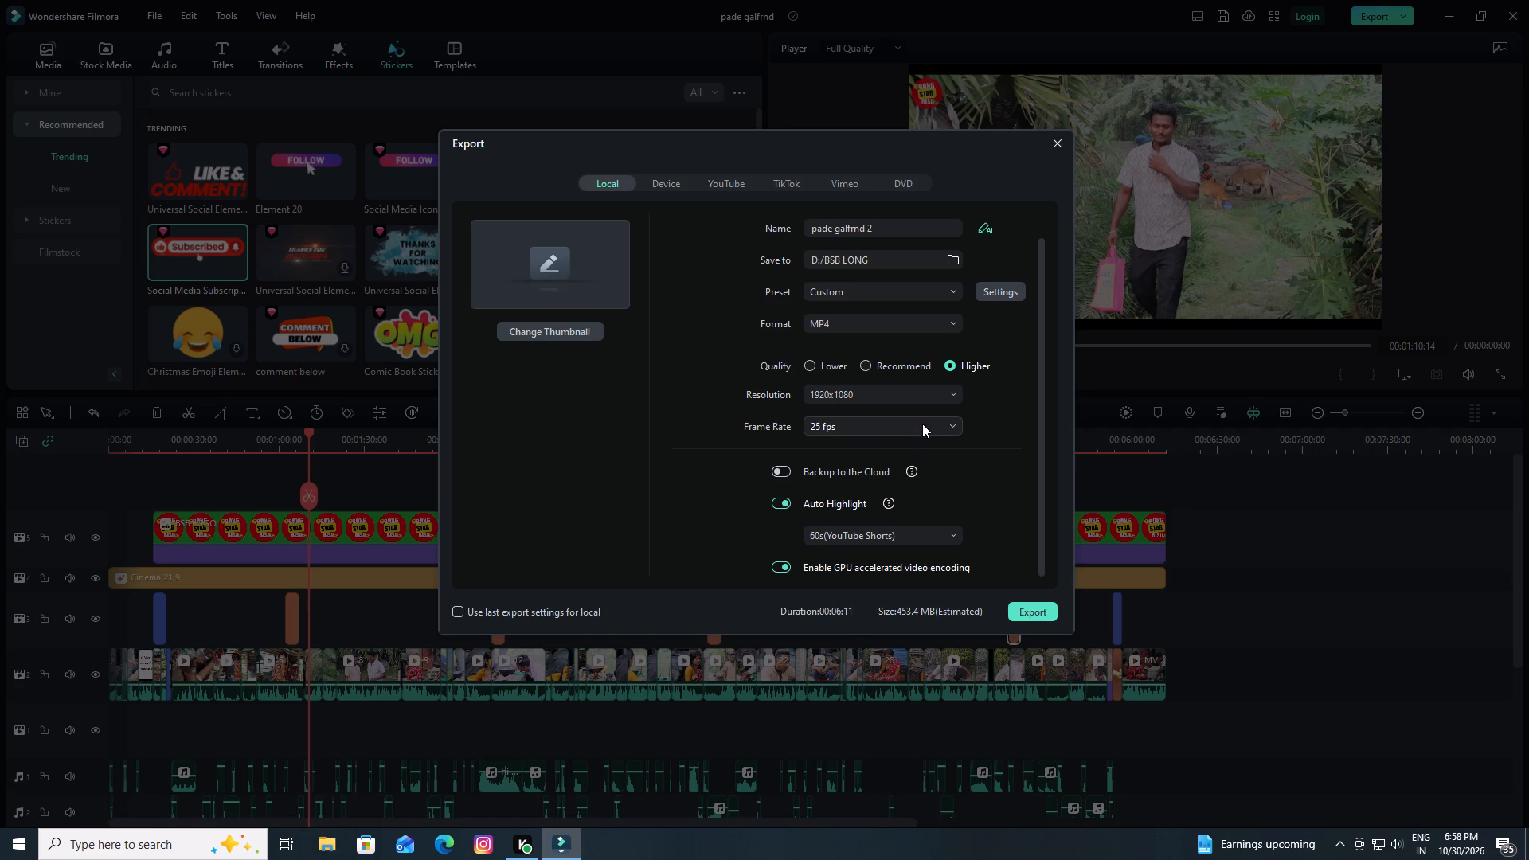
pyautogui.click(944, 423)
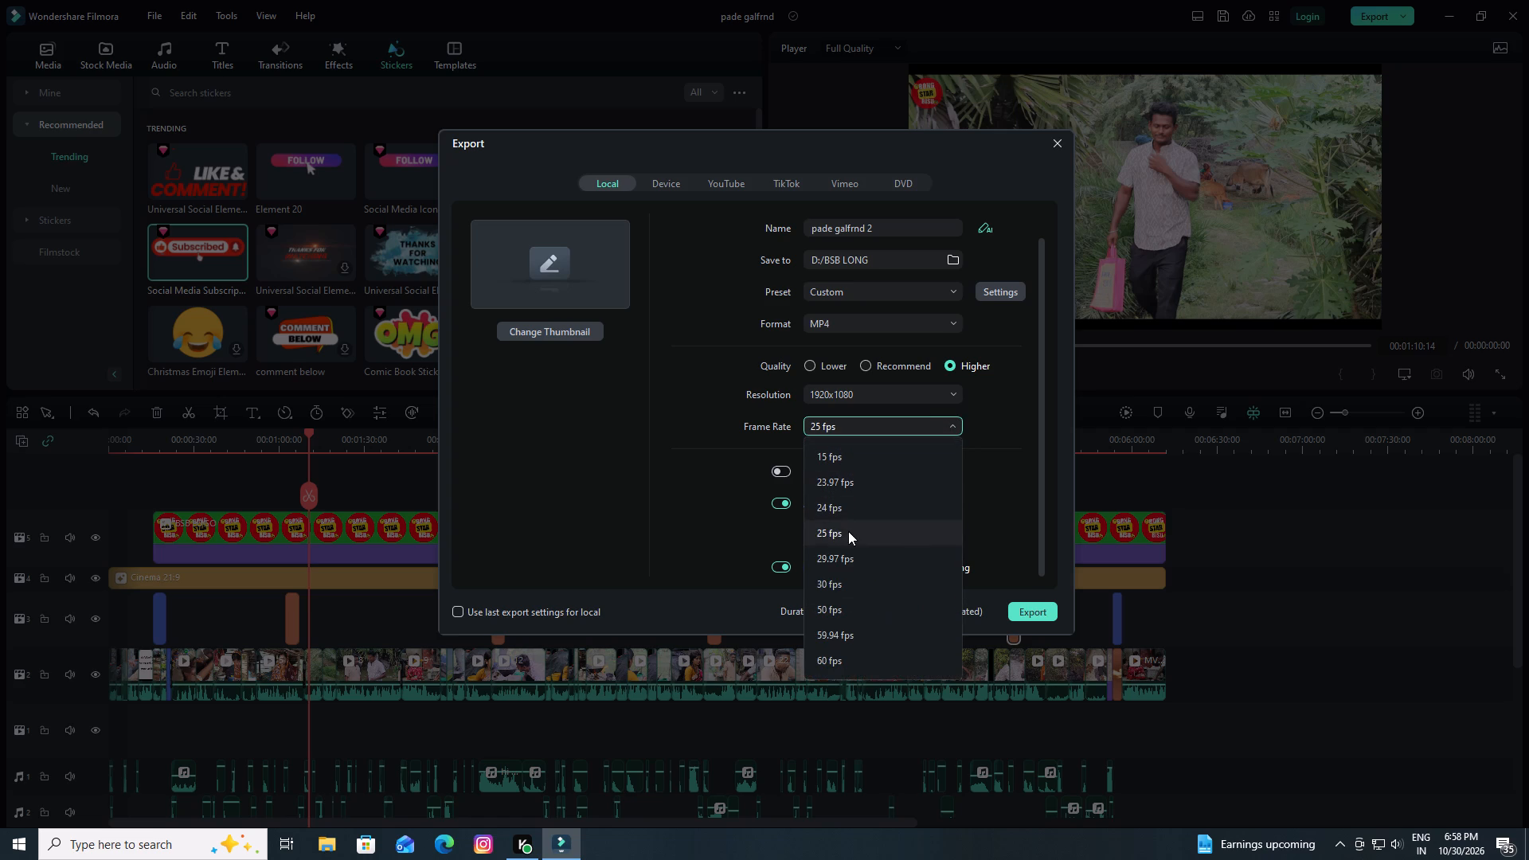
pyautogui.click(843, 662)
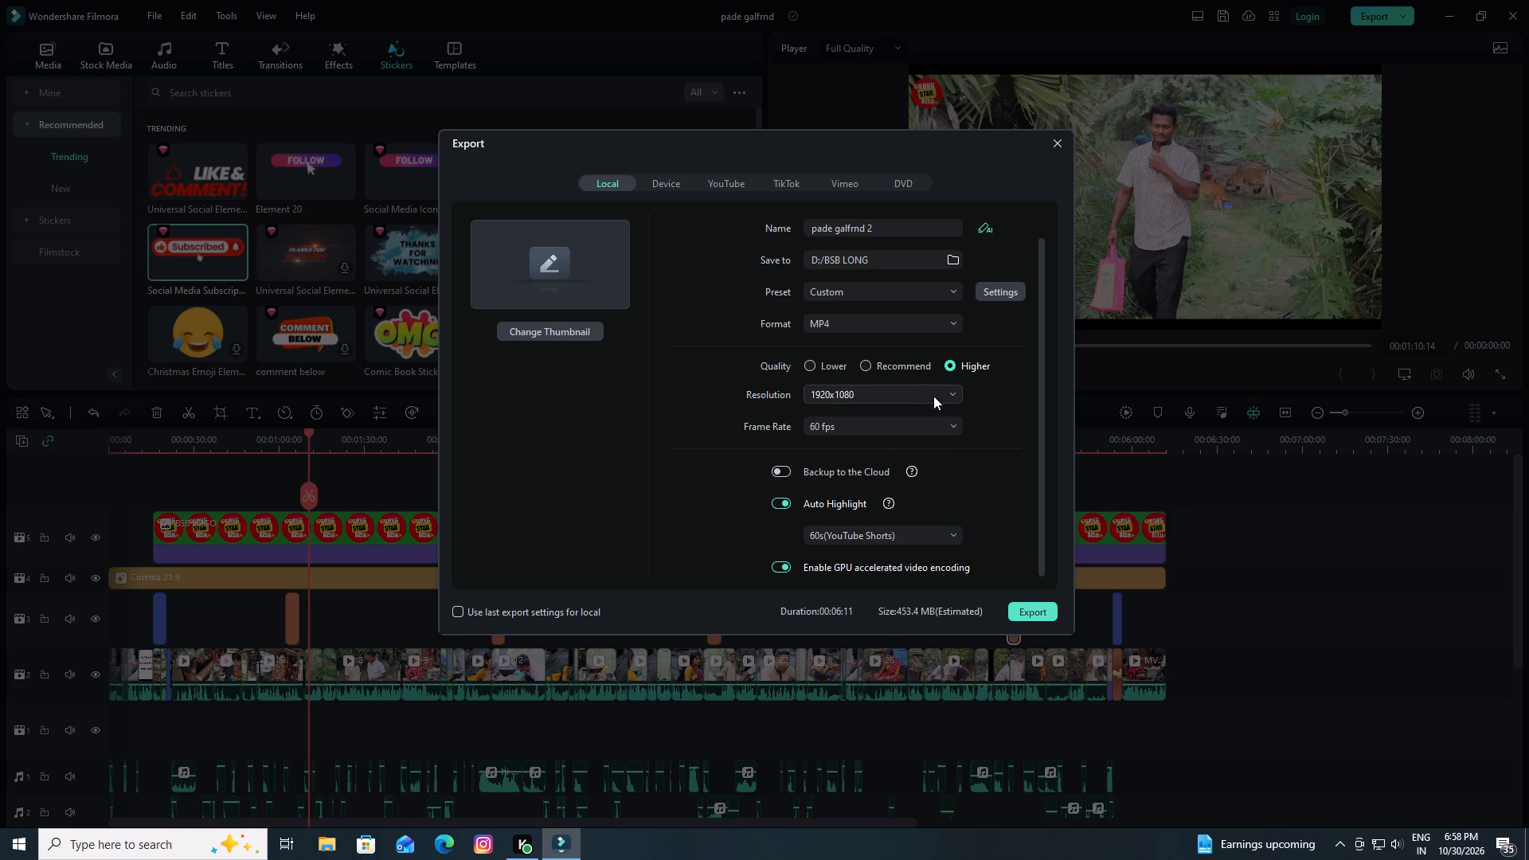
pyautogui.click(784, 506)
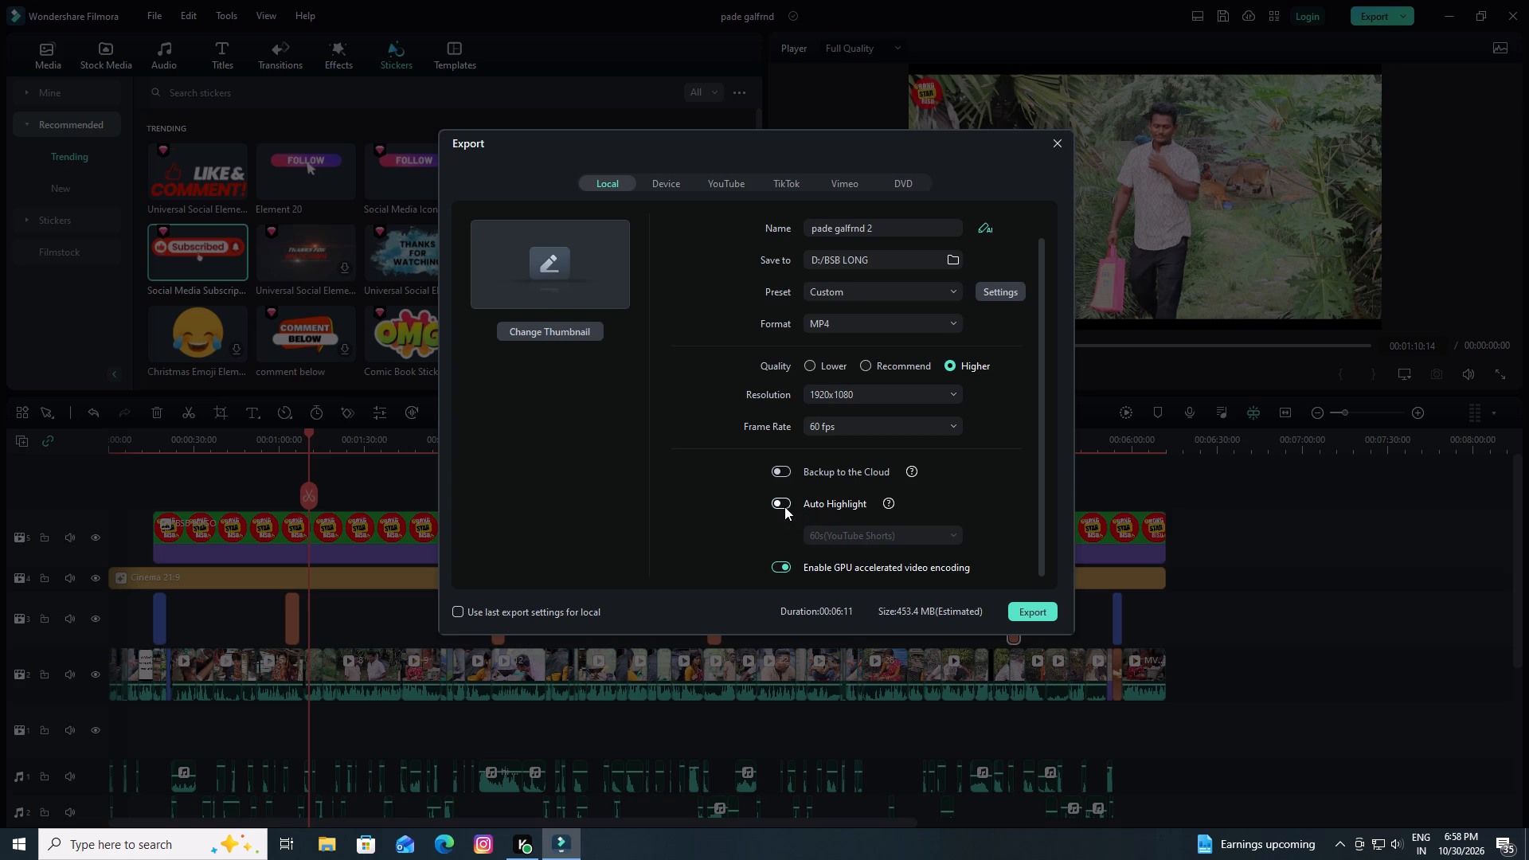
pyautogui.scroll(-1, 940, 545)
pyautogui.scroll(1, 942, 482)
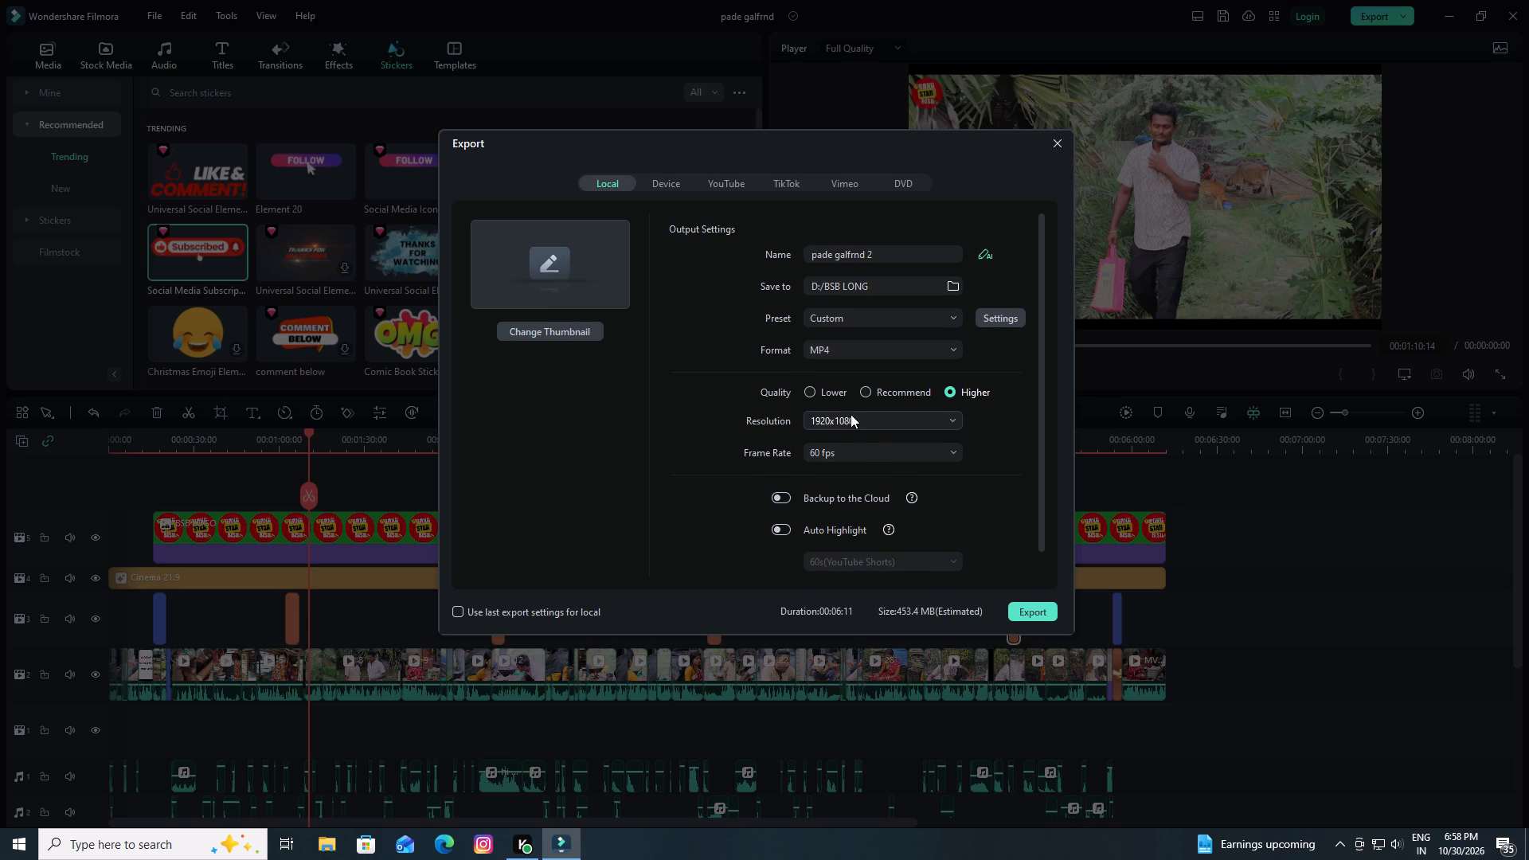
# Set the export resolution to 3840x2160 and choose Higher quality for it.
pyautogui.click(951, 420)
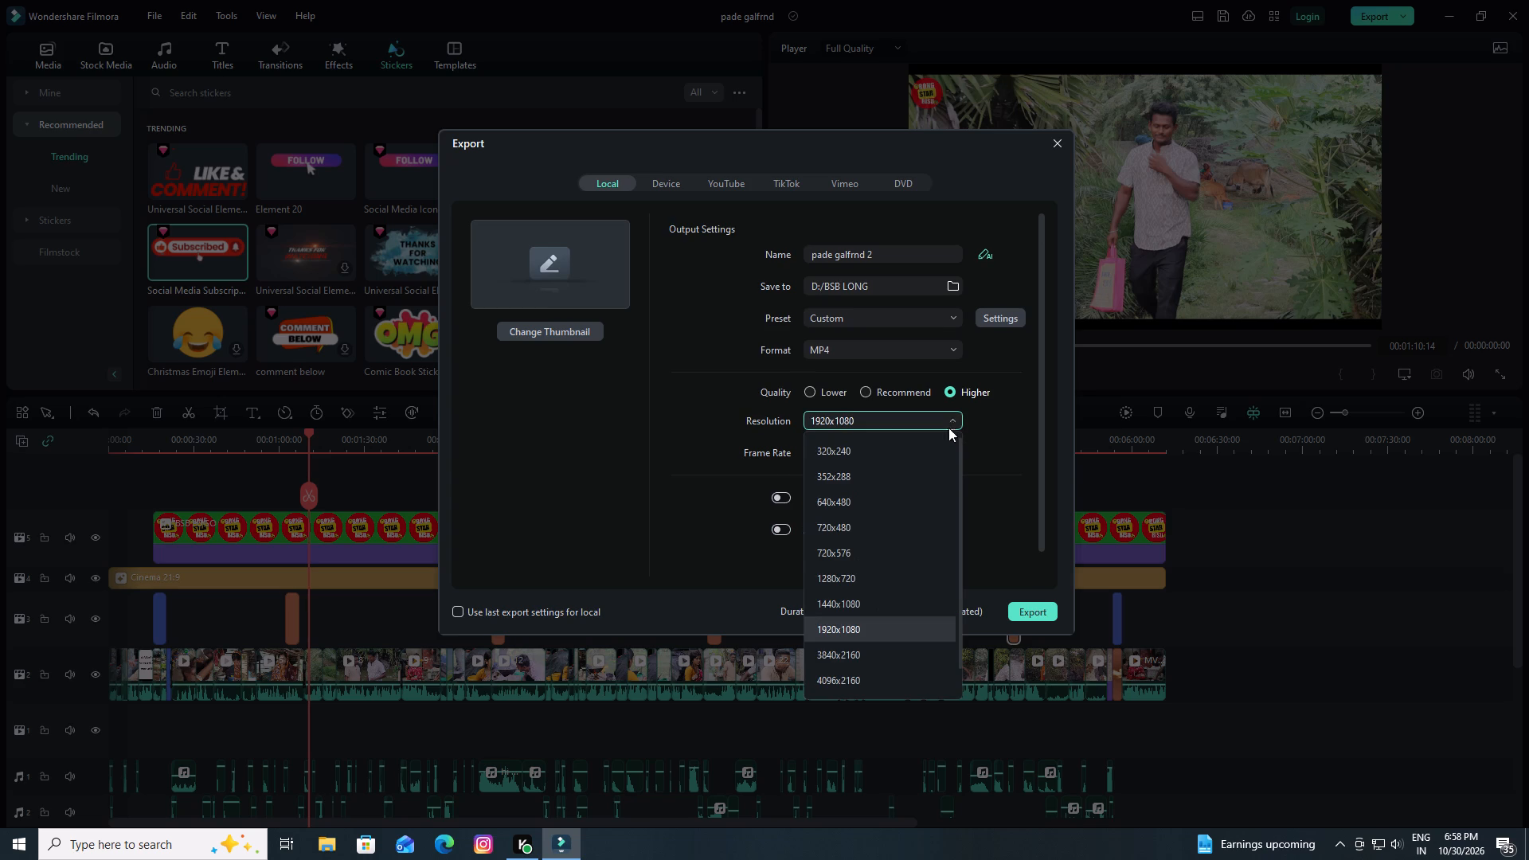
pyautogui.click(877, 654)
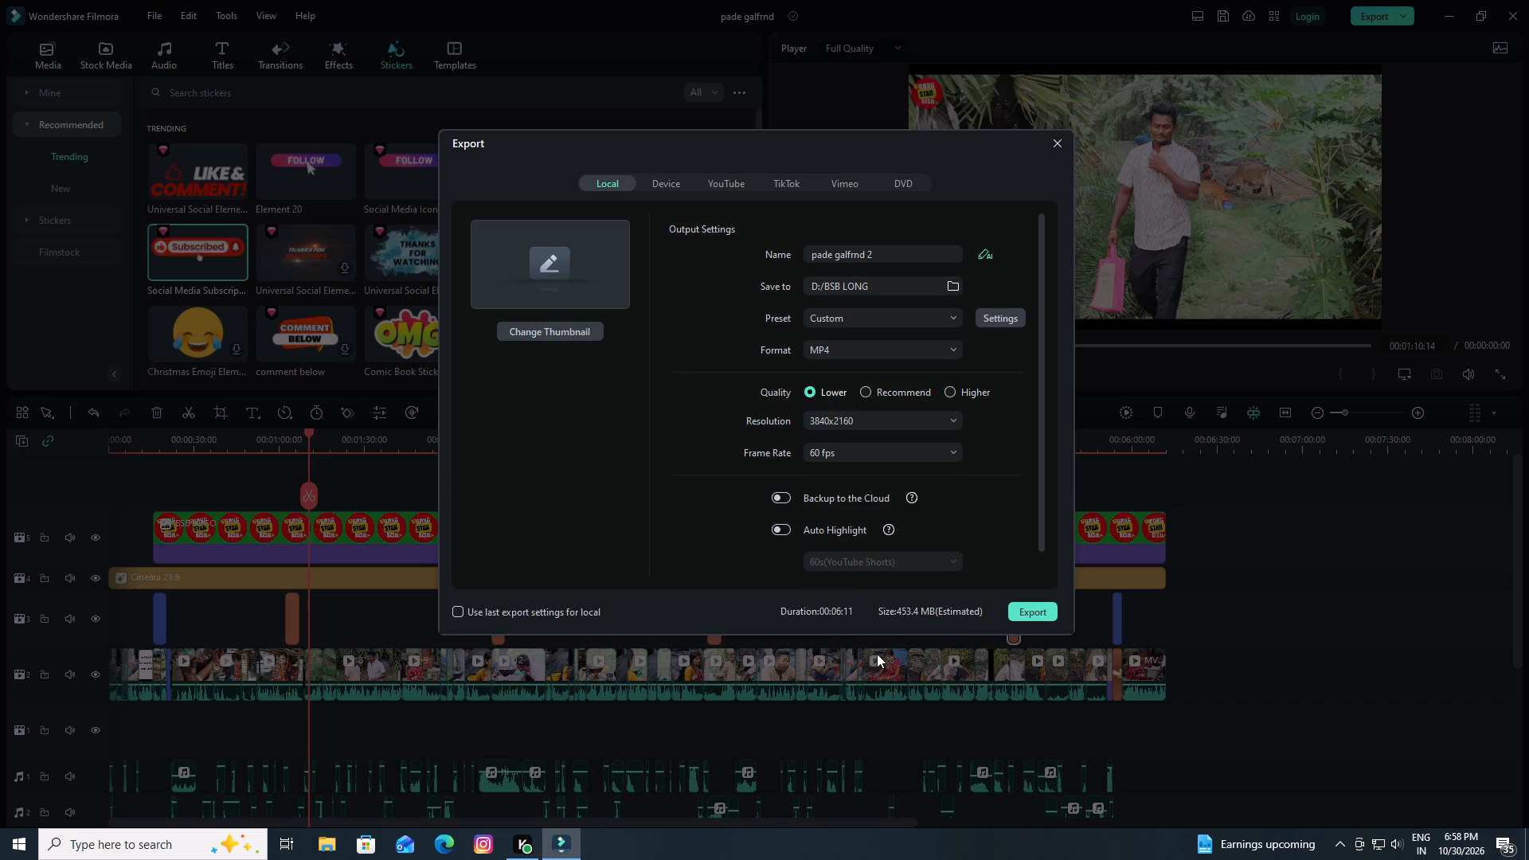
pyautogui.click(947, 388)
pyautogui.scroll(1, 962, 486)
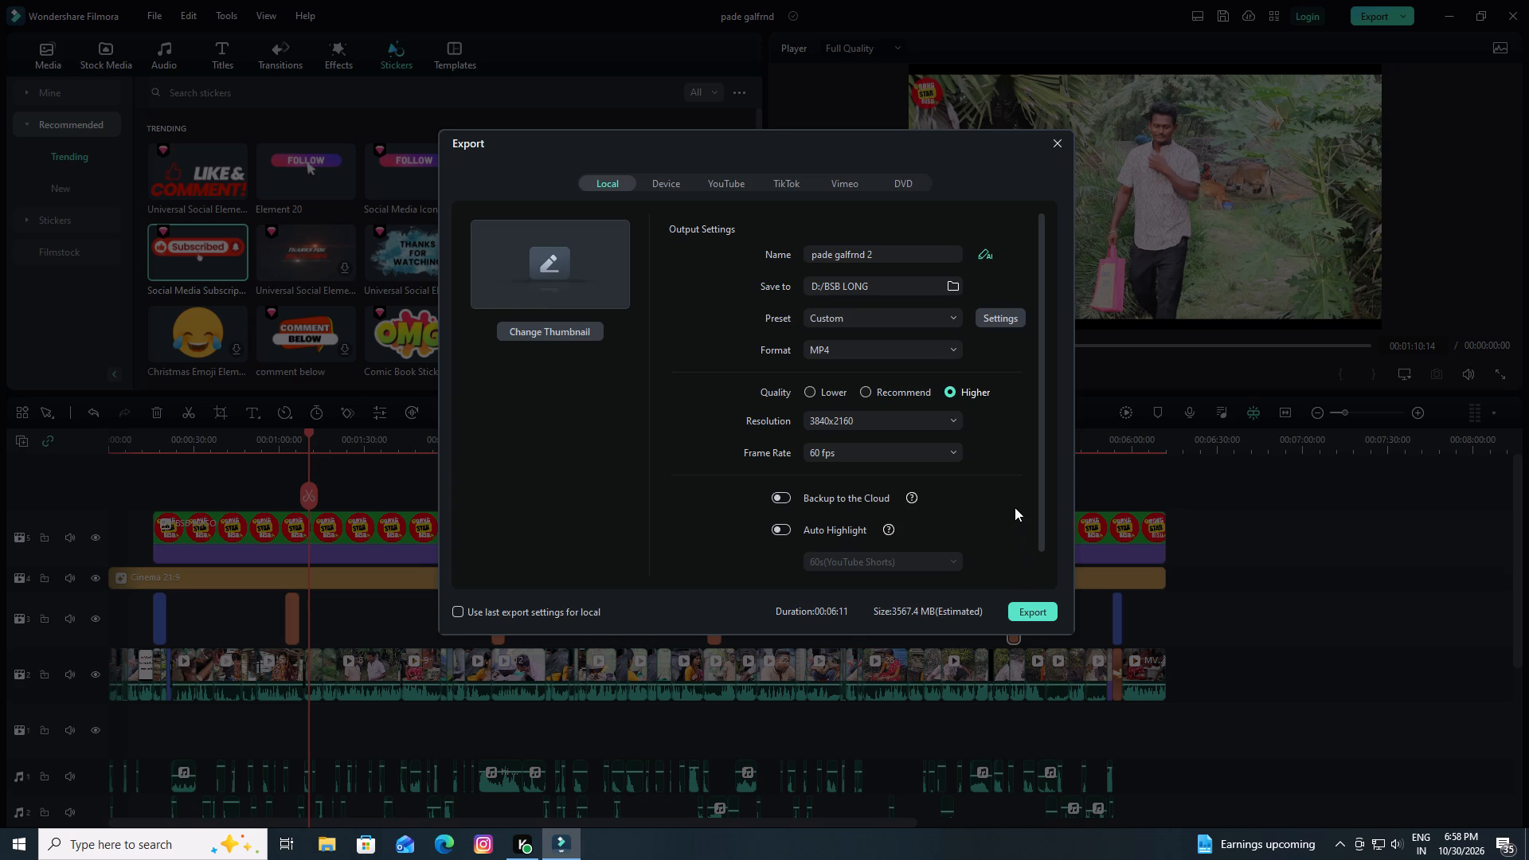
# Start exporting the video with the configured local MP4 settings.
pyautogui.click(1030, 615)
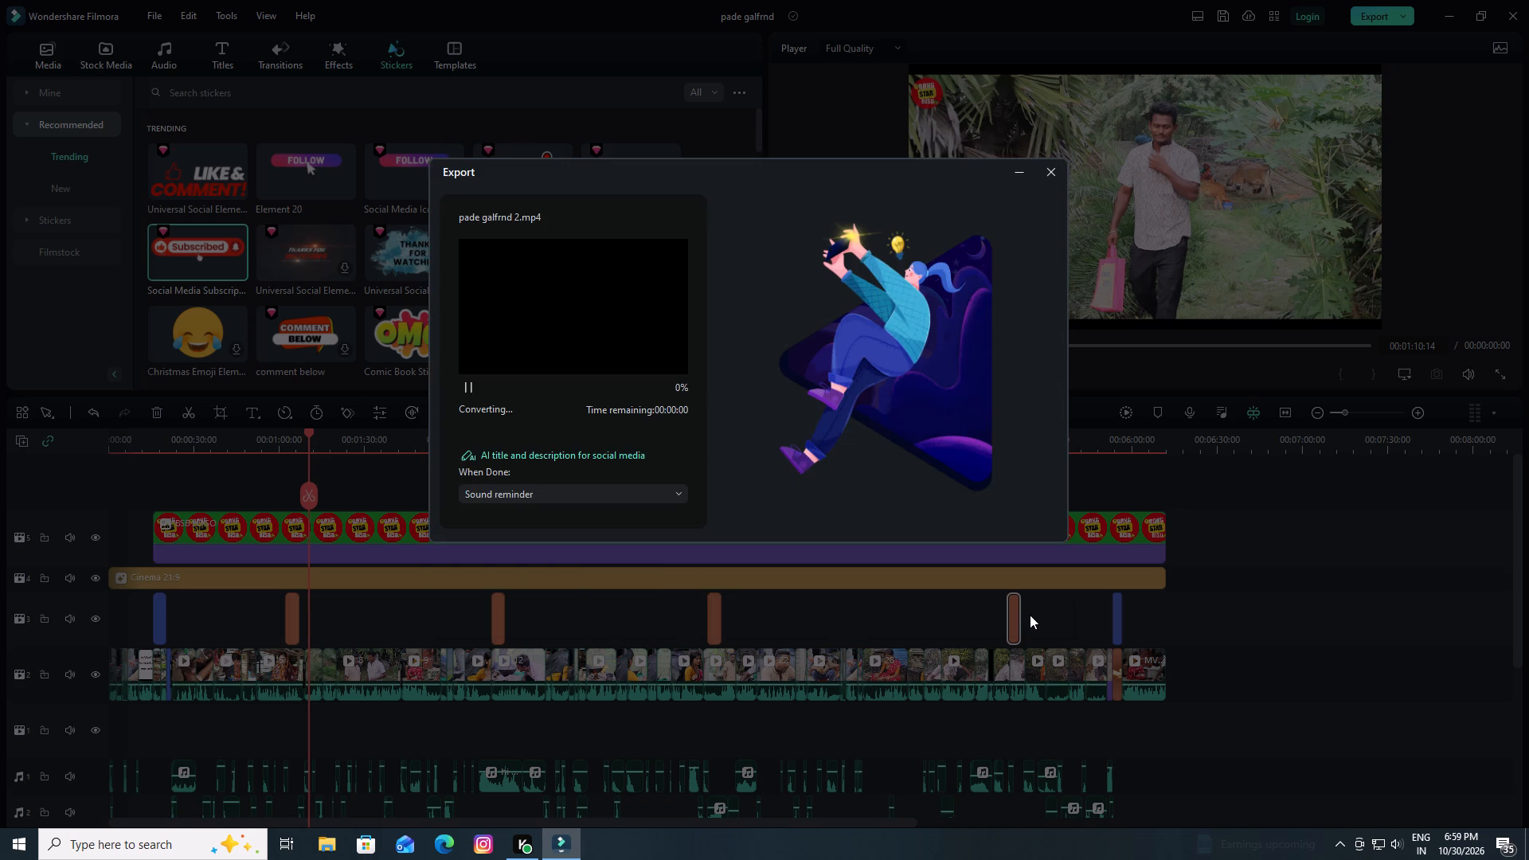
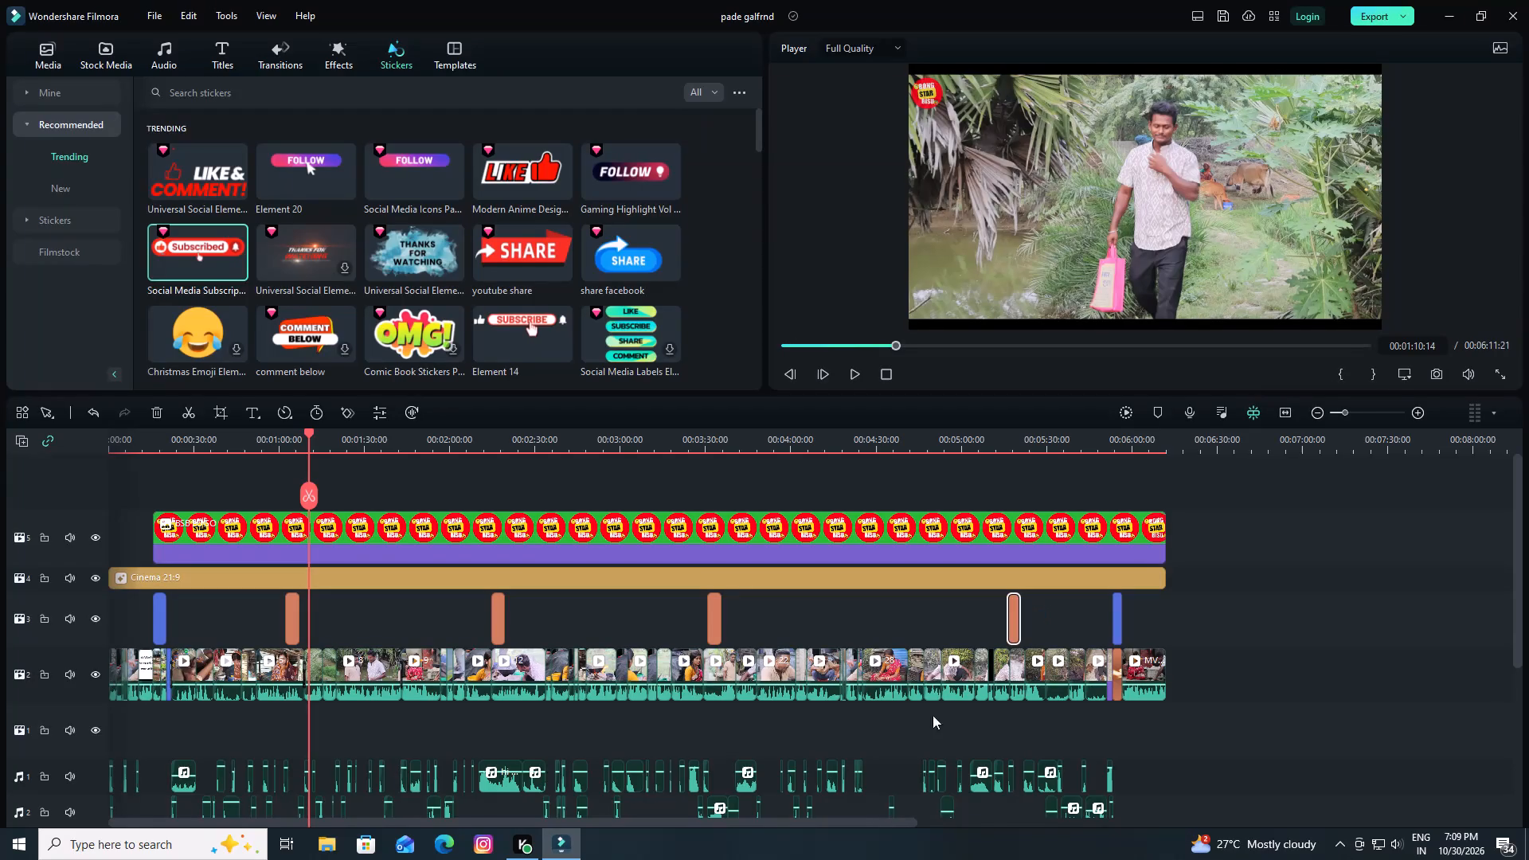
# Save the current video project under its existing name.
pyautogui.click(1222, 17)
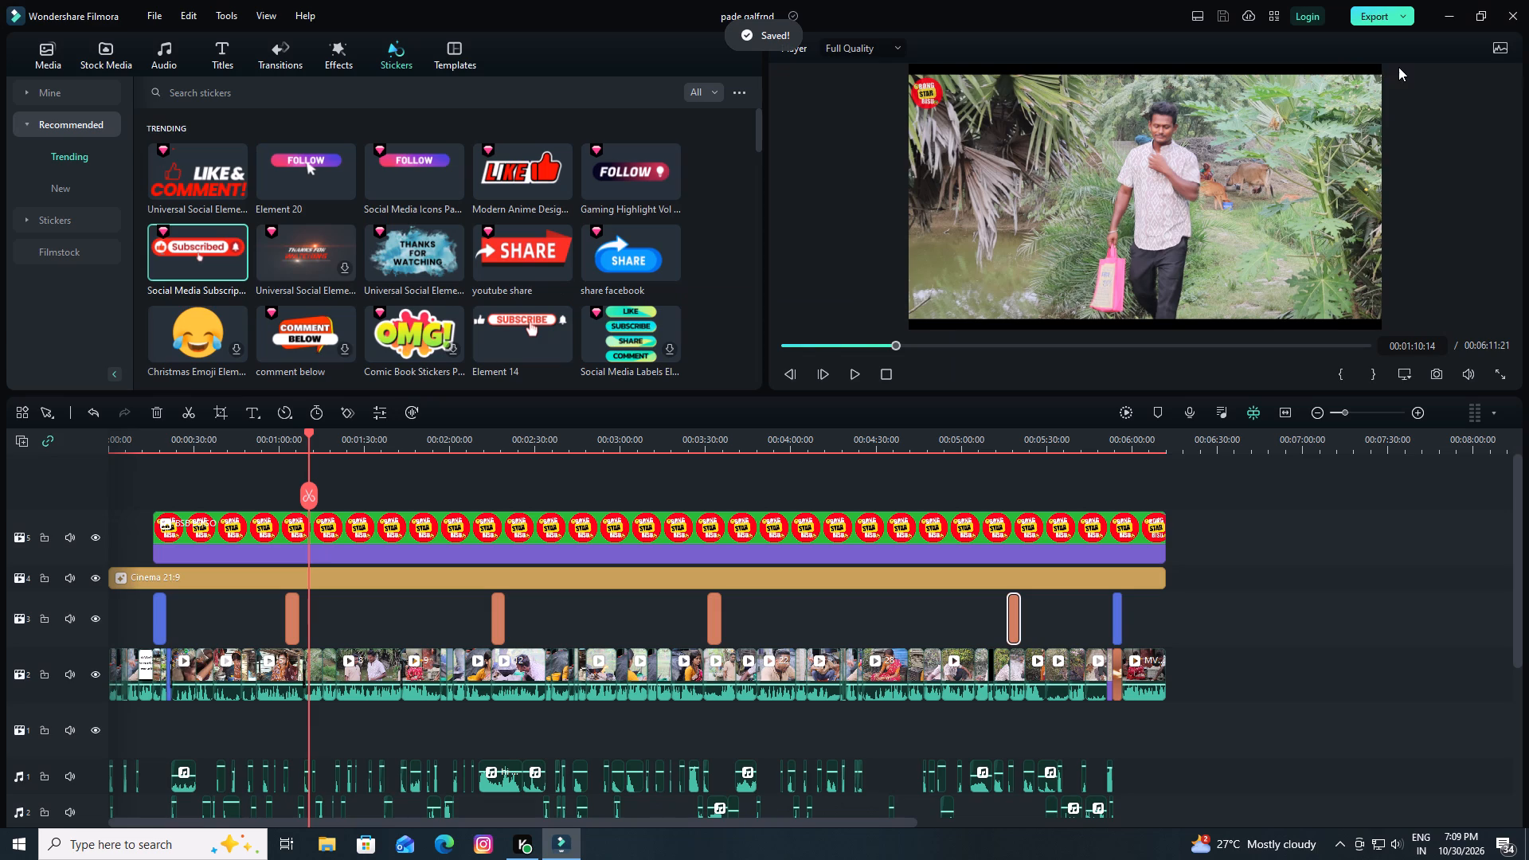